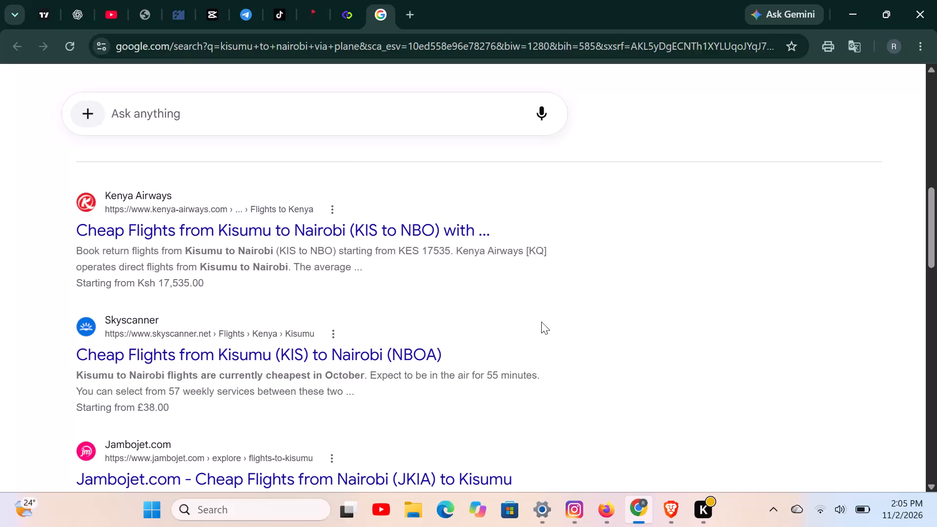
# Switch to the TradingView chart and dismiss the session disconnected notice.
pyautogui.click(48, 18)
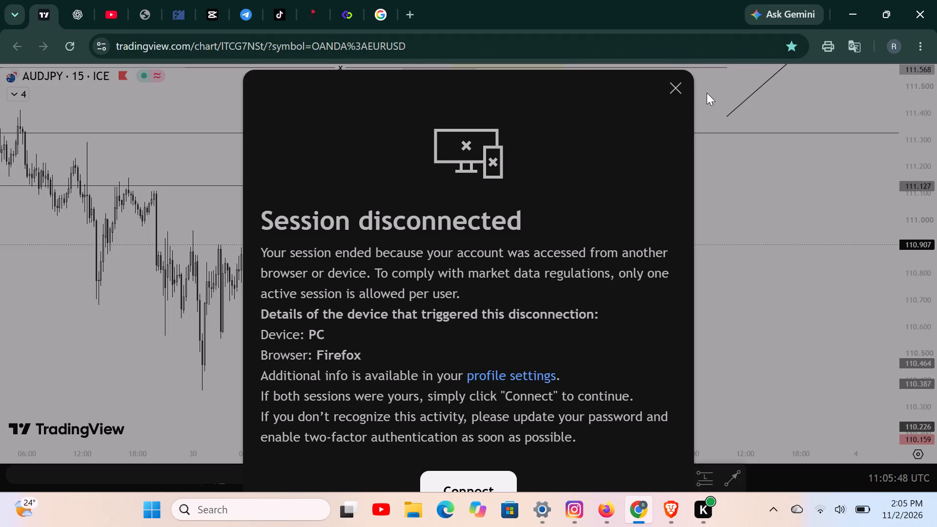
pyautogui.click(681, 92)
# Extend the AUDJPY long position's end time toward the latest candles on 2 November, keeping its entry, target and stop levels.
pyautogui.moveTo(698, 270); pyautogui.dragTo(730, 264)
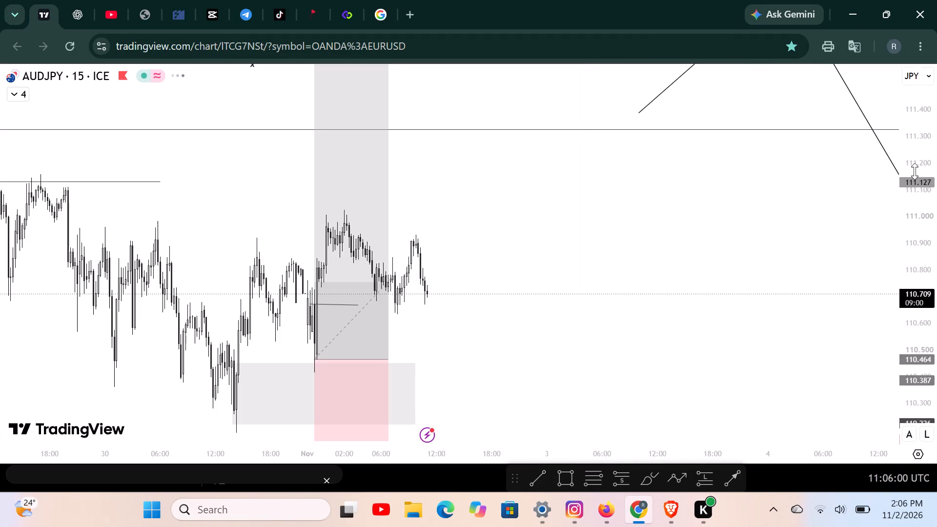
pyautogui.moveTo(915, 171); pyautogui.dragTo(917, 250)
pyautogui.scroll(-5, 543, 309)
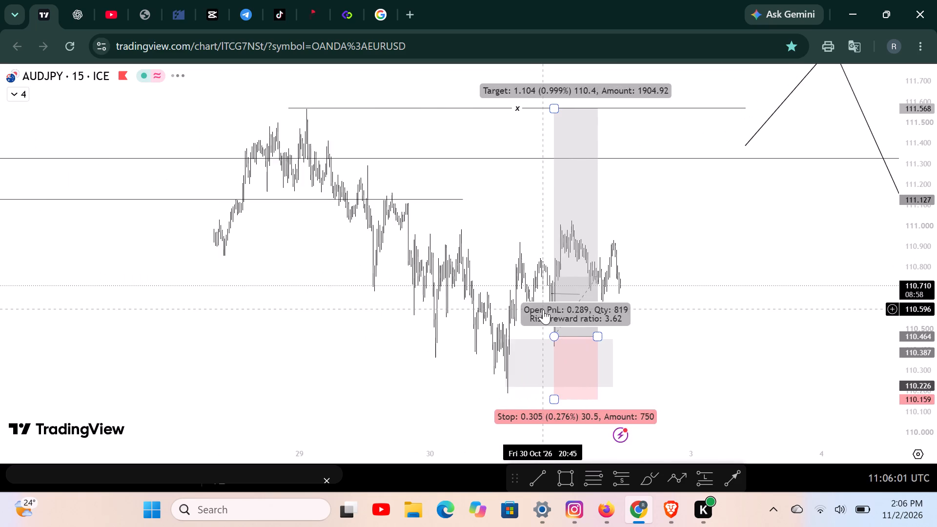
pyautogui.scroll(5, 539, 303)
pyautogui.moveTo(592, 329); pyautogui.dragTo(709, 383)
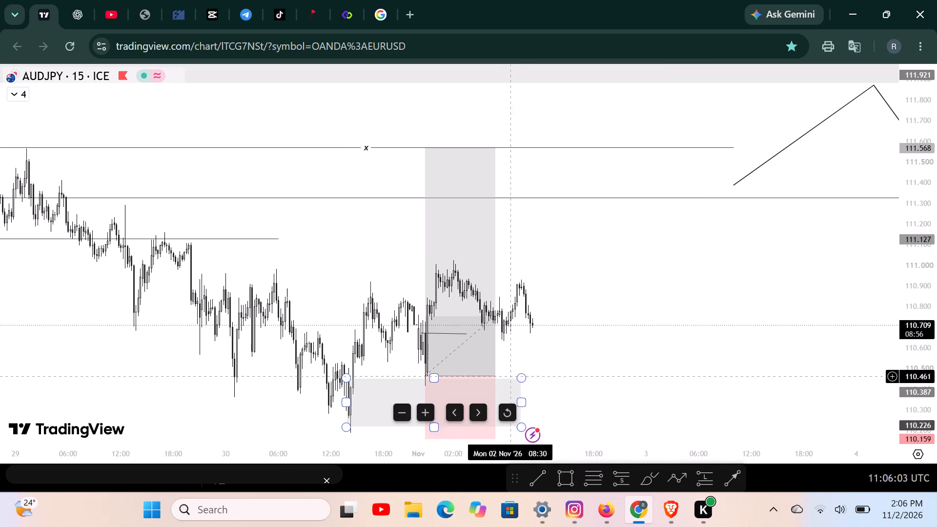
pyautogui.moveTo(494, 376); pyautogui.dragTo(528, 377)
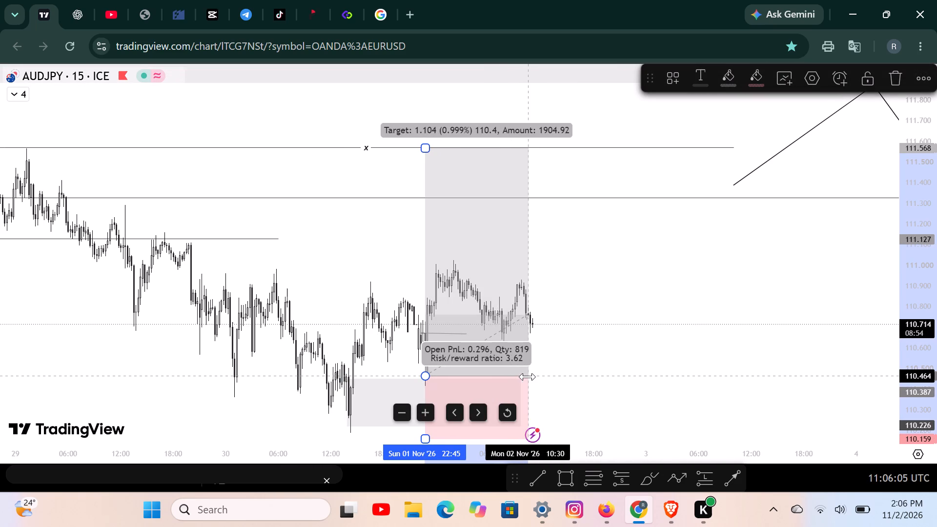
pyautogui.moveTo(528, 377); pyautogui.dragTo(489, 370)
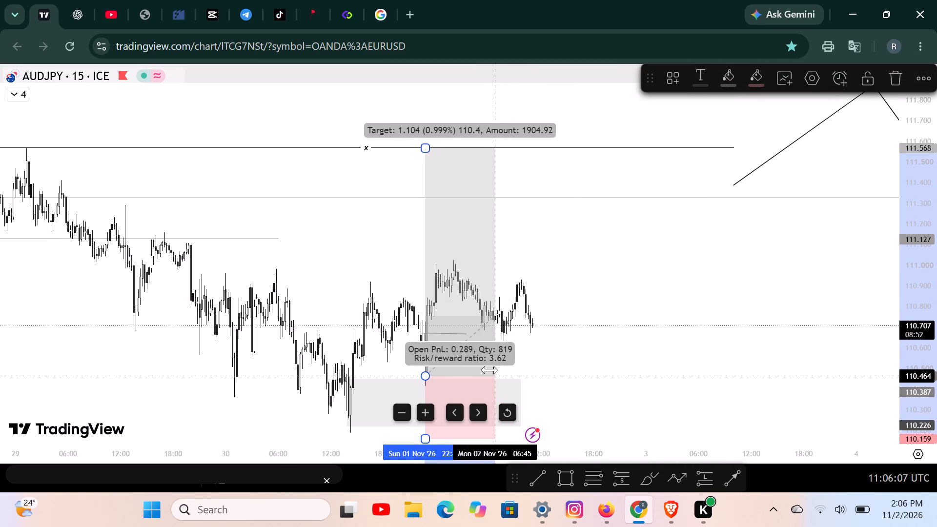
pyautogui.moveTo(489, 370); pyautogui.dragTo(469, 357)
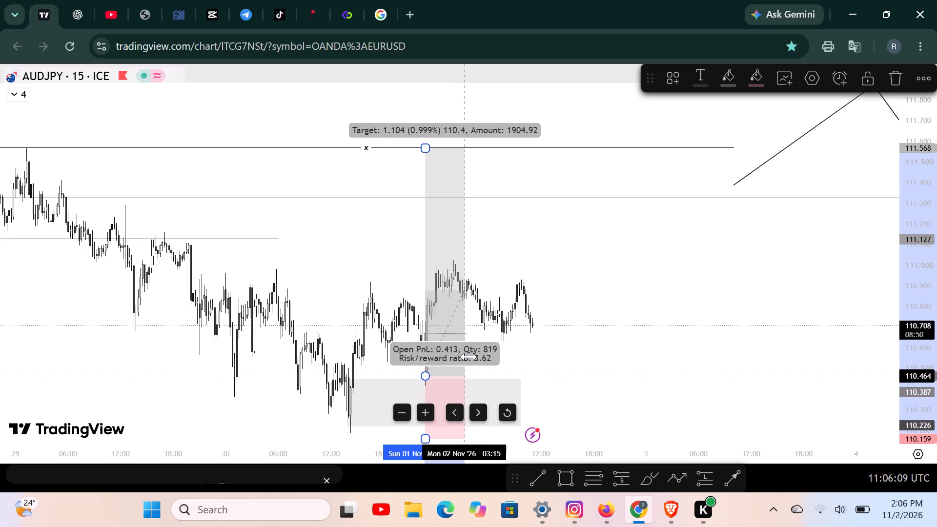
pyautogui.moveTo(469, 357); pyautogui.dragTo(521, 365)
pyautogui.click(701, 298)
# Shorten the "x" level line near 111.57 so it starts at the swing-high candle around 29 October.
pyautogui.scroll(-3, 537, 308)
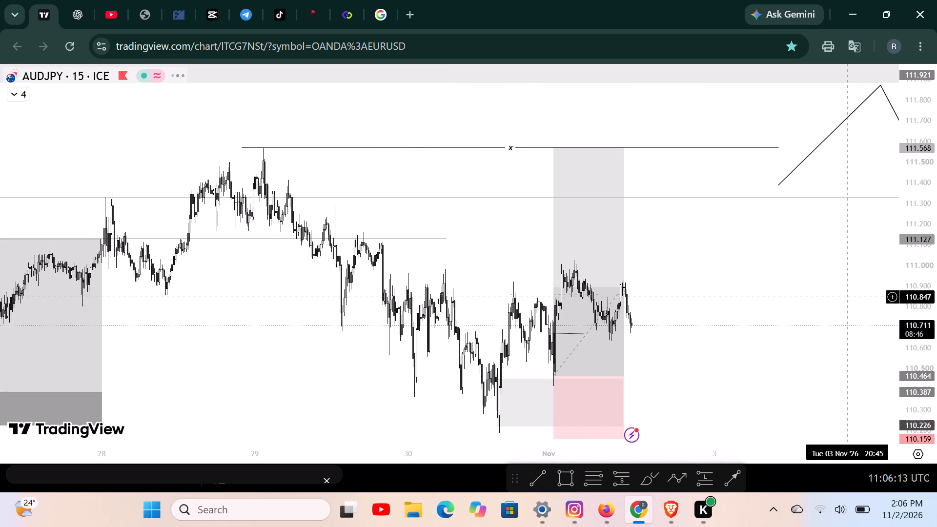
pyautogui.moveTo(840, 295); pyautogui.dragTo(698, 293)
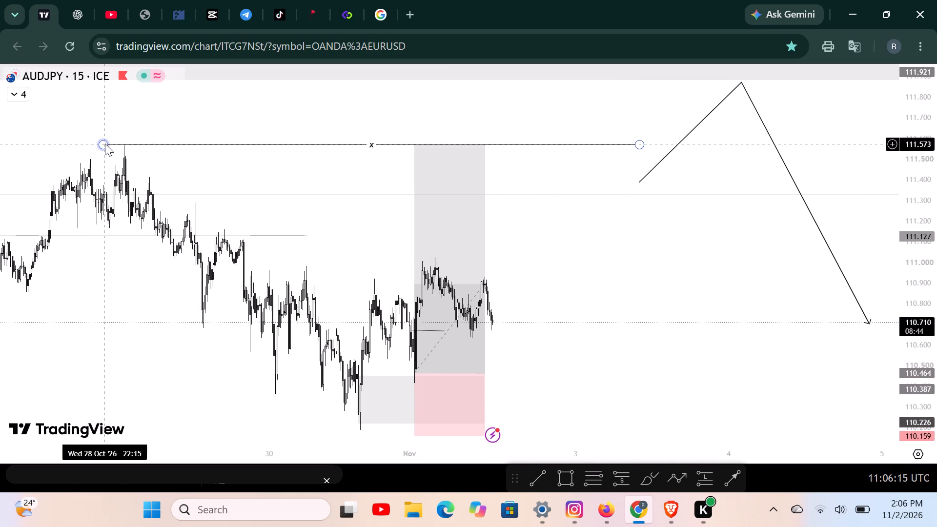
pyautogui.moveTo(105, 143); pyautogui.dragTo(124, 144)
pyautogui.click(199, 164)
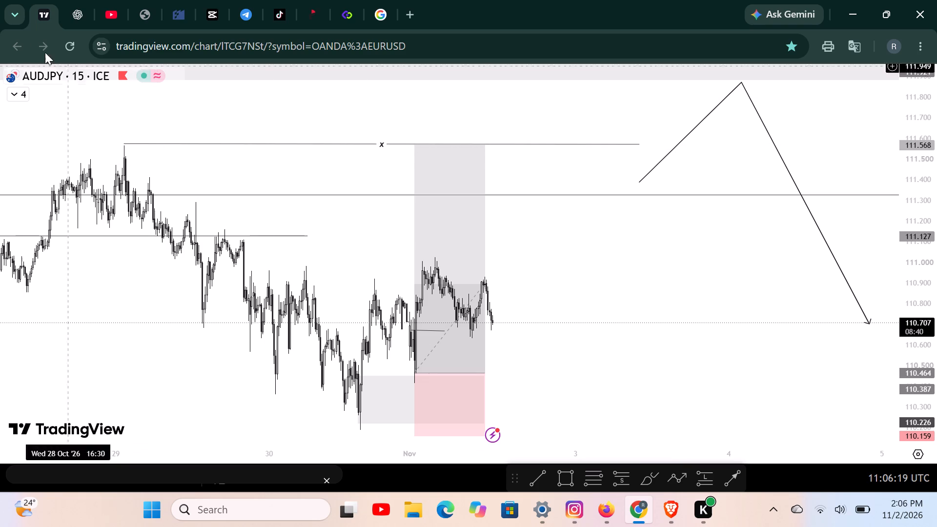
# Change the chart symbol to VOLATILITY_50_1S_INDEX.
pyautogui.click(33, 66)
pyautogui.click(37, 70)
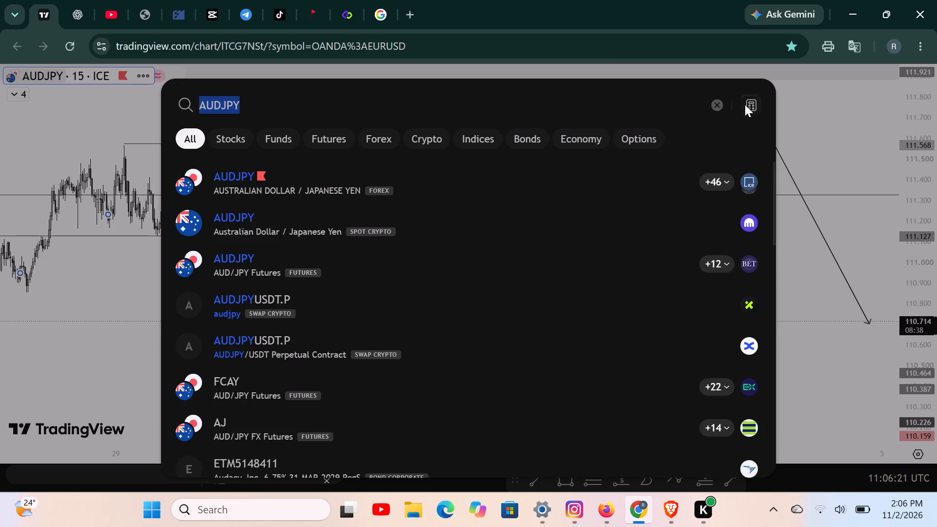
pyautogui.click(712, 105)
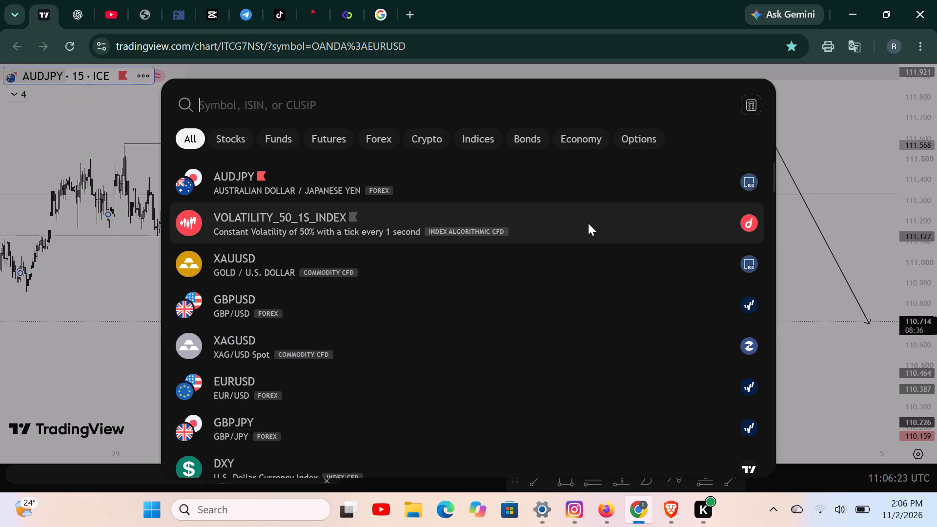
pyautogui.click(588, 223)
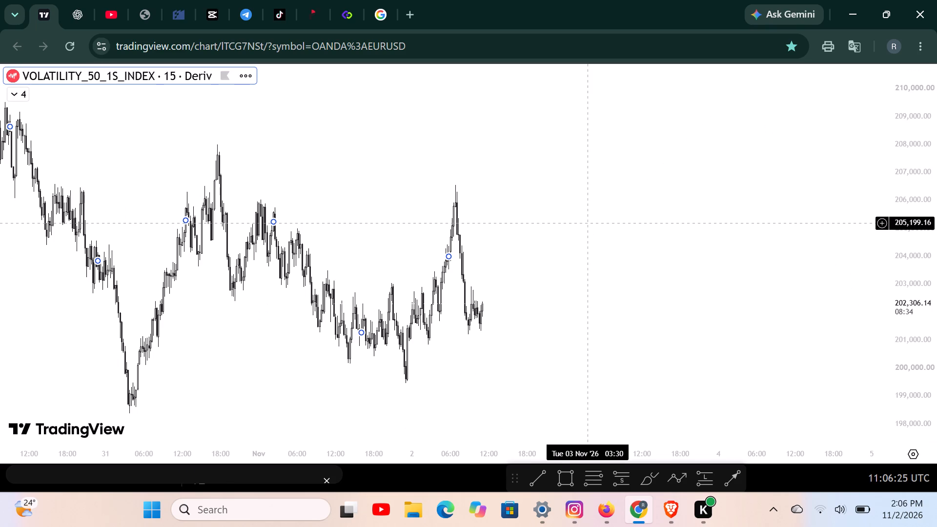
# Examine the 15-minute Volatility 50 (1s) price action around the marked short positions, structure levels and latest candles.
pyautogui.scroll(-4, 588, 223)
pyautogui.scroll(4, 588, 223)
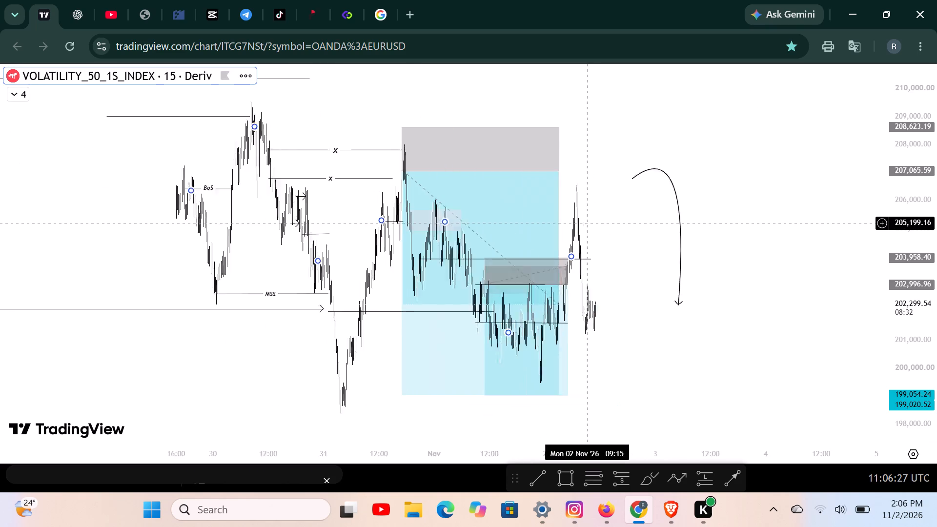
pyautogui.scroll(1, 588, 222)
pyautogui.scroll(-1, 588, 222)
pyautogui.moveTo(589, 222); pyautogui.dragTo(754, 190)
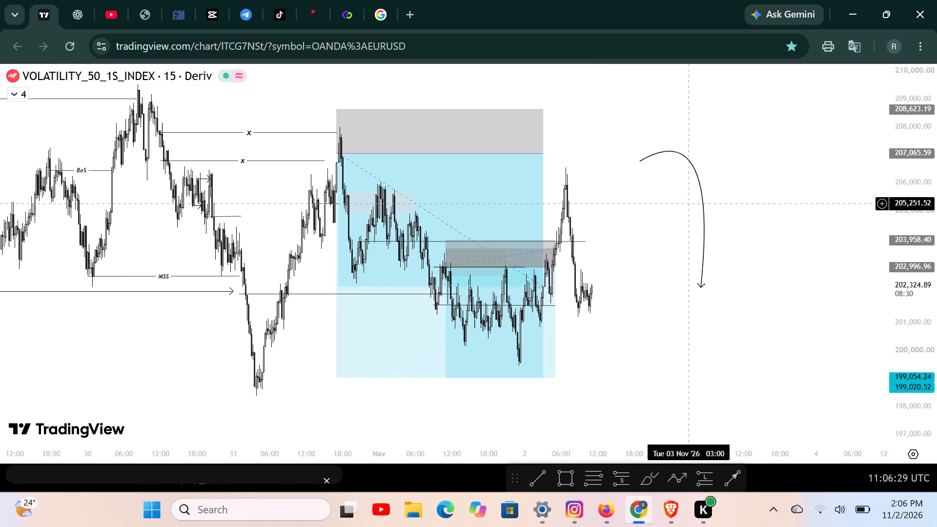
pyautogui.moveTo(754, 190); pyautogui.dragTo(799, 188)
pyautogui.moveTo(928, 295); pyautogui.dragTo(930, 207)
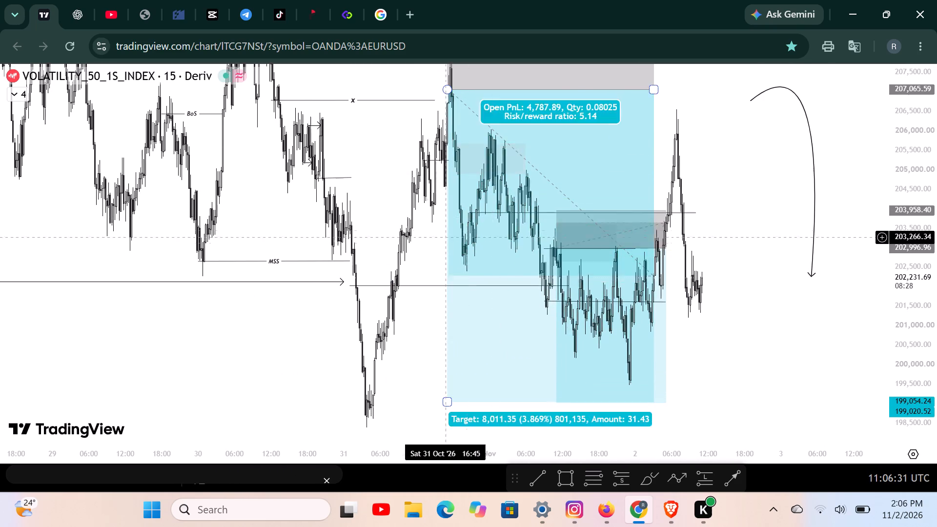
pyautogui.scroll(1, 418, 246)
pyautogui.scroll(-1, 418, 246)
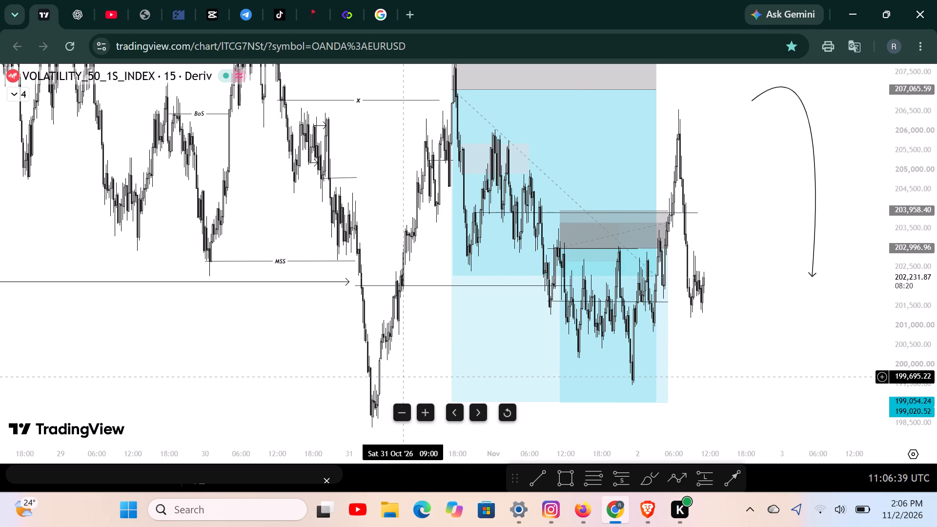
pyautogui.scroll(-1, 403, 376)
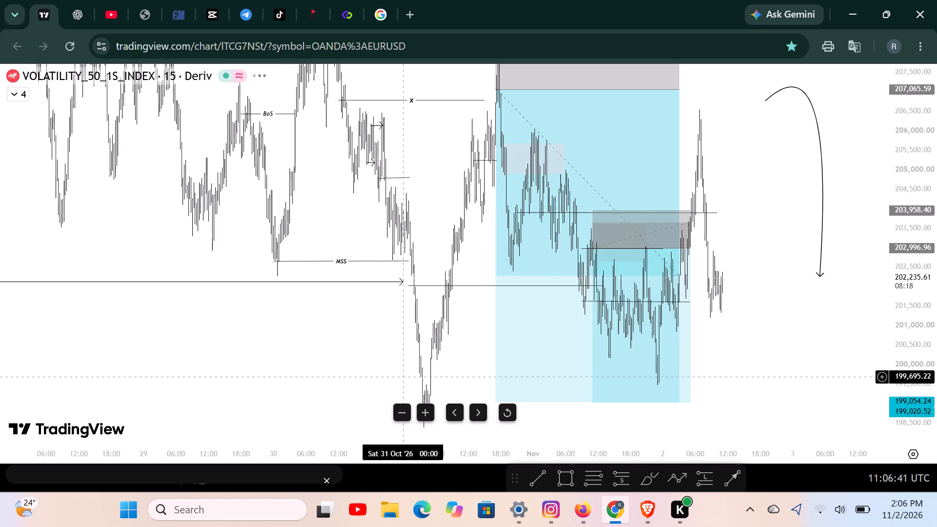
pyautogui.scroll(2, 403, 376)
# Change the chart symbol to GBPUSD from OANDA.
pyautogui.click(77, 73)
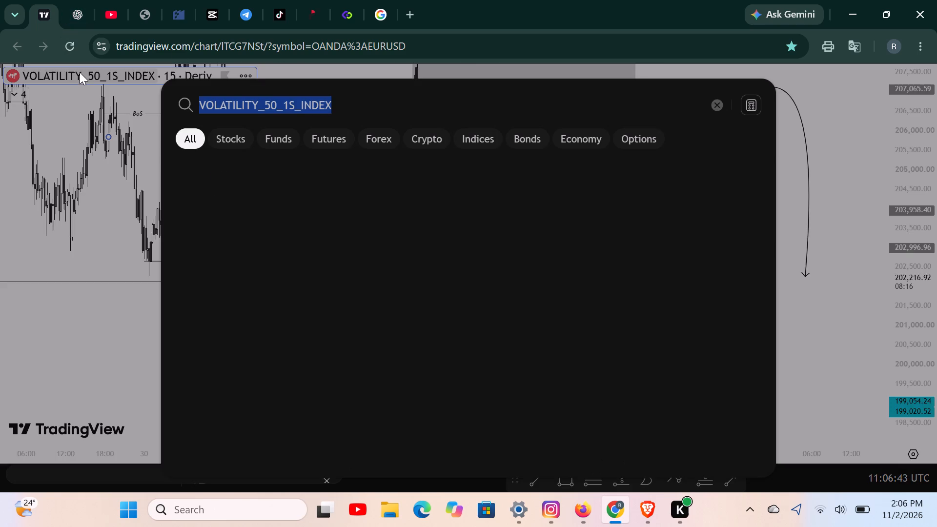
pyautogui.moveTo(712, 101); pyautogui.dragTo(726, 106)
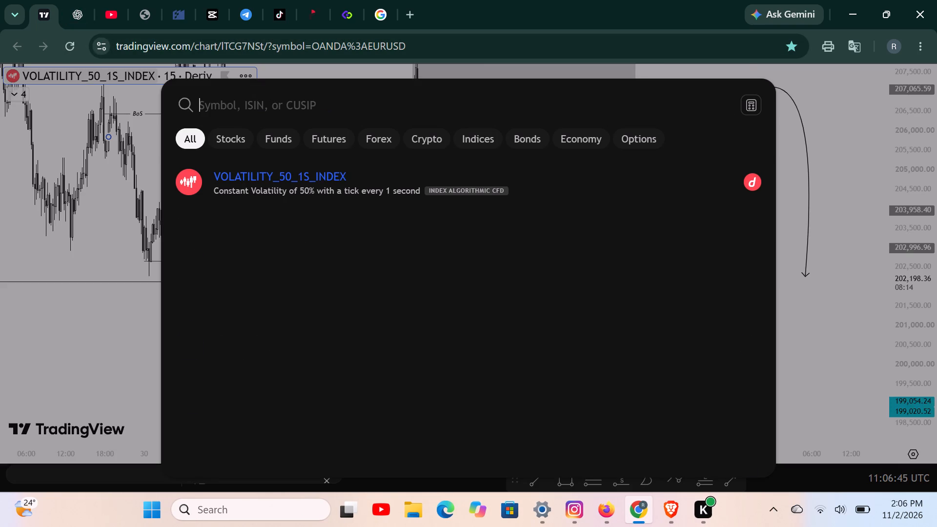
pyautogui.click(378, 297)
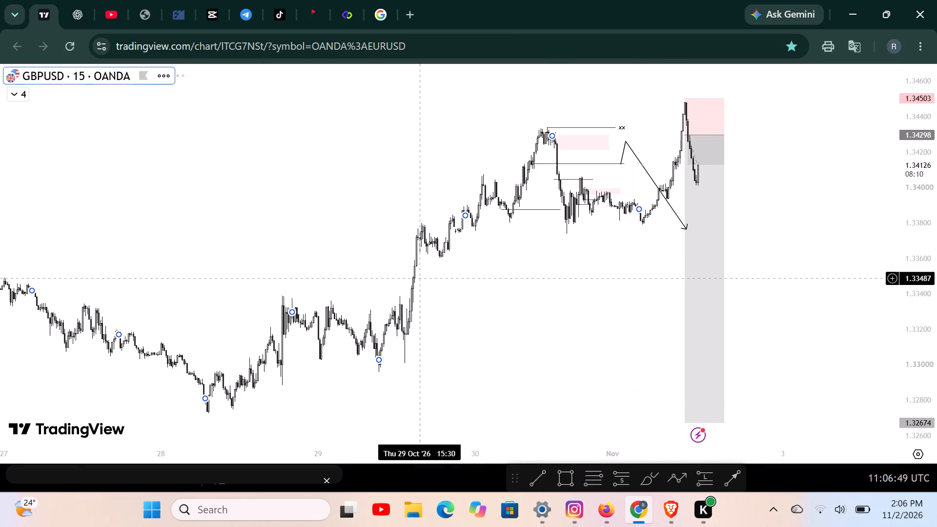
# Examine the 15-minute GBPUSD chart, comparing October's price swings with the marked levels and the short position.
pyautogui.moveTo(505, 281); pyautogui.dragTo(504, 328)
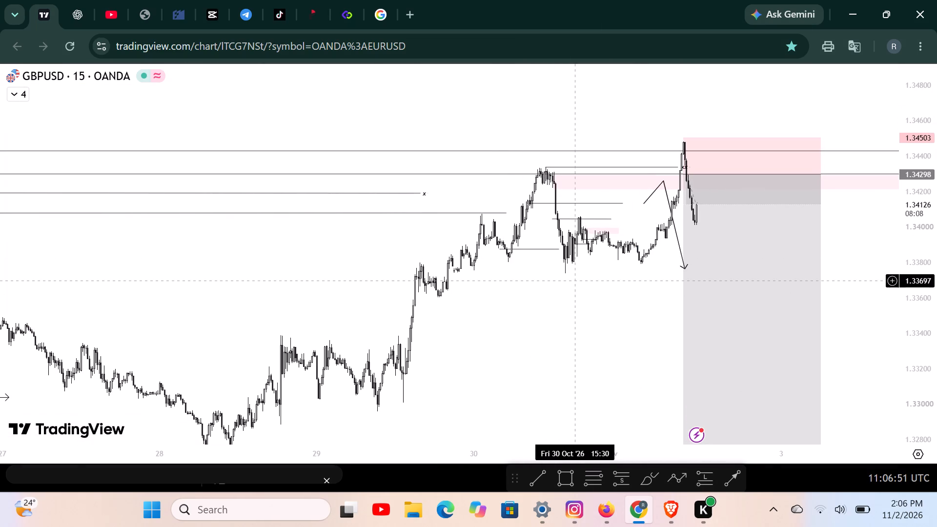
pyautogui.scroll(-1, 570, 325)
pyautogui.scroll(1, 570, 325)
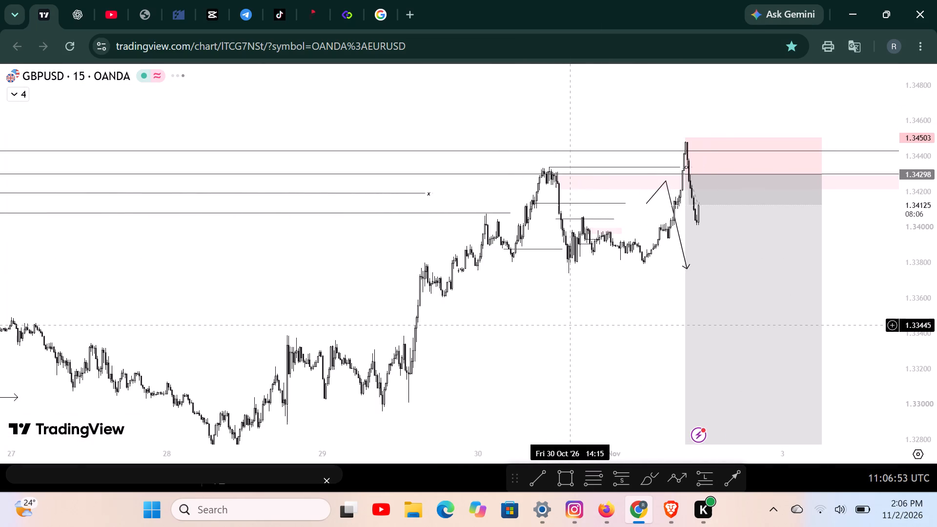
pyautogui.scroll(1, 570, 325)
pyautogui.scroll(-6, 570, 324)
pyautogui.scroll(1, 570, 324)
pyautogui.scroll(-12, 570, 324)
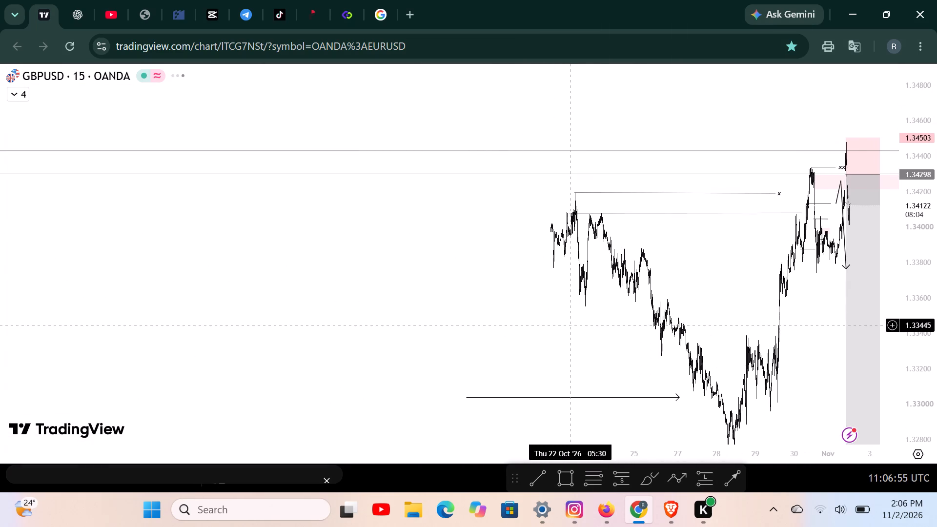
pyautogui.scroll(16, 629, 313)
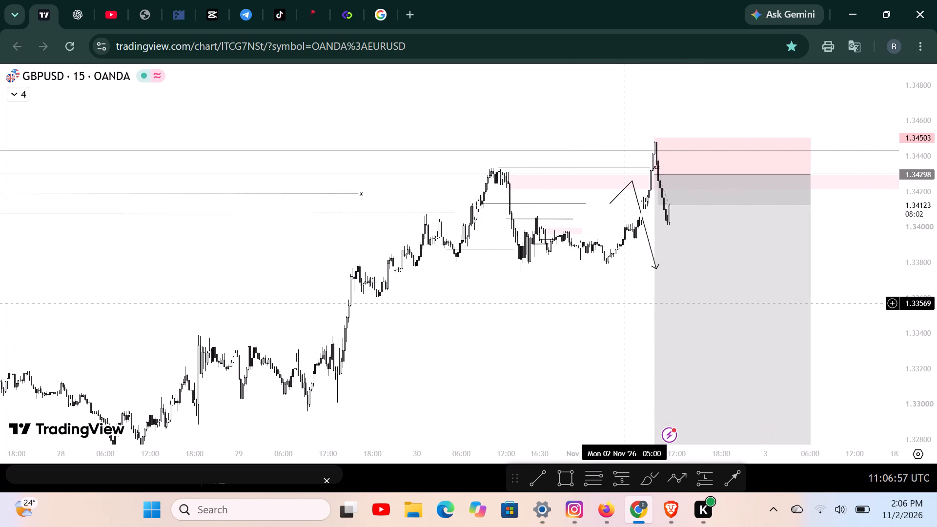
pyautogui.scroll(-17, 626, 304)
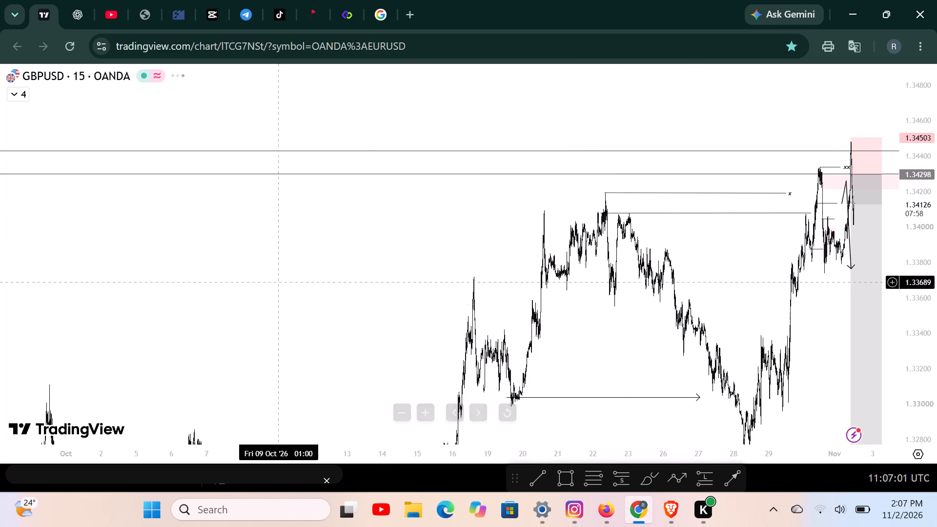
pyautogui.moveTo(279, 276); pyautogui.dragTo(0, 304)
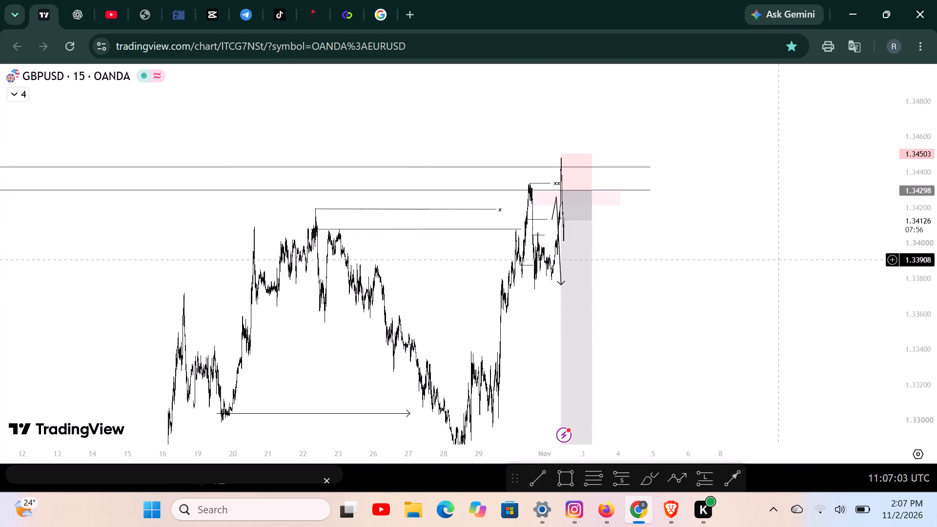
pyautogui.moveTo(933, 329); pyautogui.dragTo(875, 281)
pyautogui.scroll(7, 601, 301)
pyautogui.moveTo(591, 297); pyautogui.dragTo(876, 301)
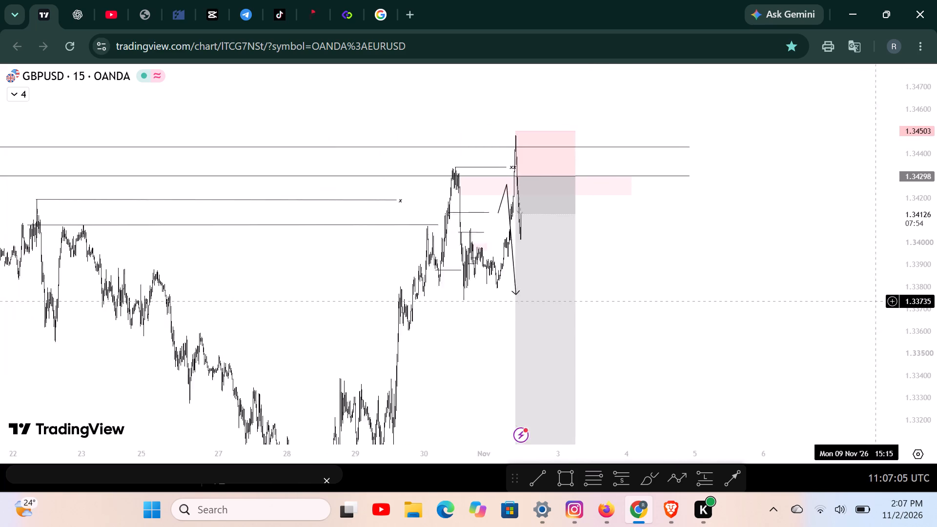
pyautogui.scroll(4, 682, 295)
pyautogui.moveTo(628, 287); pyautogui.dragTo(932, 300)
pyautogui.scroll(7, 838, 295)
pyautogui.moveTo(668, 297); pyautogui.dragTo(780, 335)
pyautogui.scroll(2, 774, 330)
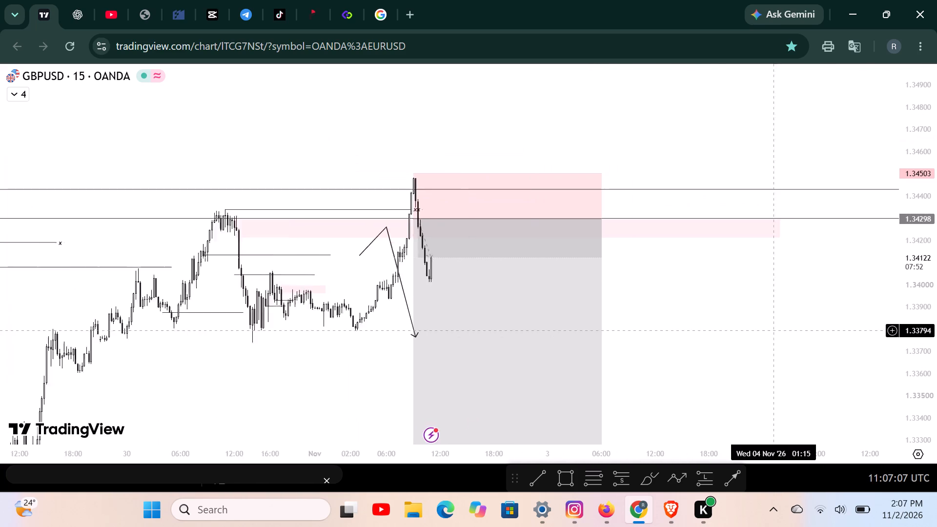
pyautogui.scroll(2, 764, 329)
pyautogui.moveTo(148, 371); pyautogui.dragTo(267, 346)
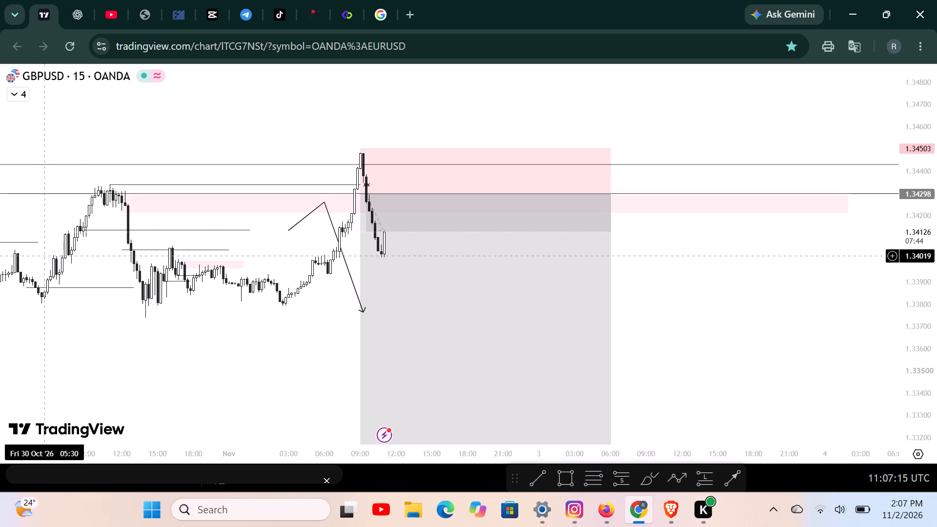
# Set the GBPUSD chart interval to 4h.
pyautogui.click(87, 79)
pyautogui.click(74, 76)
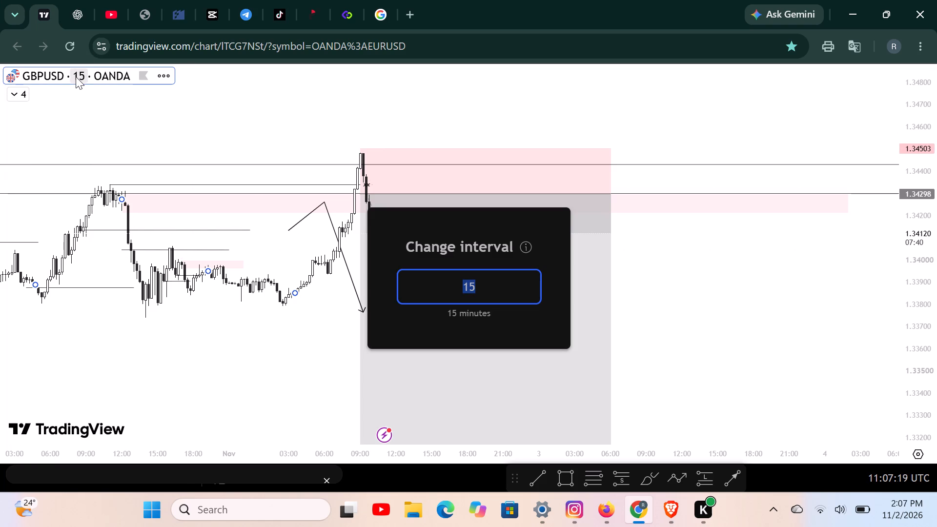
pyautogui.press('BackSpace')
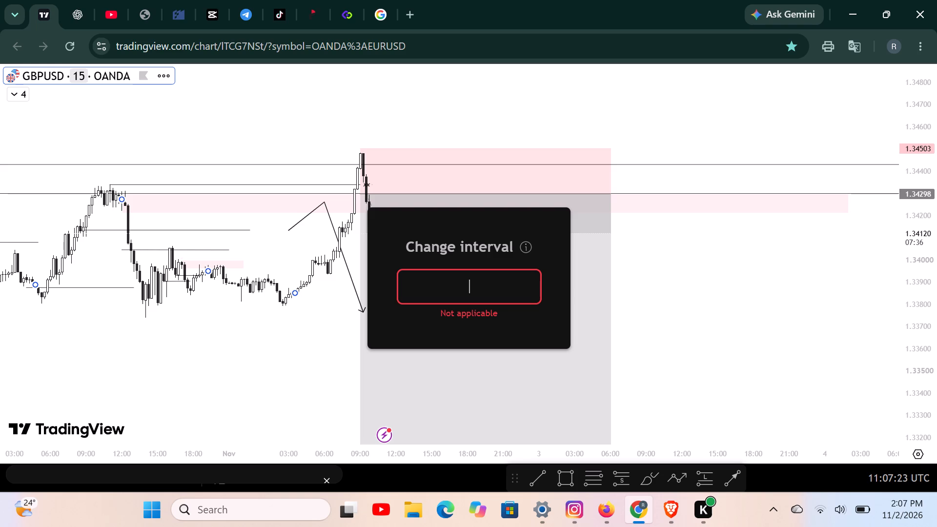
pyautogui.press('4')
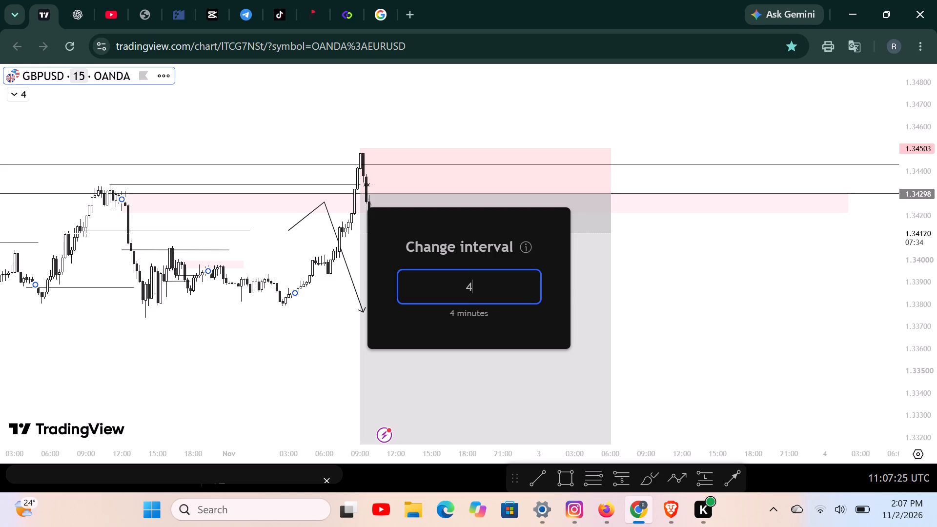
pyautogui.press('h')
pyautogui.press('Return')
# Examine the 4h GBPUSD chart, comparing the late-October swings with the marked levels and the open short position.
pyautogui.scroll(5, 240, 133)
pyautogui.moveTo(369, 266); pyautogui.dragTo(746, 208)
pyautogui.moveTo(936, 157); pyautogui.dragTo(936, 270)
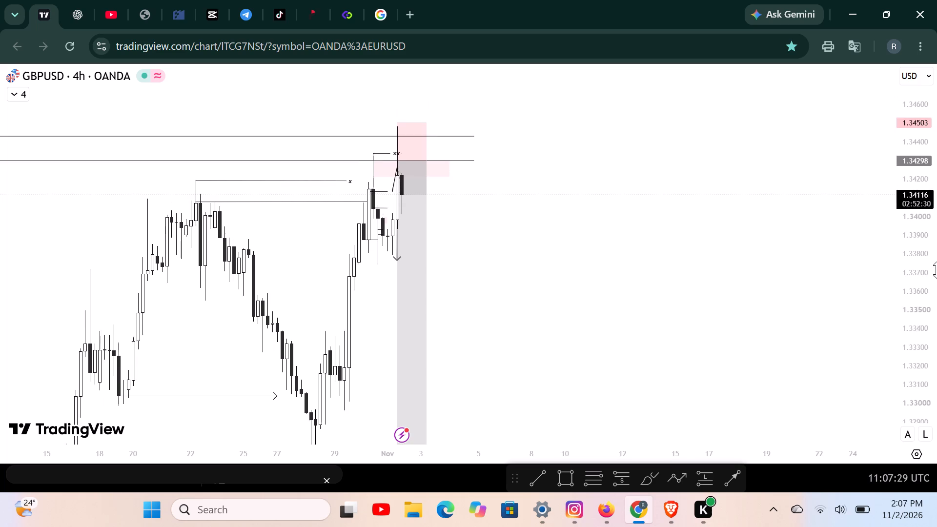
pyautogui.moveTo(936, 270); pyautogui.dragTo(936, 273)
pyautogui.moveTo(713, 180); pyautogui.dragTo(910, 259)
pyautogui.scroll(3, 442, 286)
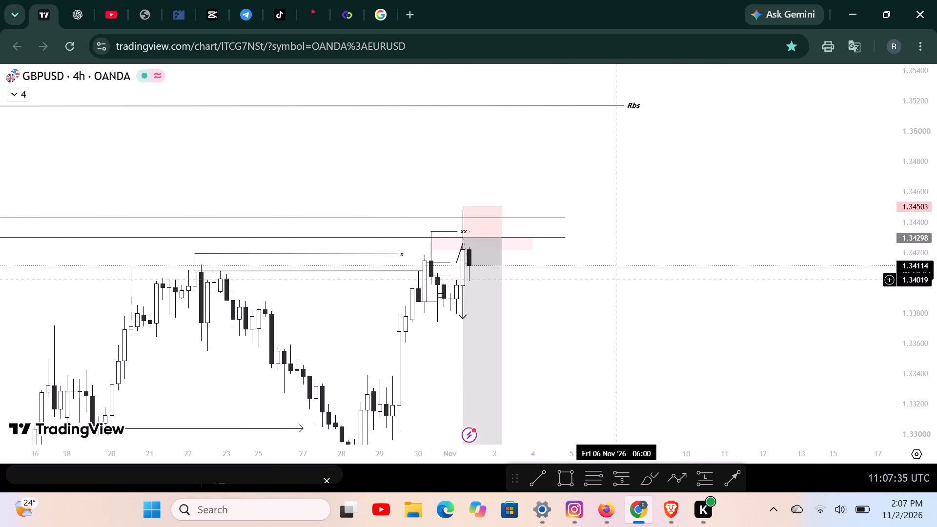
pyautogui.moveTo(610, 285); pyautogui.dragTo(740, 268)
pyautogui.scroll(5, 405, 333)
pyautogui.scroll(-3, 401, 332)
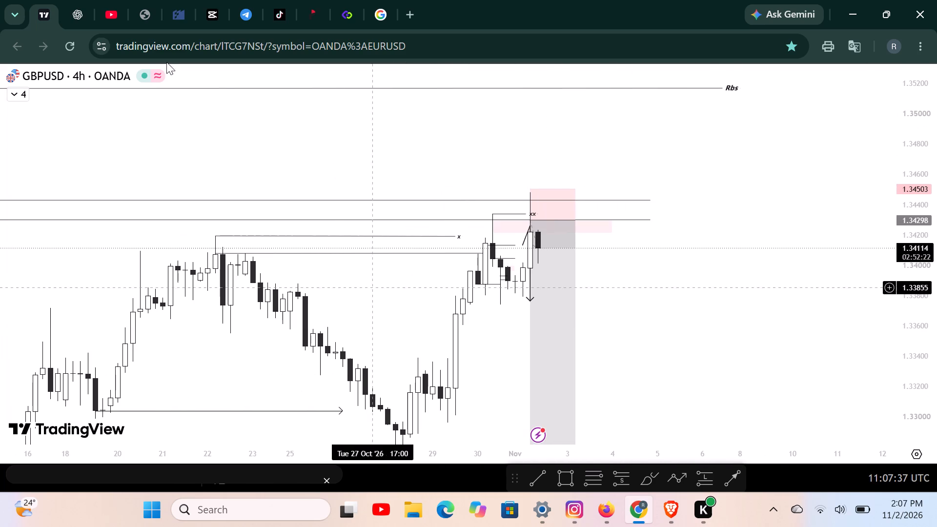
# Exit the chart's fullscreen mode.
pyautogui.press('Escape')
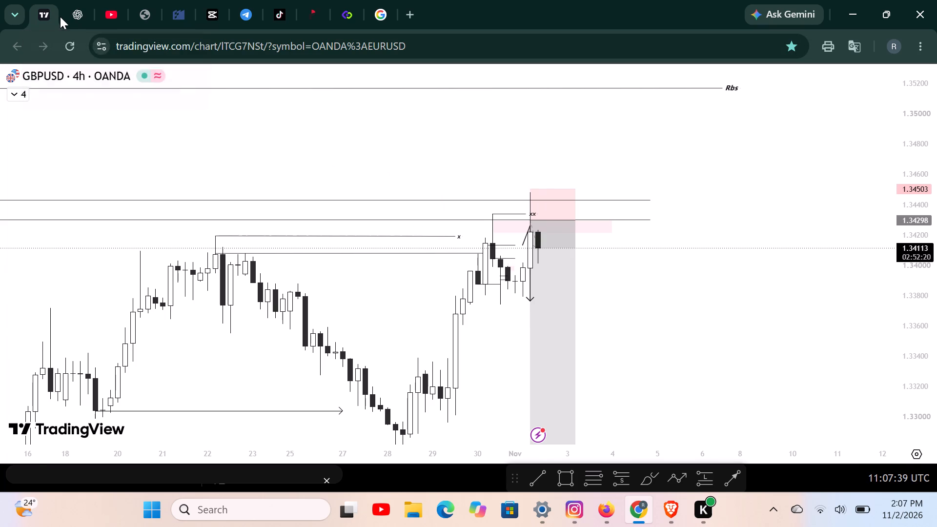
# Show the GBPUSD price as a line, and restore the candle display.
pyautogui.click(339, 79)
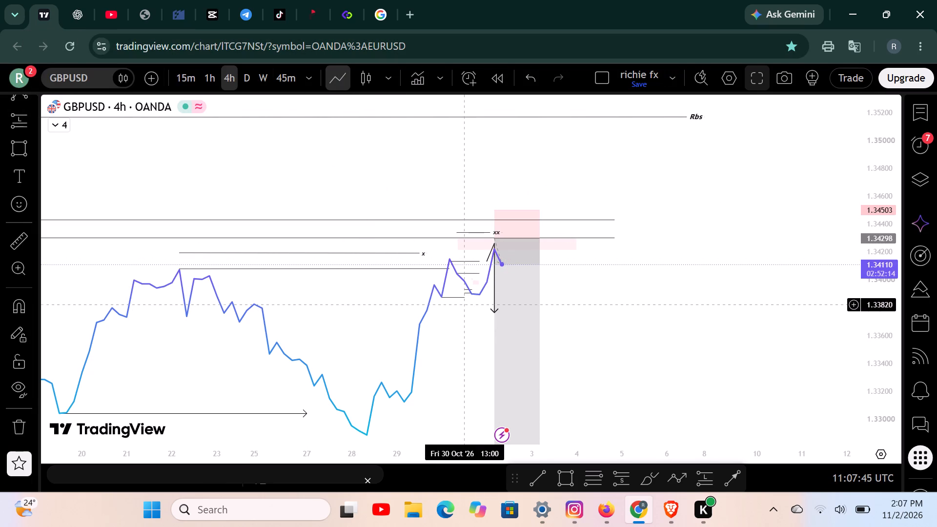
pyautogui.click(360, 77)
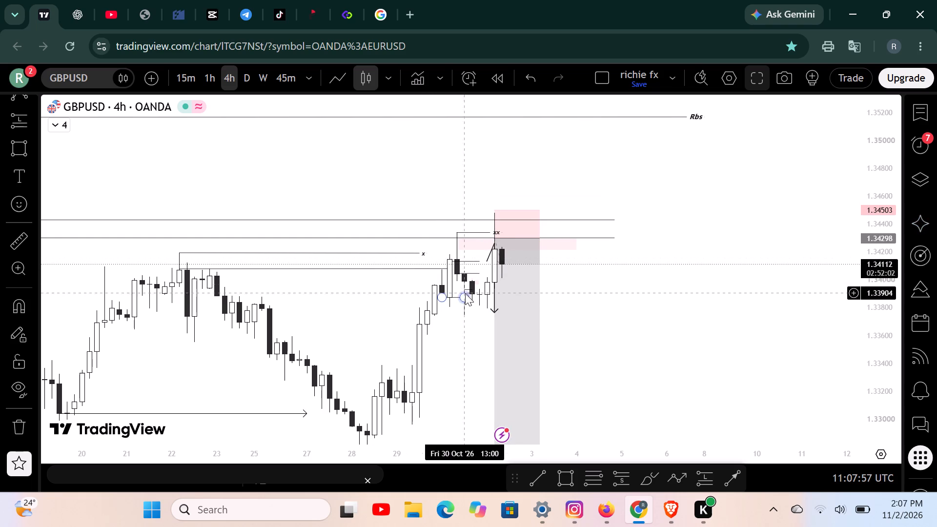
# Examine the older 4h GBPUSD price history to see where the two horizontal levels above price originate.
pyautogui.moveTo(706, 312); pyautogui.dragTo(711, 292)
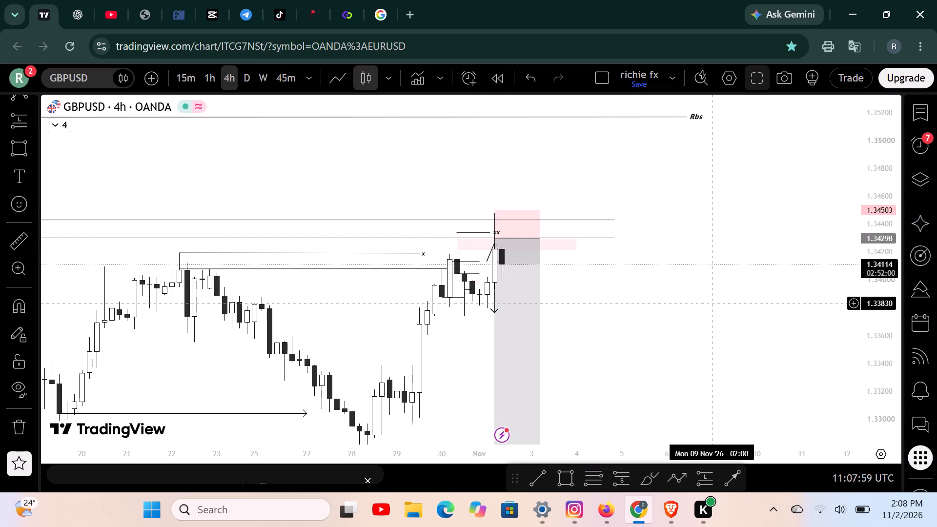
pyautogui.moveTo(711, 292); pyautogui.dragTo(710, 271)
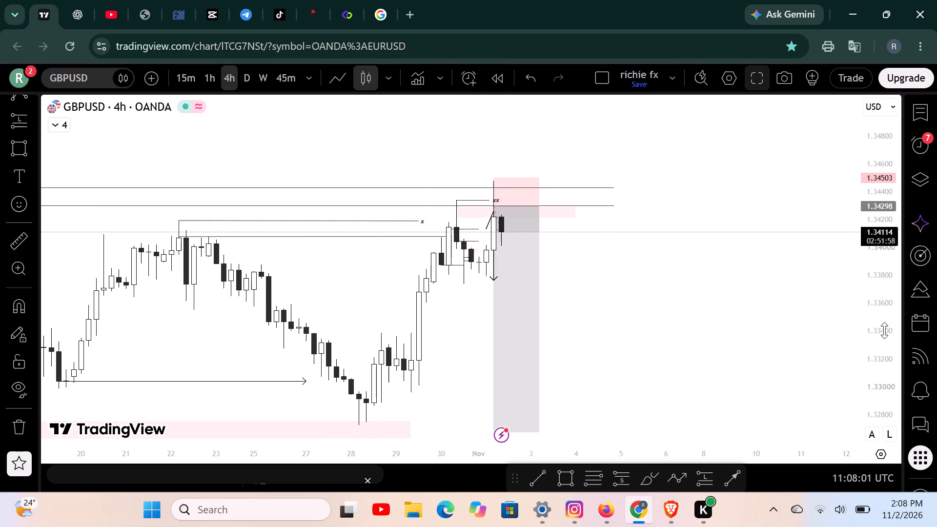
pyautogui.moveTo(889, 339); pyautogui.dragTo(892, 298)
pyautogui.moveTo(279, 138); pyautogui.dragTo(452, 191)
pyautogui.scroll(-1, 283, 140)
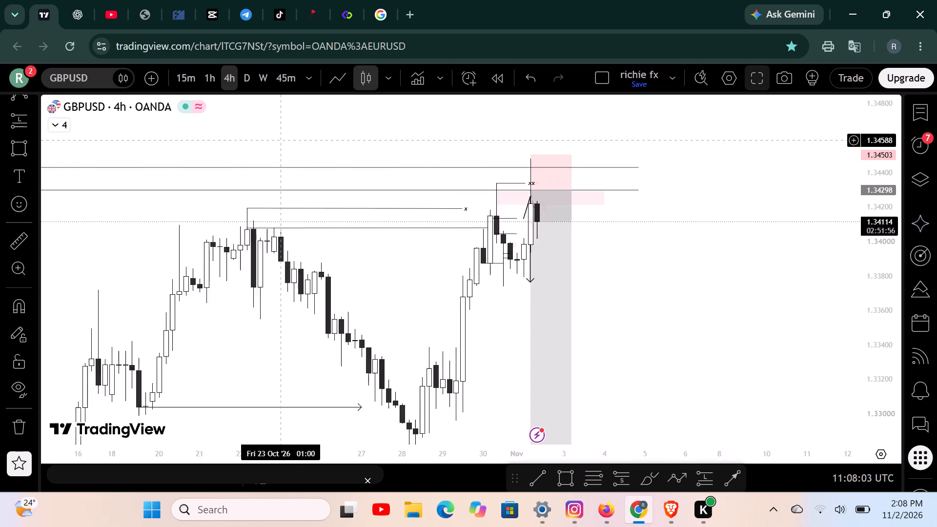
pyautogui.moveTo(452, 191); pyautogui.dragTo(659, 227)
pyautogui.scroll(-8, 213, 223)
pyautogui.scroll(3, 213, 223)
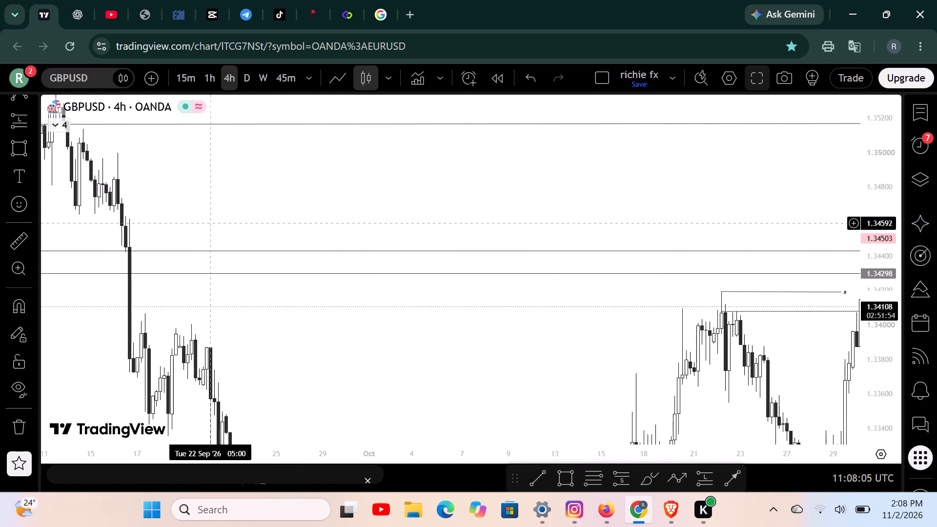
pyautogui.scroll(-18, 214, 223)
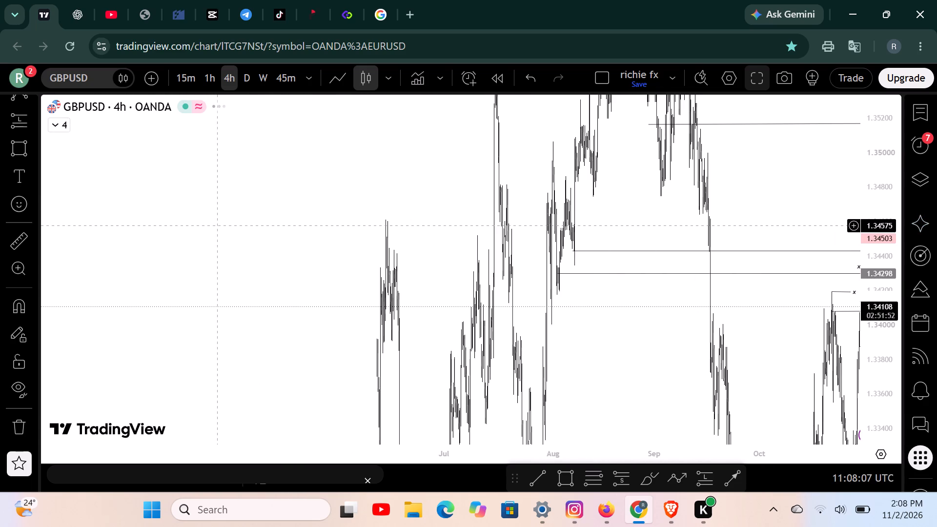
pyautogui.scroll(13, 217, 226)
pyautogui.moveTo(223, 345); pyautogui.dragTo(633, 370)
pyautogui.scroll(4, 306, 323)
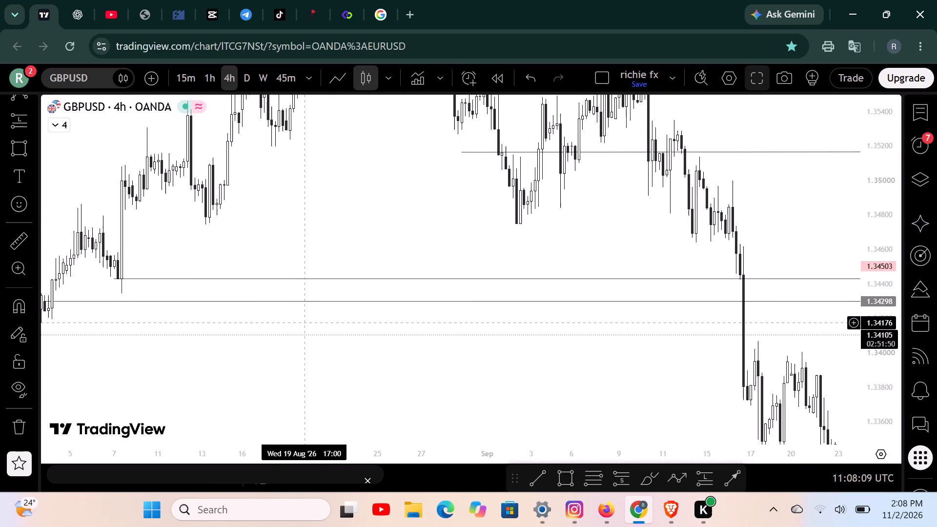
pyautogui.scroll(-5, 305, 322)
pyautogui.moveTo(569, 333); pyautogui.dragTo(140, 250)
pyautogui.moveTo(300, 268); pyautogui.dragTo(81, 264)
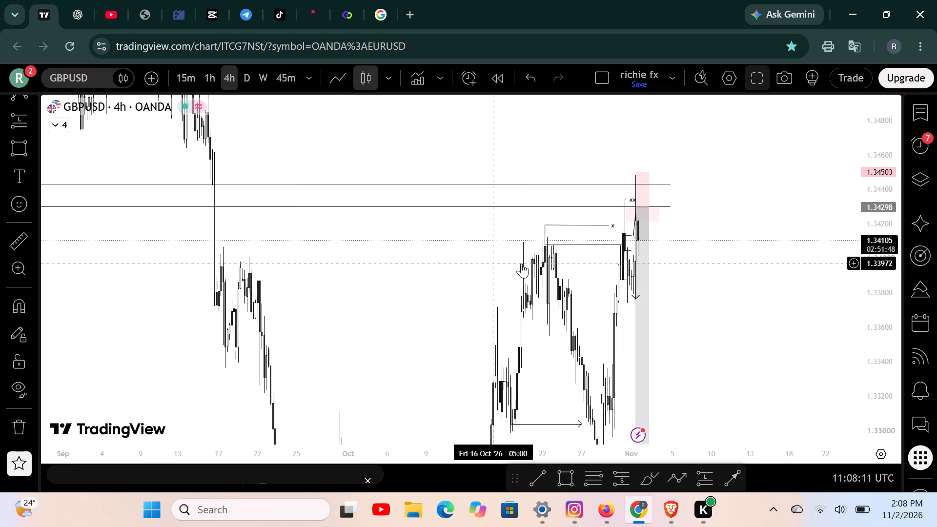
pyautogui.moveTo(429, 271); pyautogui.dragTo(163, 255)
# Examine the 4h price action around the short position, from the upper levels down to the RBS and S supports.
pyautogui.moveTo(646, 302); pyautogui.dragTo(702, 250)
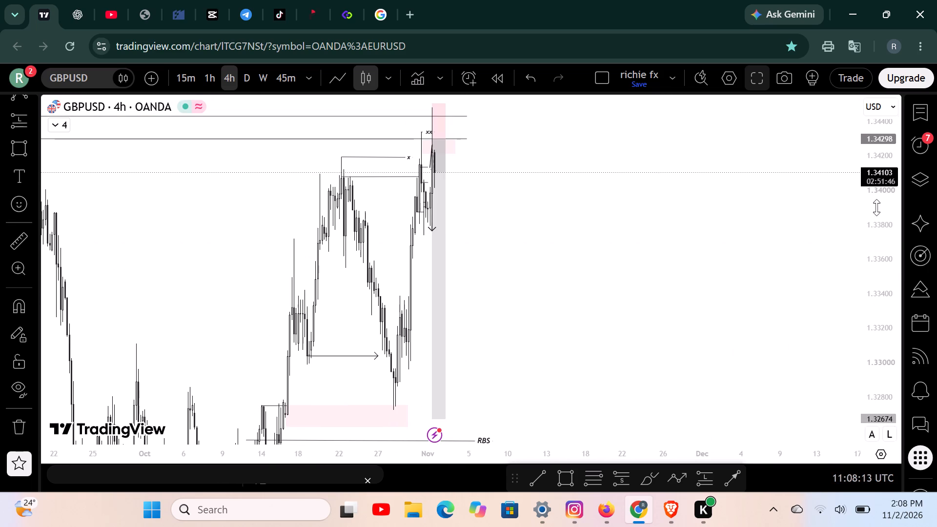
pyautogui.moveTo(875, 203); pyautogui.dragTo(890, 378)
pyautogui.moveTo(701, 299); pyautogui.dragTo(798, 325)
pyautogui.scroll(9, 591, 337)
pyautogui.moveTo(552, 319); pyautogui.dragTo(796, 320)
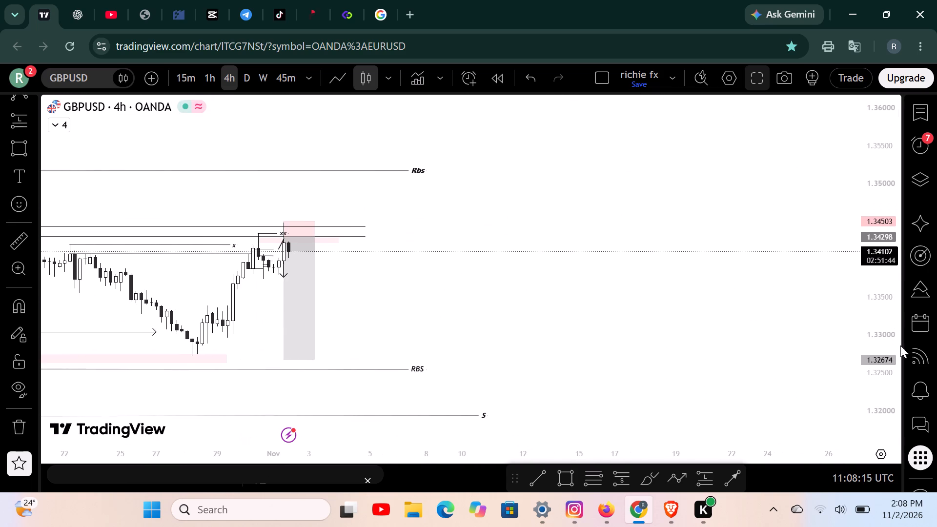
pyautogui.moveTo(889, 357); pyautogui.dragTo(743, 116)
pyautogui.moveTo(672, 184); pyautogui.dragTo(823, 219)
pyautogui.scroll(3, 533, 283)
pyautogui.moveTo(514, 279); pyautogui.dragTo(561, 220)
pyautogui.moveTo(569, 194); pyautogui.dragTo(578, 234)
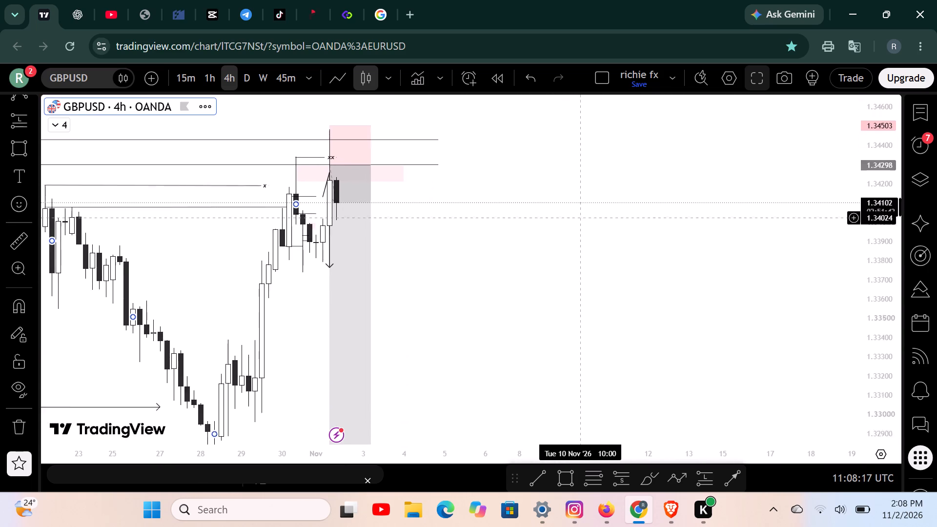
pyautogui.moveTo(578, 234); pyautogui.dragTo(578, 259)
pyautogui.moveTo(858, 197); pyautogui.dragTo(870, 276)
pyautogui.moveTo(751, 309); pyautogui.dragTo(750, 213)
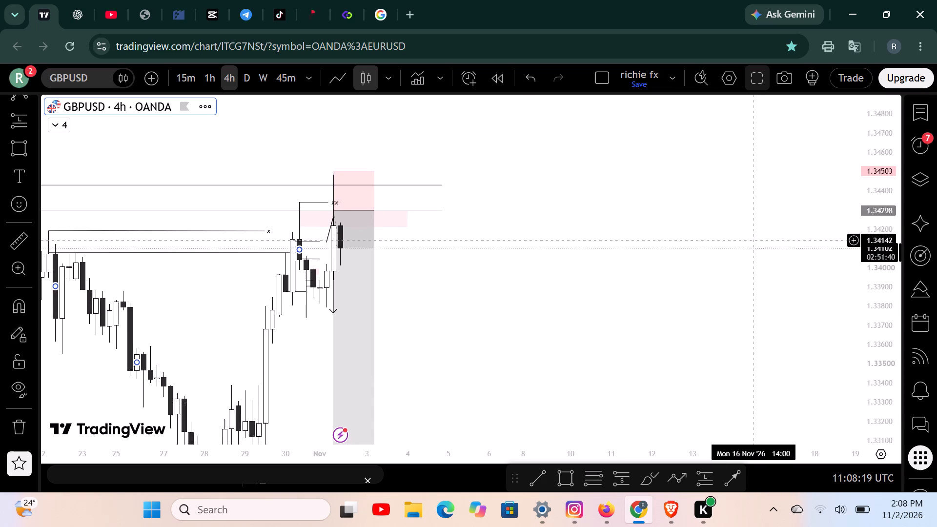
pyautogui.moveTo(750, 213); pyautogui.dragTo(748, 158)
pyautogui.moveTo(880, 171); pyautogui.dragTo(899, 251)
pyautogui.scroll(1, 762, 260)
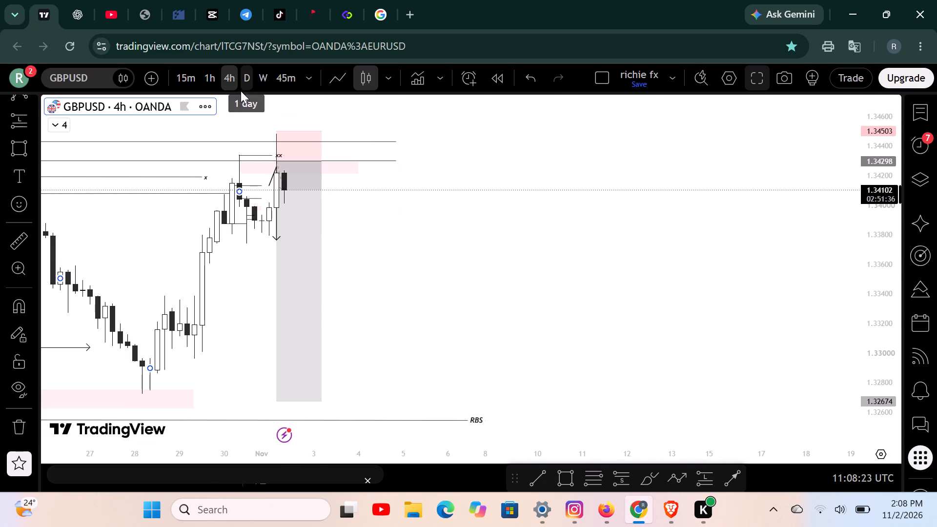
# Set the GBPUSD chart interval to 1h.
pyautogui.click(212, 73)
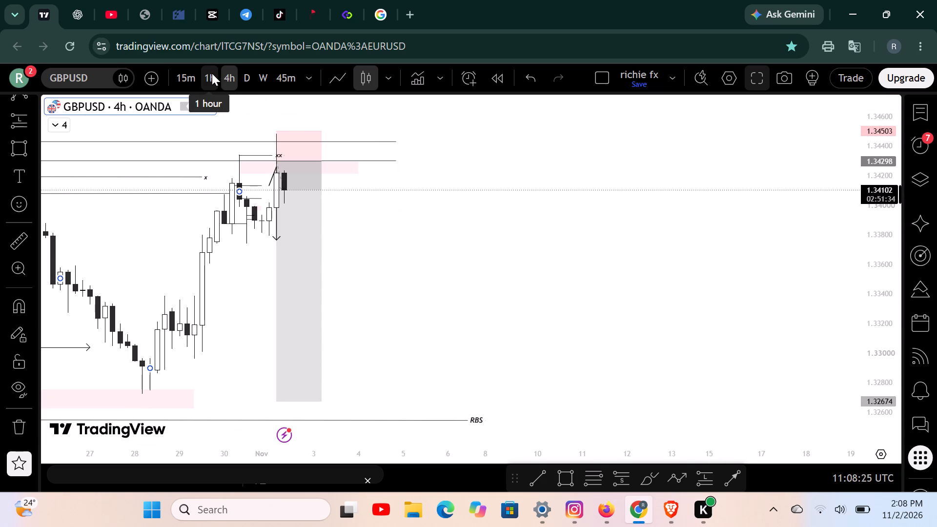
# Move the pink zone at the 30 October high up to about 1.34360 and set its lower edge near 1.34222.
pyautogui.scroll(-1, 221, 304)
pyautogui.scroll(1, 219, 301)
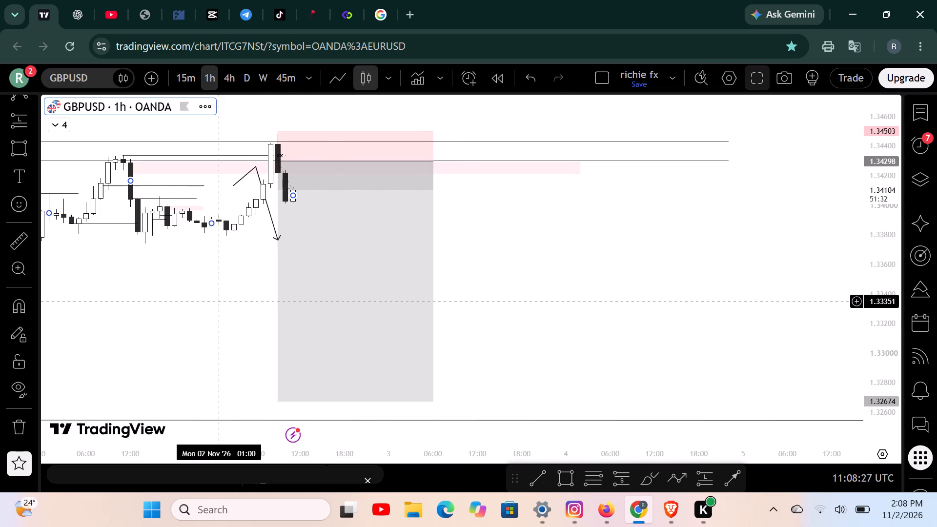
pyautogui.moveTo(216, 297); pyautogui.dragTo(407, 298)
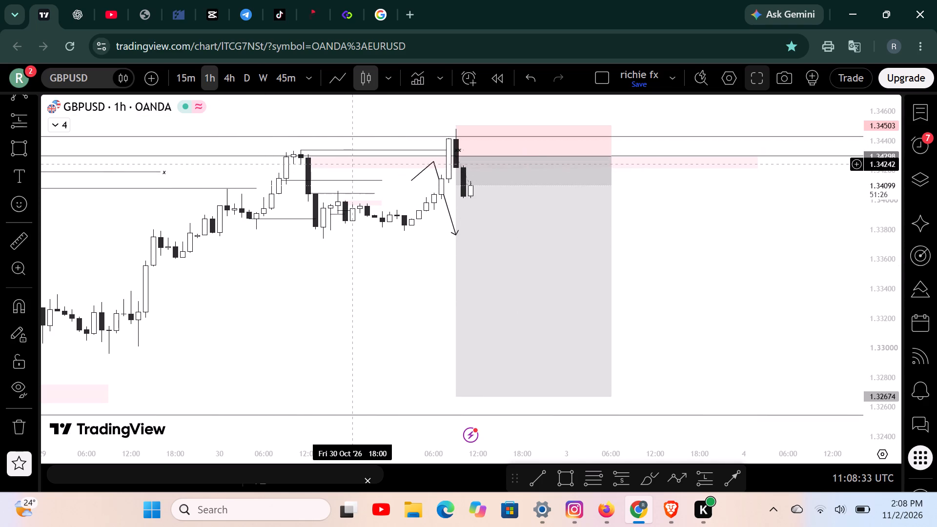
pyautogui.moveTo(355, 169); pyautogui.dragTo(346, 158)
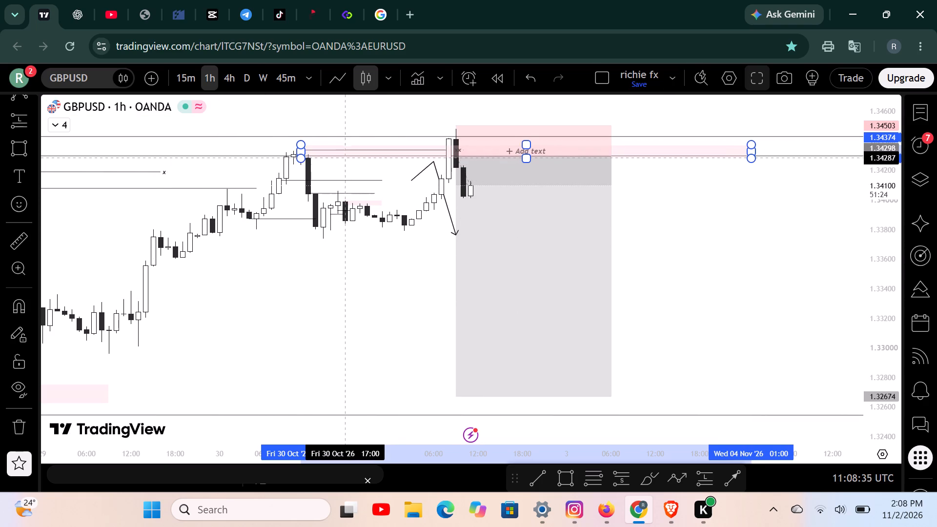
pyautogui.moveTo(346, 158); pyautogui.dragTo(342, 160)
pyautogui.click(358, 193)
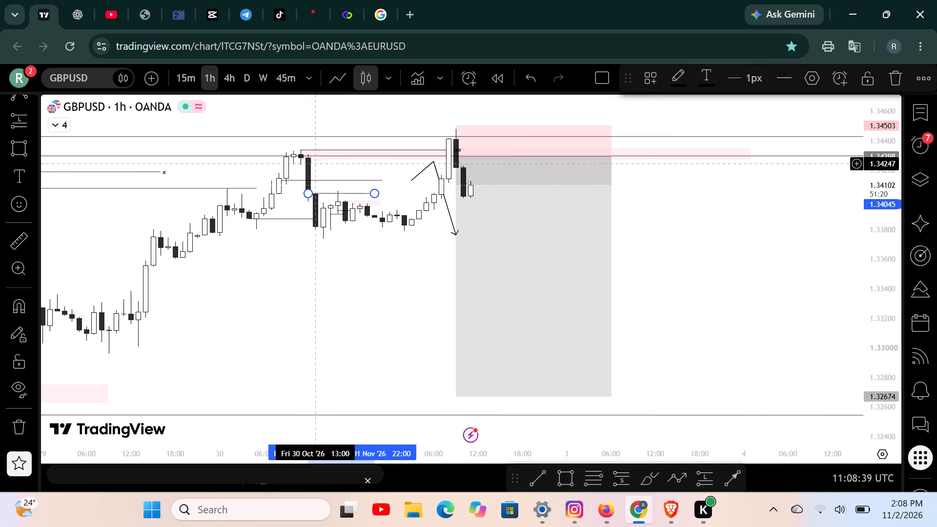
pyautogui.click(377, 149)
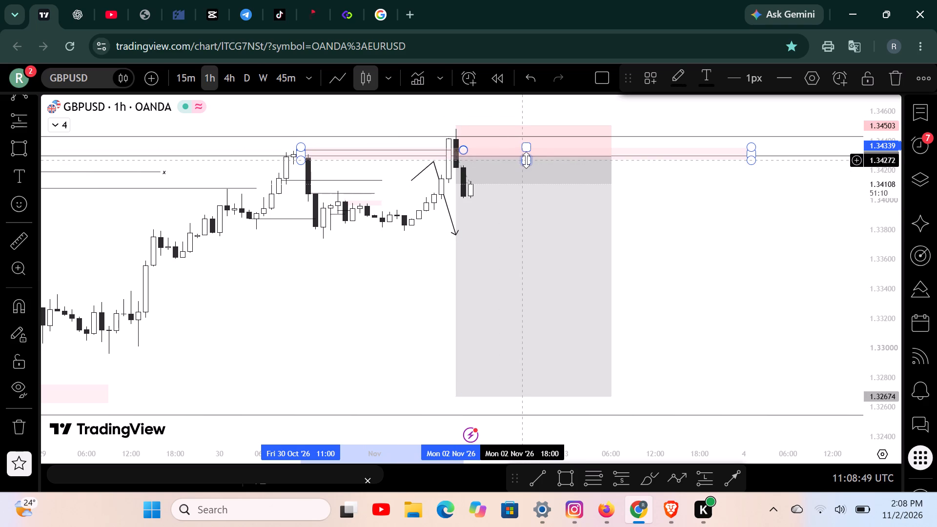
pyautogui.moveTo(526, 160); pyautogui.dragTo(530, 167)
pyautogui.click(713, 230)
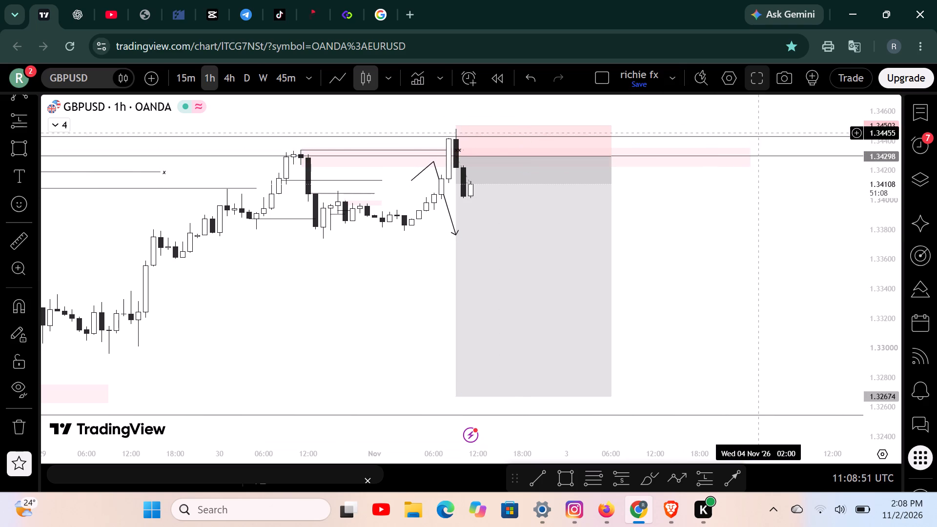
# Shorten the pink zone so it ends on 3 November, just past the short position.
pyautogui.moveTo(754, 155); pyautogui.dragTo(631, 152)
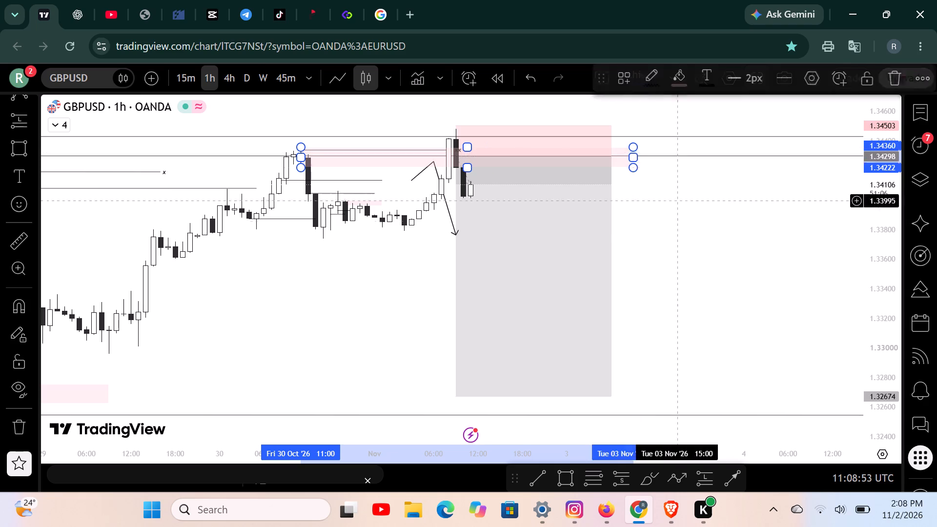
pyautogui.click(694, 232)
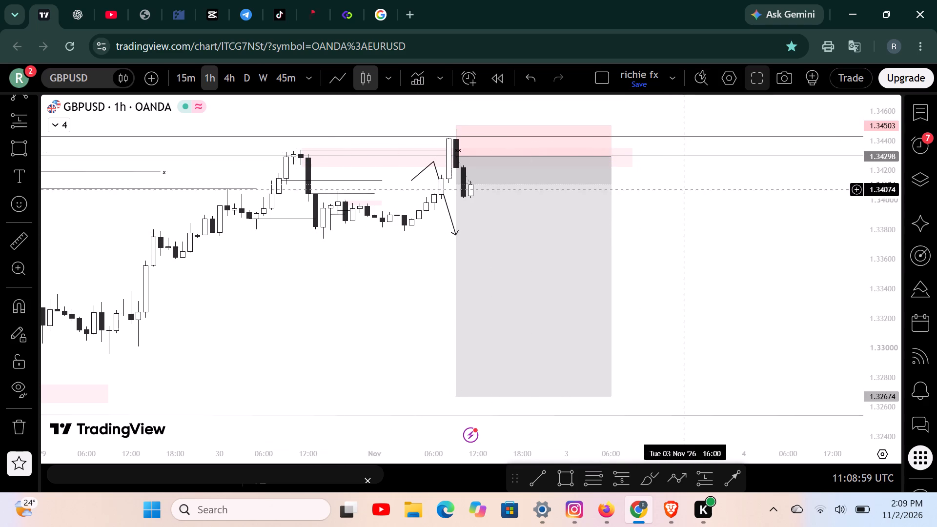
# Lower the upper horizontal level line above the pink zone to about 1.34410.
pyautogui.moveTo(747, 248); pyautogui.dragTo(726, 287)
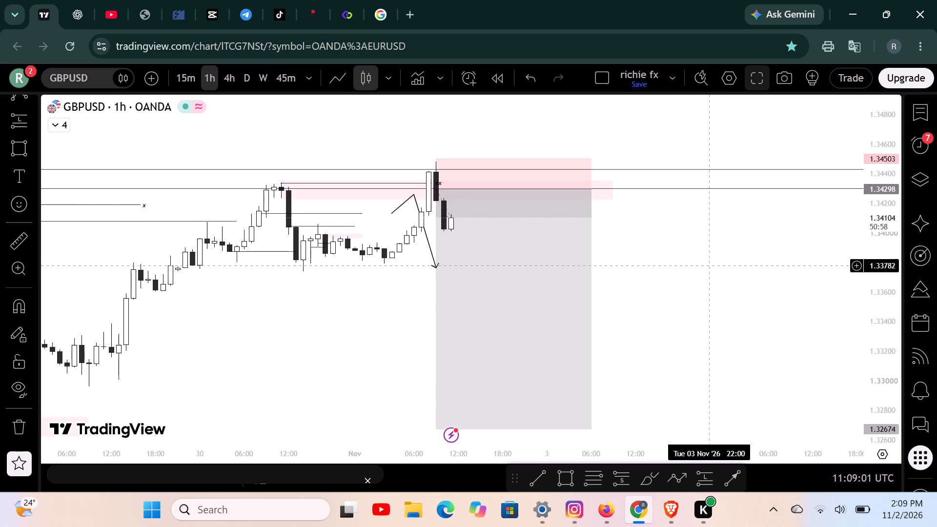
pyautogui.moveTo(713, 269); pyautogui.dragTo(694, 280)
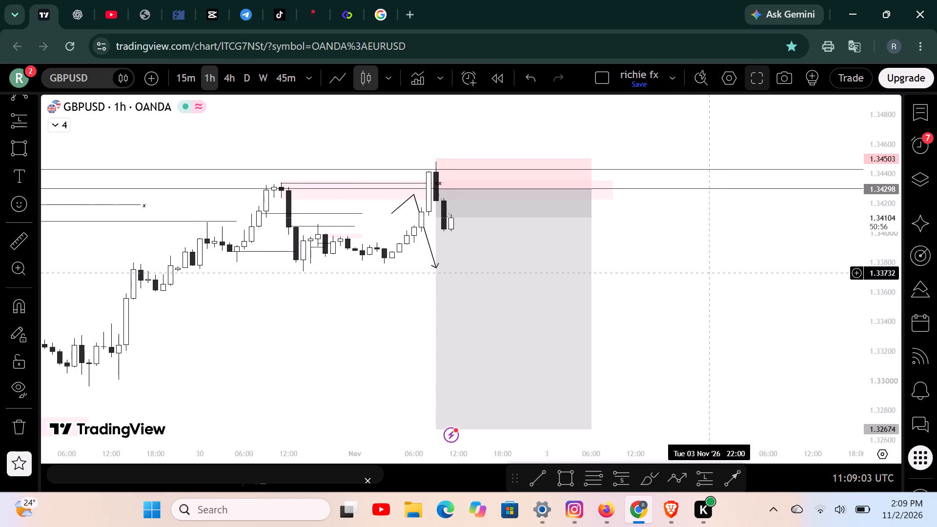
pyautogui.moveTo(694, 280); pyautogui.dragTo(582, 282)
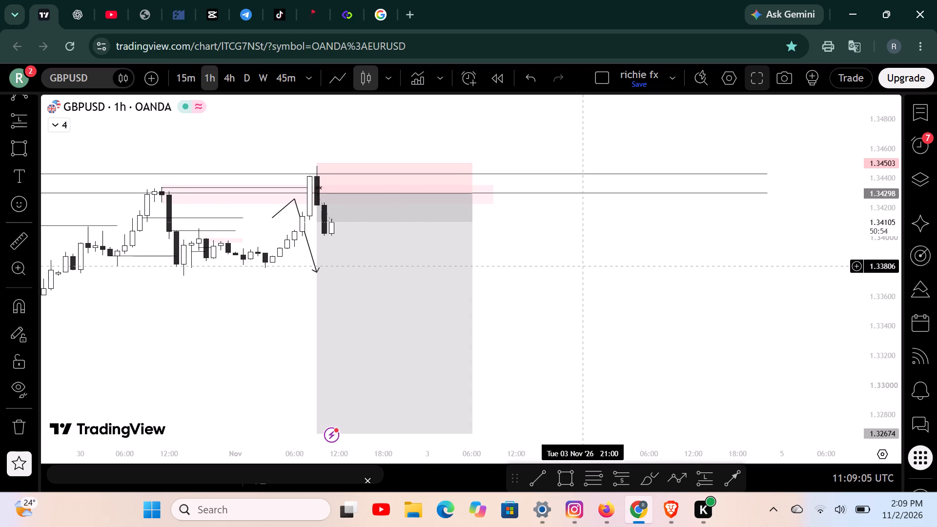
pyautogui.click(563, 174)
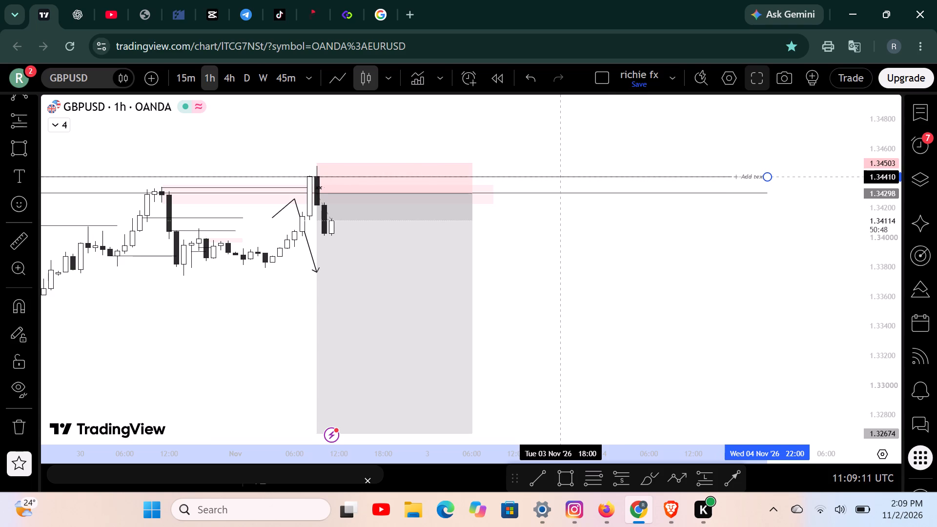
pyautogui.click(247, 321)
# Raise the short position's entry level to 1.34400, just under the upper horizontal line.
pyautogui.moveTo(247, 321); pyautogui.dragTo(376, 327)
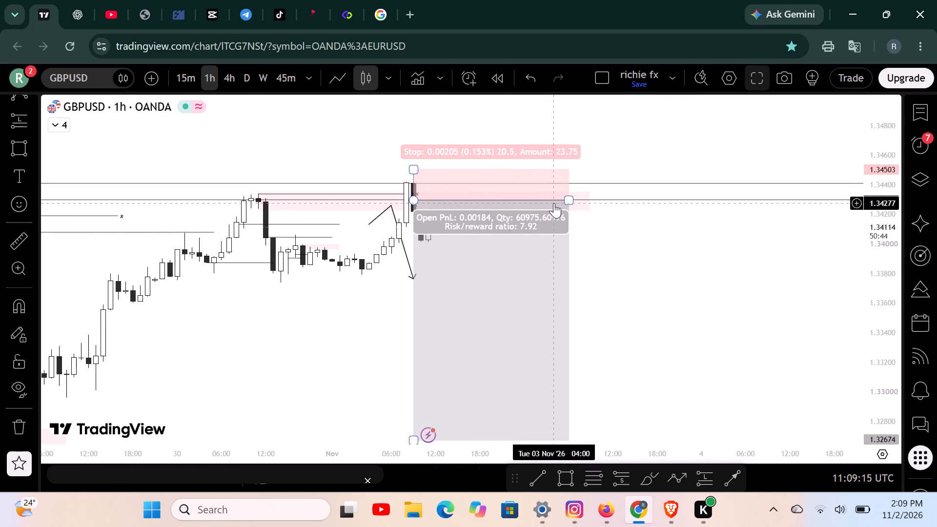
pyautogui.click(566, 199)
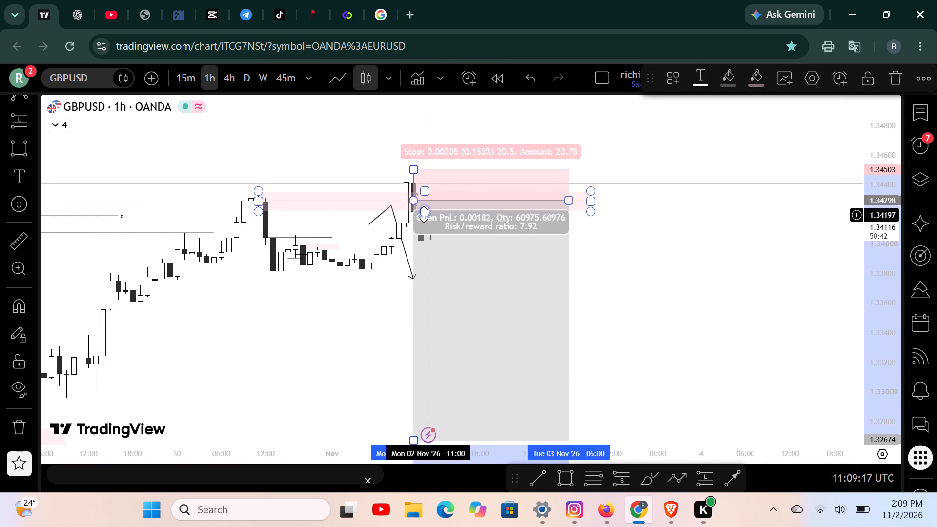
pyautogui.moveTo(413, 203); pyautogui.dragTo(411, 186)
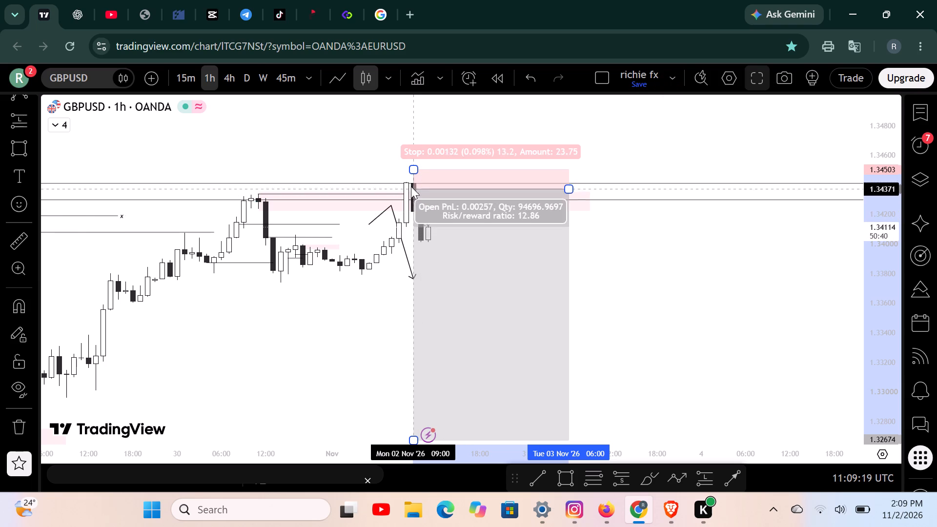
pyautogui.moveTo(411, 186); pyautogui.dragTo(411, 184)
pyautogui.click(334, 366)
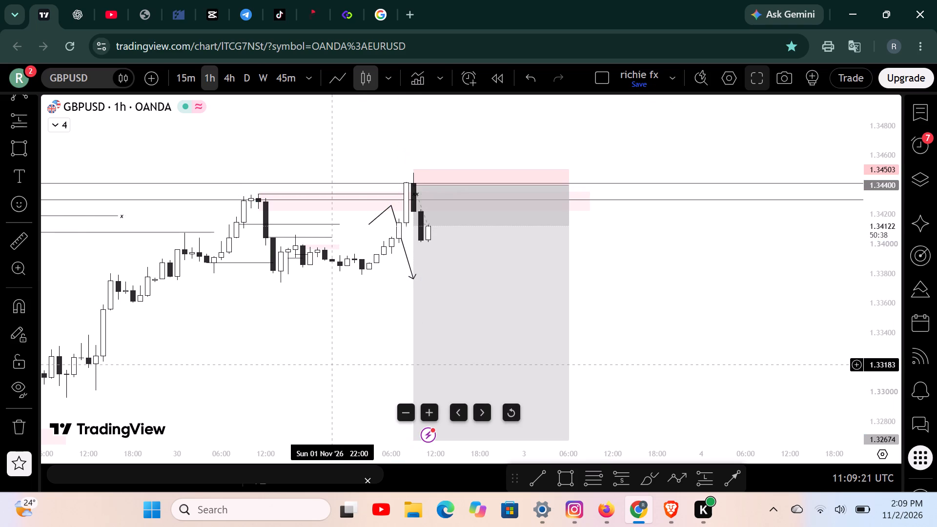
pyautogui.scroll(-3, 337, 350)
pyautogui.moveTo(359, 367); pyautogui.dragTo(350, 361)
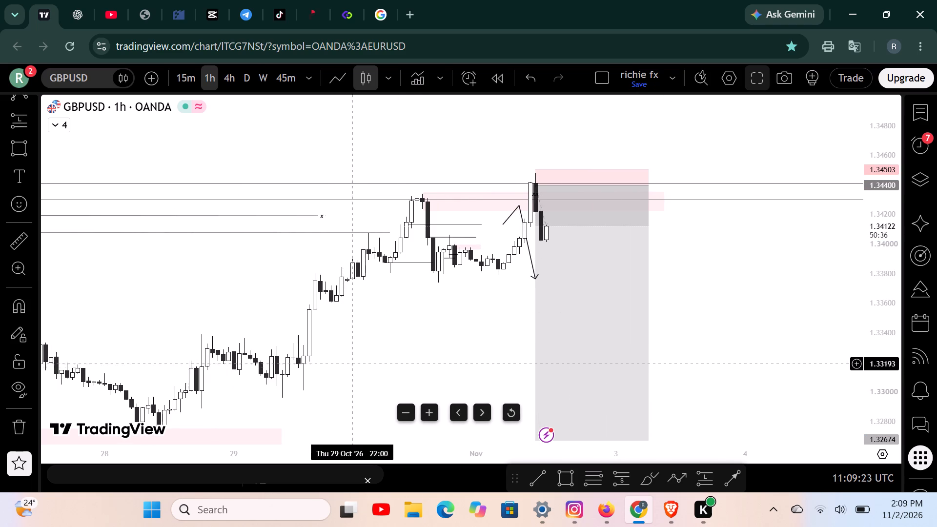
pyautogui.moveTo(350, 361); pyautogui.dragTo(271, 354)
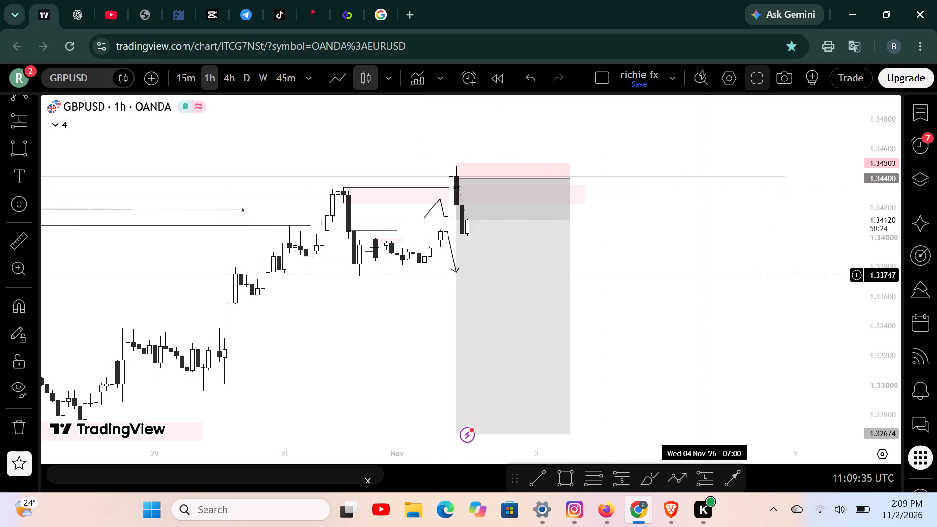
# Switch the chart from GBPUSD to the TVC U.S. Dollar Currency Index (DXY).
pyautogui.click(74, 78)
pyautogui.click(722, 108)
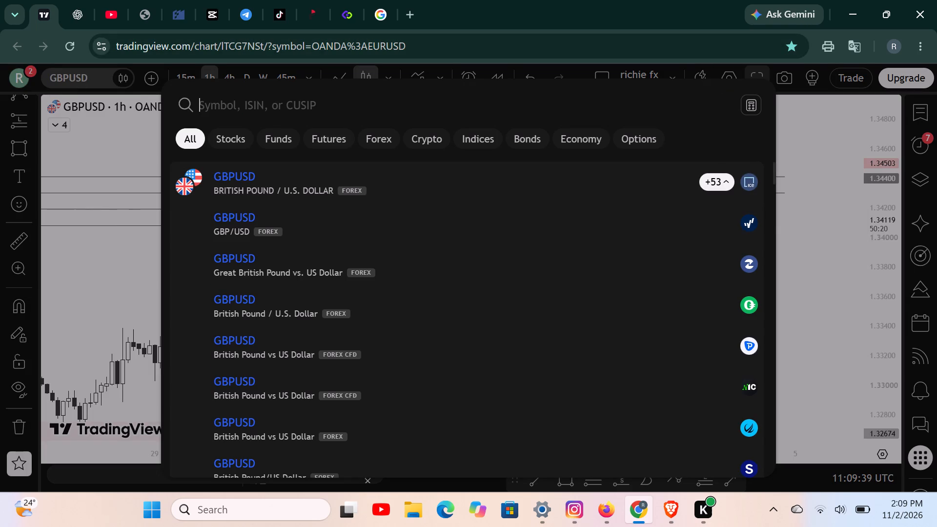
pyautogui.scroll(-3, 399, 345)
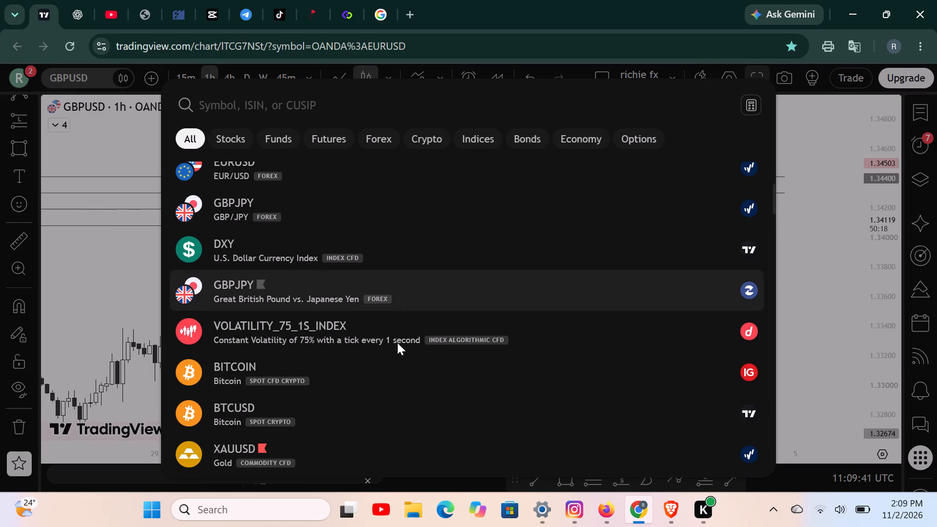
pyautogui.click(335, 258)
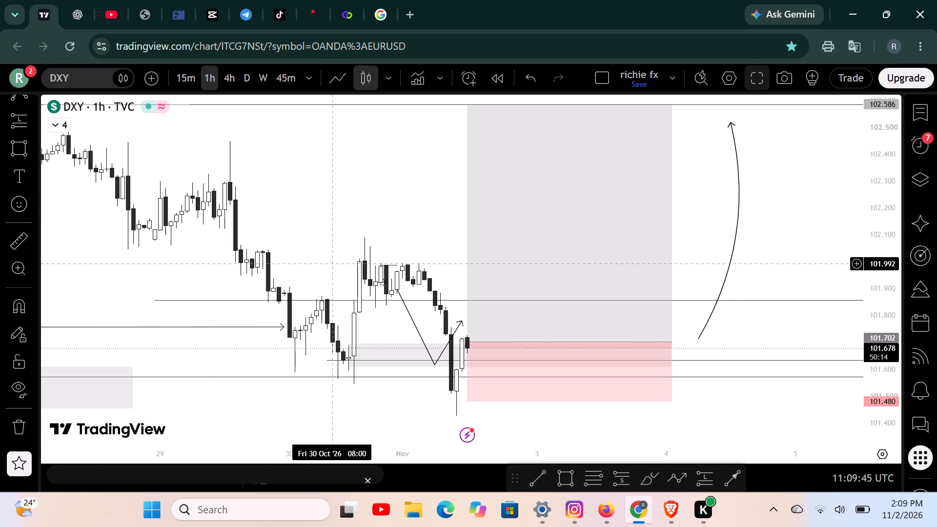
# Hide the surrounding panels so the DXY hourly chart fills the window.
pyautogui.scroll(-1, 334, 263)
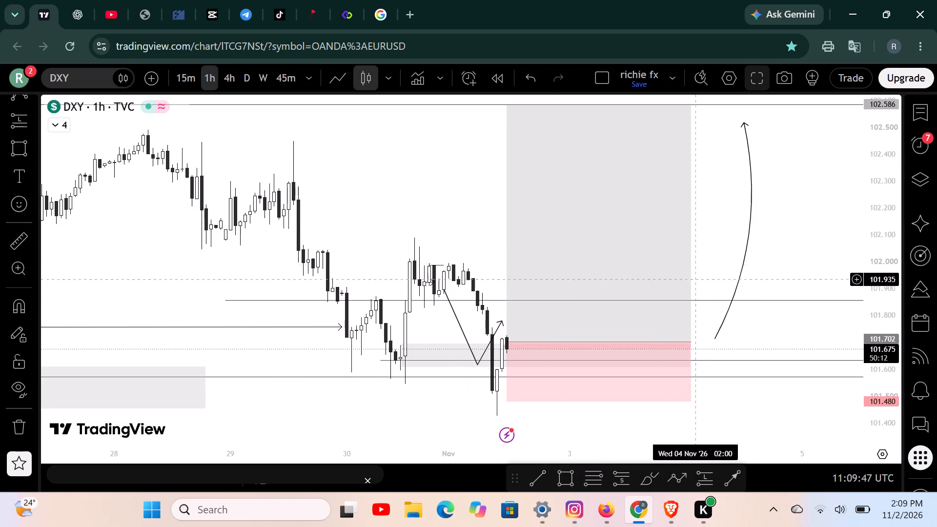
pyautogui.moveTo(869, 204); pyautogui.dragTo(880, 337)
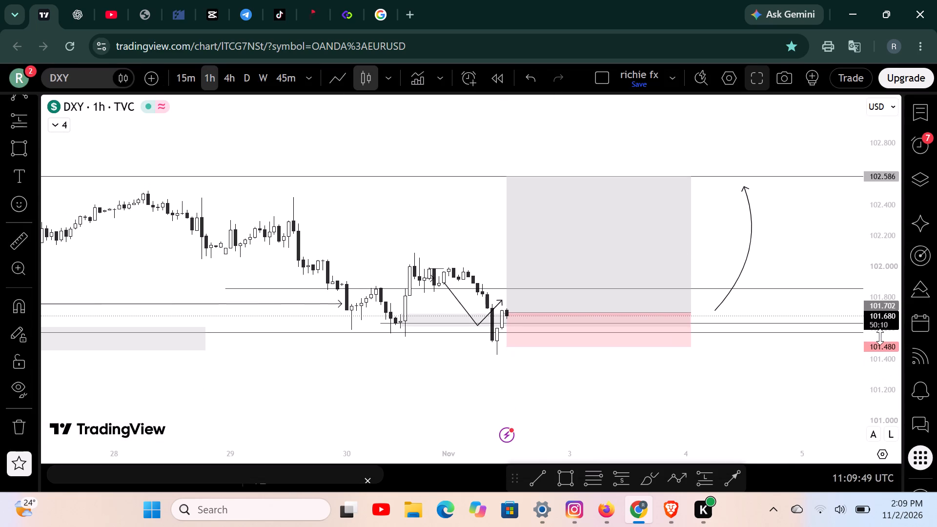
pyautogui.moveTo(880, 337); pyautogui.dragTo(826, 145)
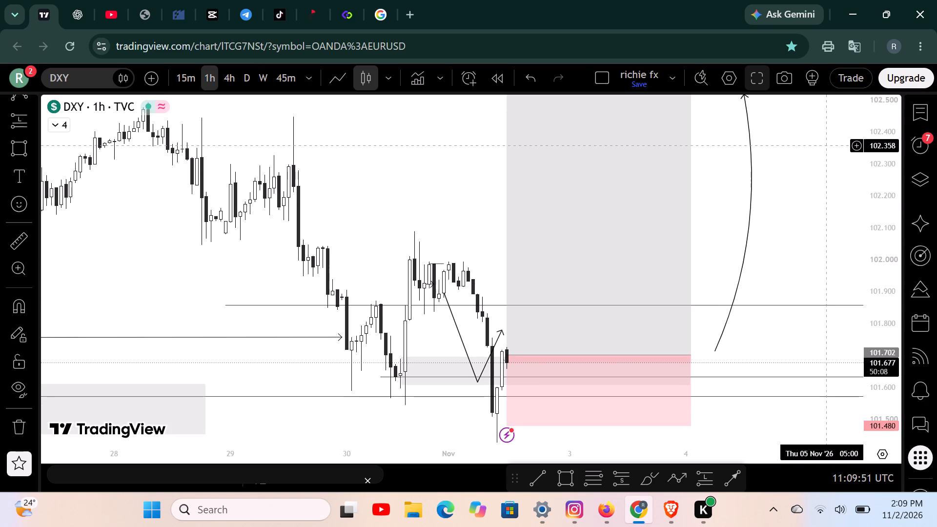
pyautogui.moveTo(826, 145); pyautogui.dragTo(825, 144)
pyautogui.moveTo(814, 191); pyautogui.dragTo(811, 273)
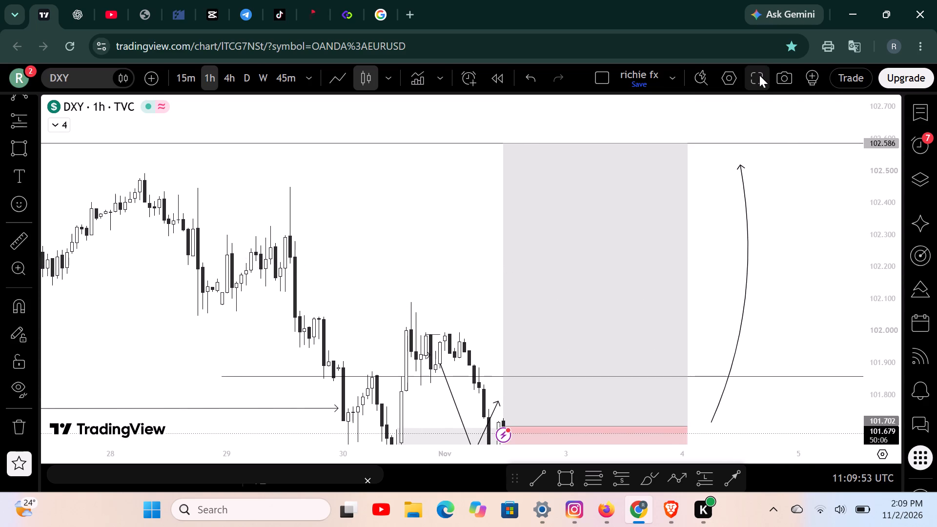
pyautogui.click(759, 75)
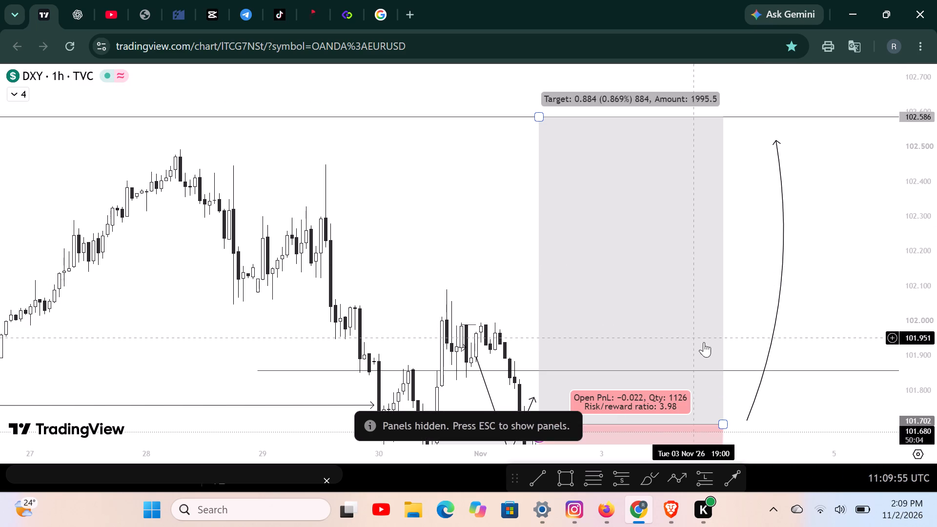
# Shorten the DXY long position so it ends at 18:00 on 3 November.
pyautogui.moveTo(722, 420); pyautogui.dragTo(687, 418)
# Examine DXY's hourly price action and marked levels since mid-October around the long position.
pyautogui.moveTo(919, 205); pyautogui.dragTo(920, 314)
pyautogui.scroll(-8, 825, 317)
pyautogui.scroll(1, 820, 315)
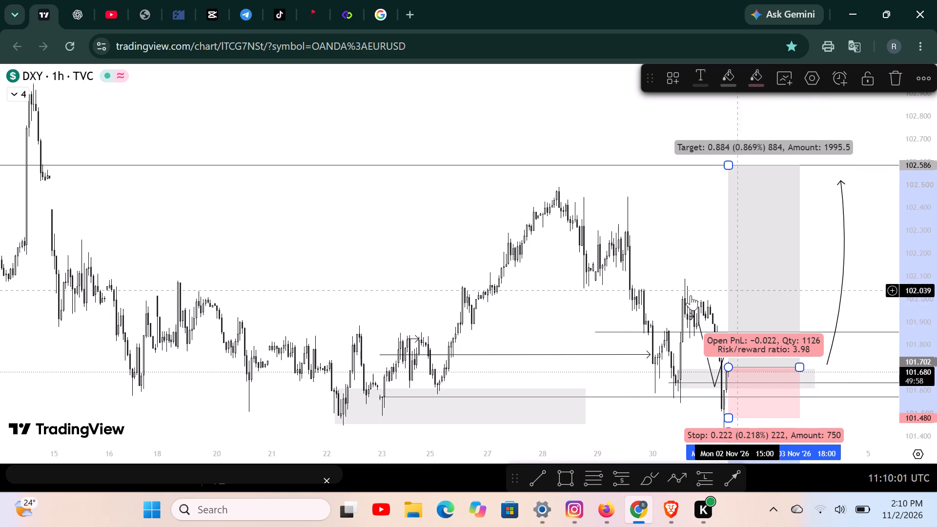
pyautogui.moveTo(410, 257); pyautogui.dragTo(341, 175)
pyautogui.moveTo(606, 405); pyautogui.dragTo(597, 455)
pyautogui.scroll(4, 577, 416)
pyautogui.scroll(1, 529, 423)
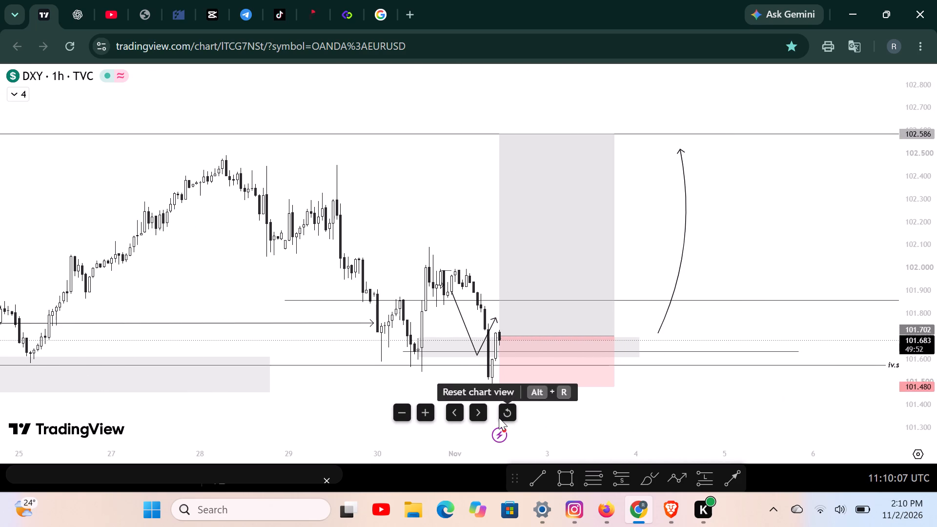
pyautogui.scroll(-2, 499, 418)
pyautogui.scroll(3, 499, 419)
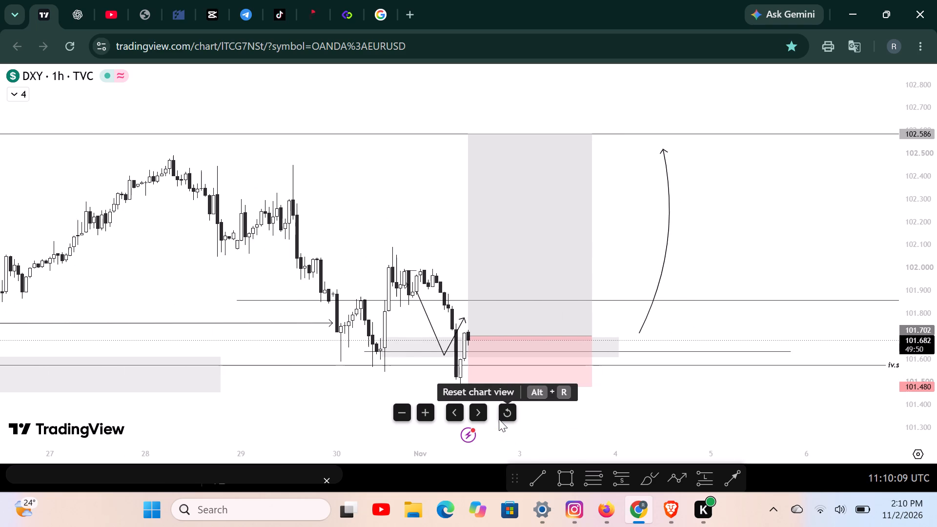
pyautogui.scroll(-1, 499, 419)
# Switch the chart to XAUUSD from ICE to view its hourly markup.
pyautogui.click(33, 75)
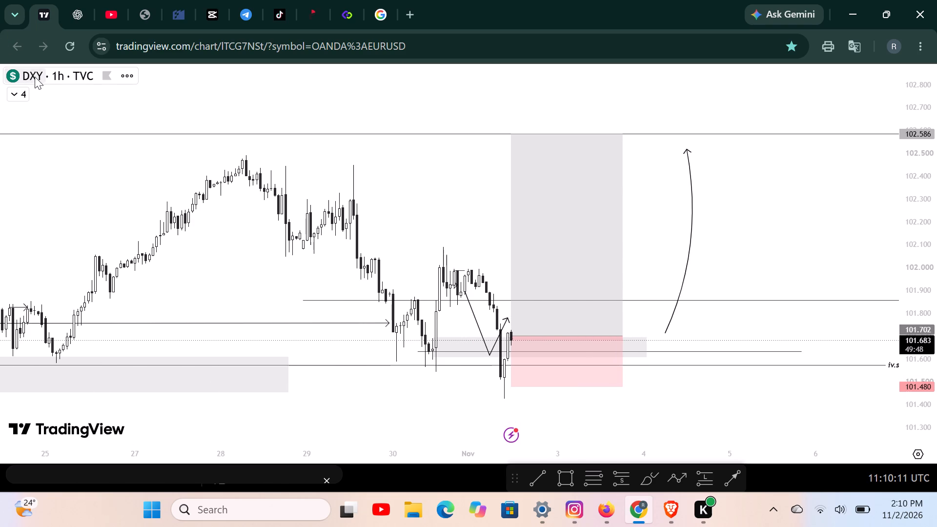
pyautogui.click(39, 71)
pyautogui.doubleClick(41, 74)
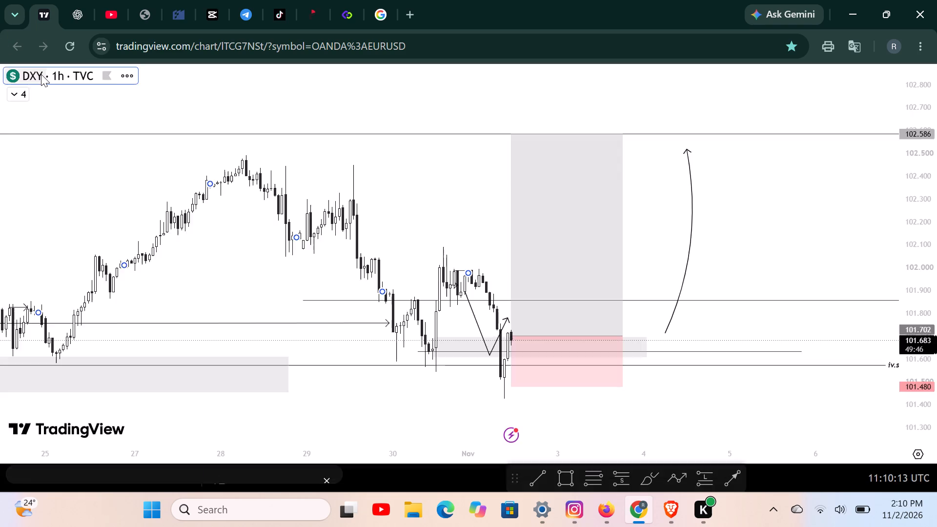
pyautogui.click(41, 74)
pyautogui.click(717, 110)
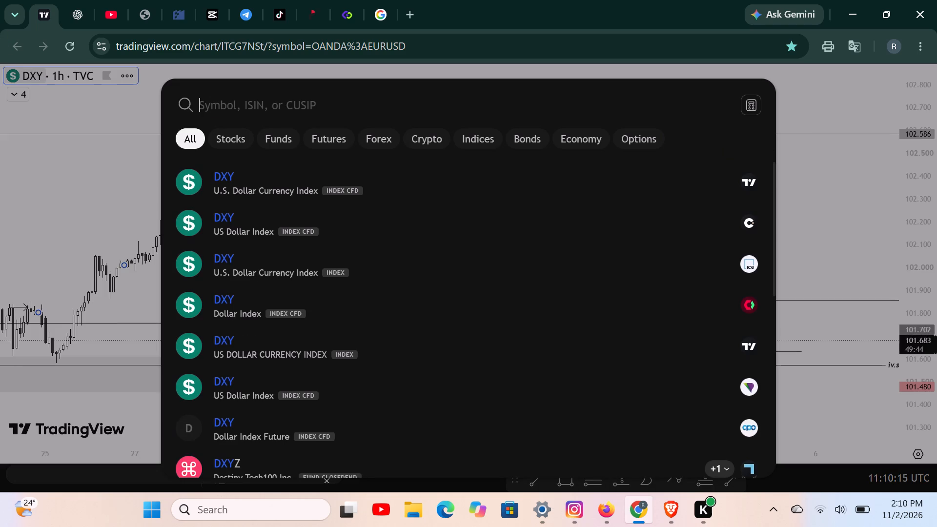
pyautogui.click(463, 353)
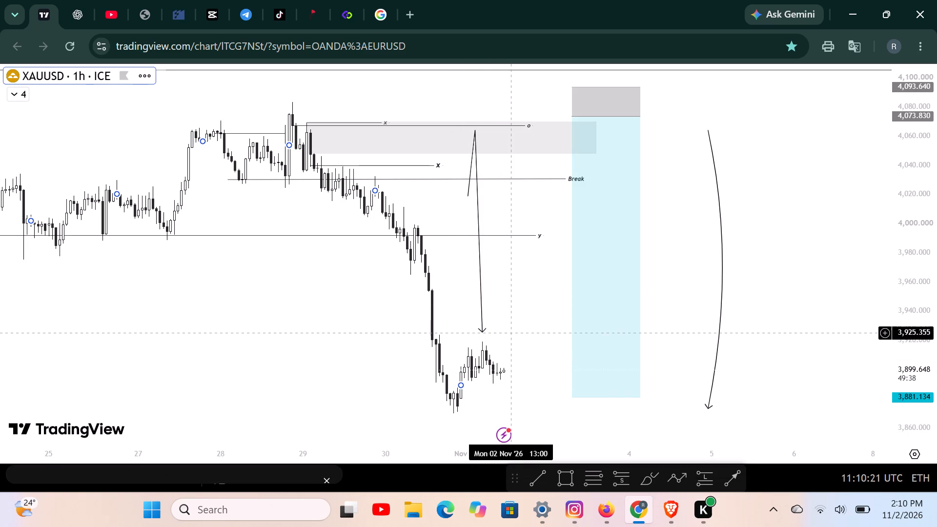
# Switch the chart to the OANDA EURUSD pair.
pyautogui.click(48, 73)
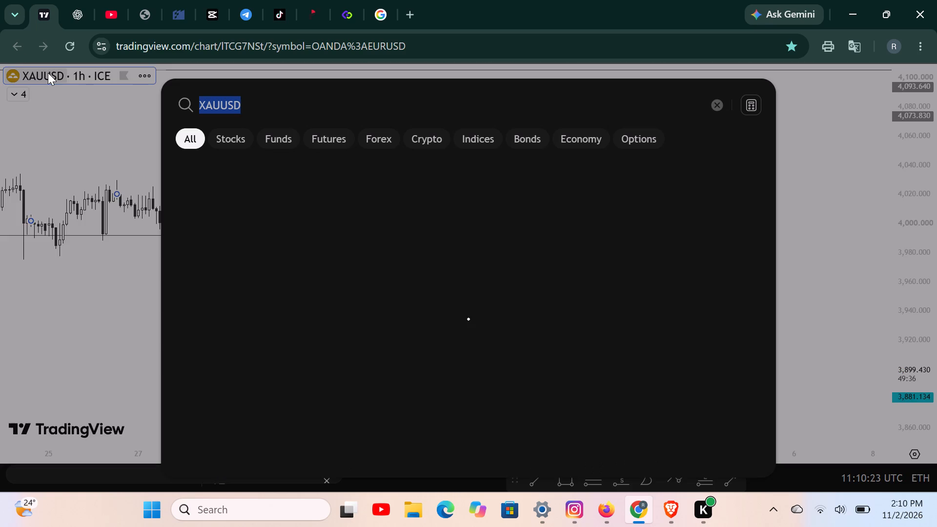
pyautogui.click(719, 102)
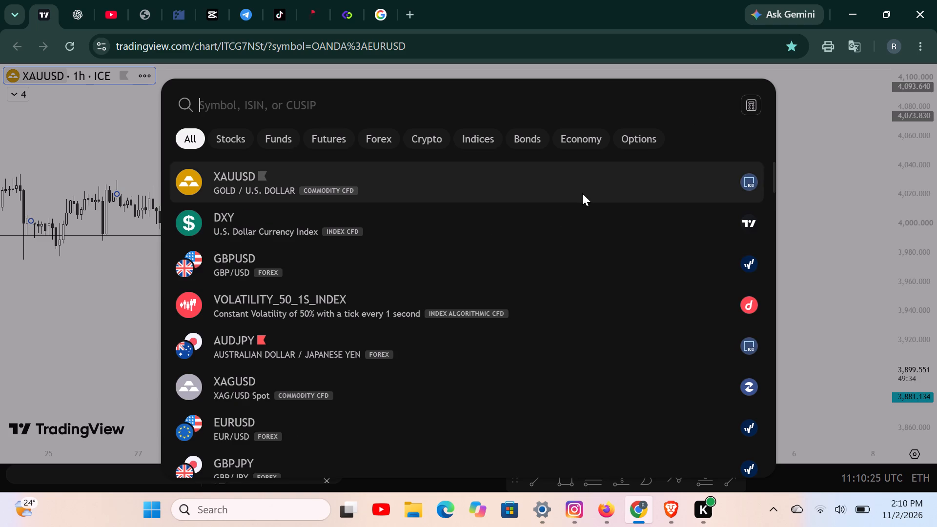
pyautogui.click(348, 418)
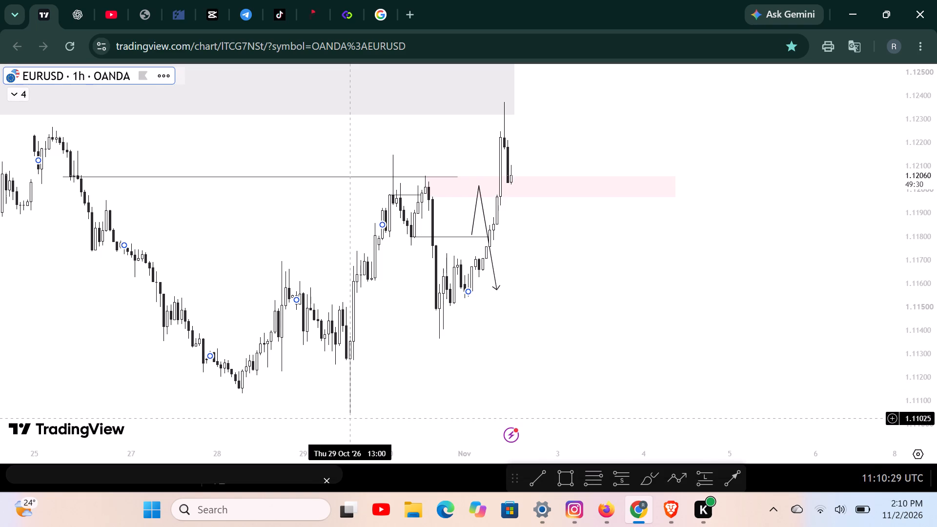
# Draw a level trend line at about 1.1228 from the 23 October high to 29 October, just below the grey zone.
pyautogui.moveTo(604, 271); pyautogui.dragTo(737, 314)
pyautogui.scroll(-2, 402, 279)
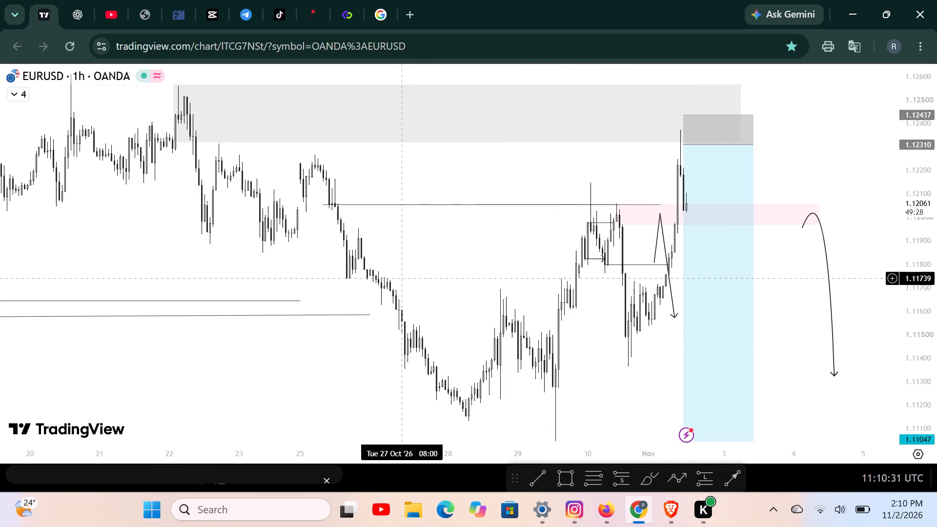
pyautogui.scroll(-4, 402, 279)
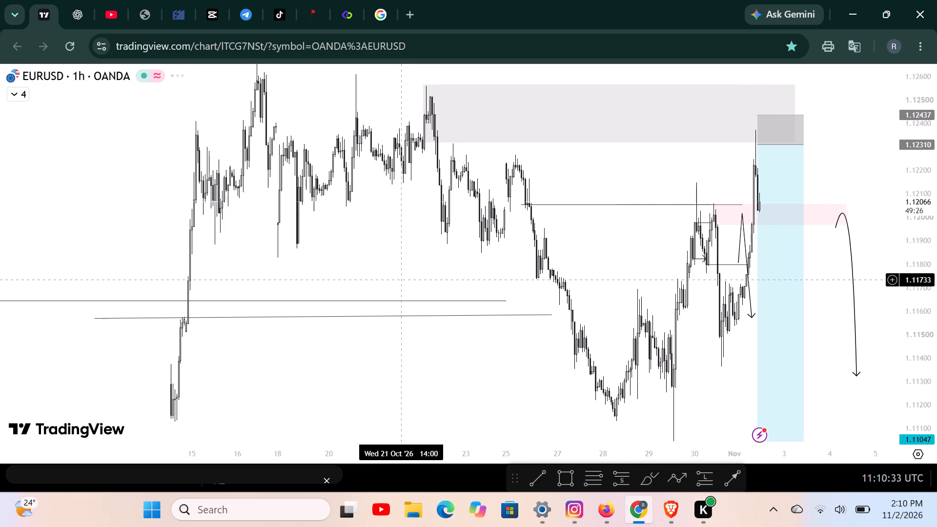
pyautogui.scroll(5, 402, 280)
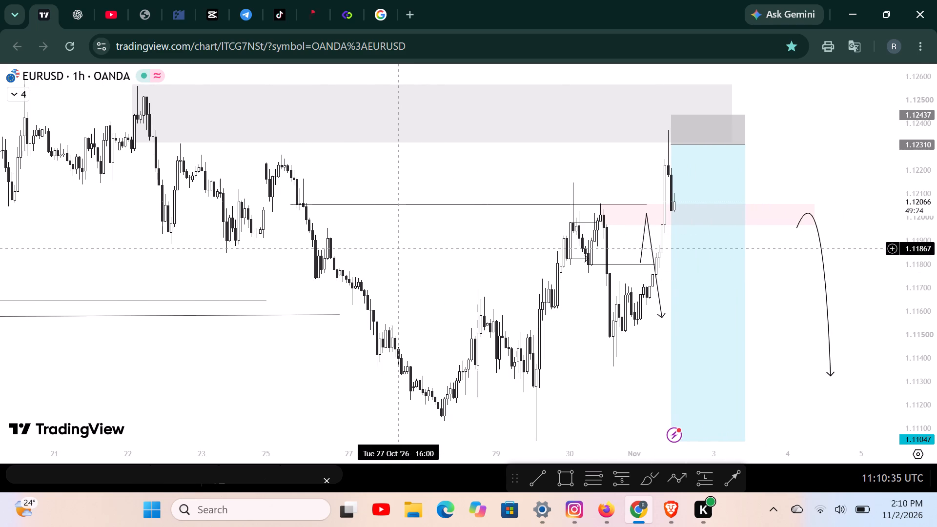
pyautogui.moveTo(400, 249); pyautogui.dragTo(478, 329)
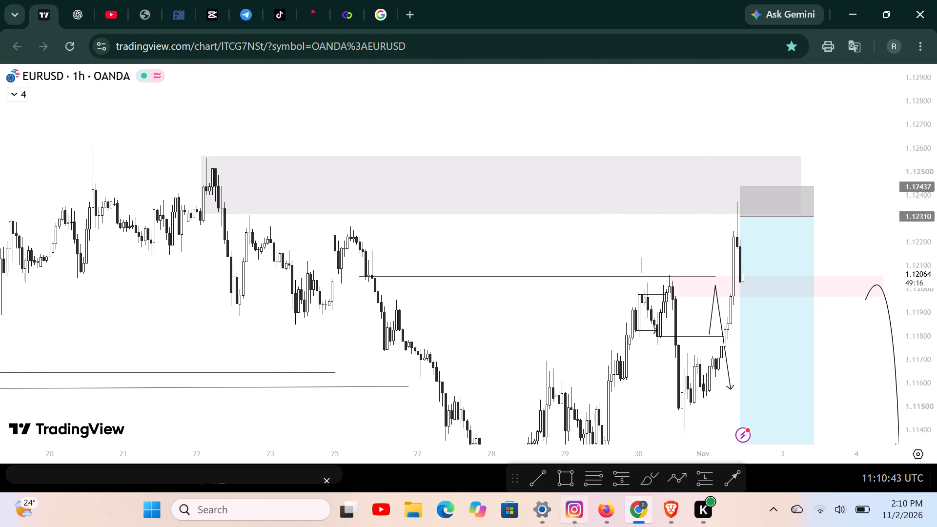
pyautogui.click(538, 483)
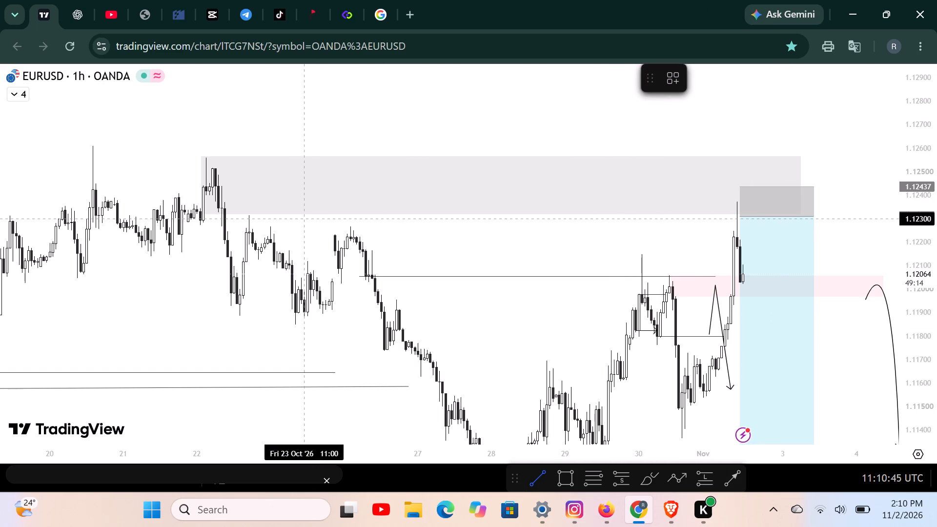
pyautogui.click(272, 223)
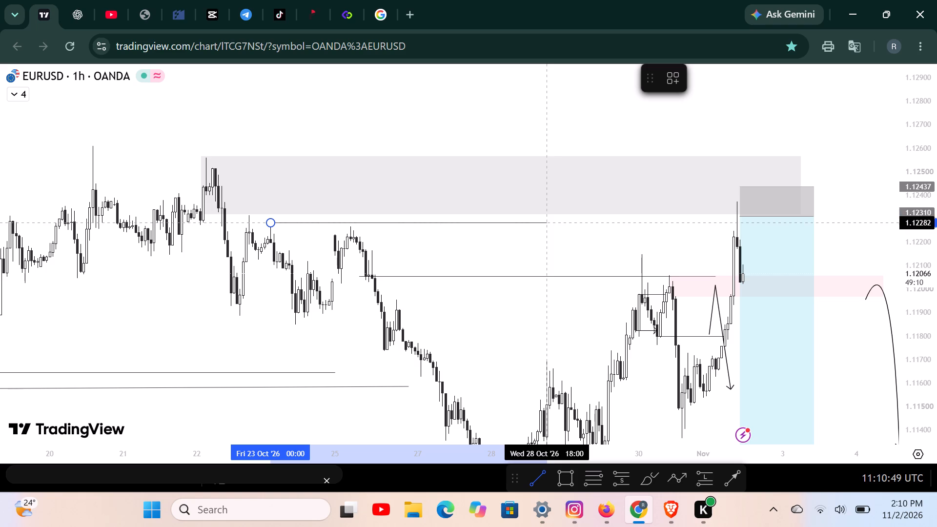
pyautogui.click(606, 223)
pyautogui.click(538, 266)
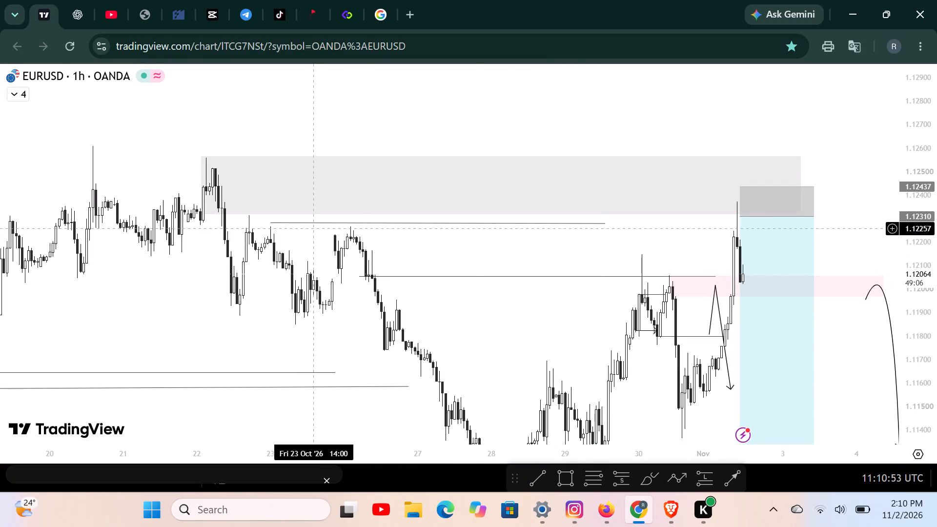
# Lower the new trend line's 23 October start point to about 1.12269, at the candle high.
pyautogui.click(271, 224)
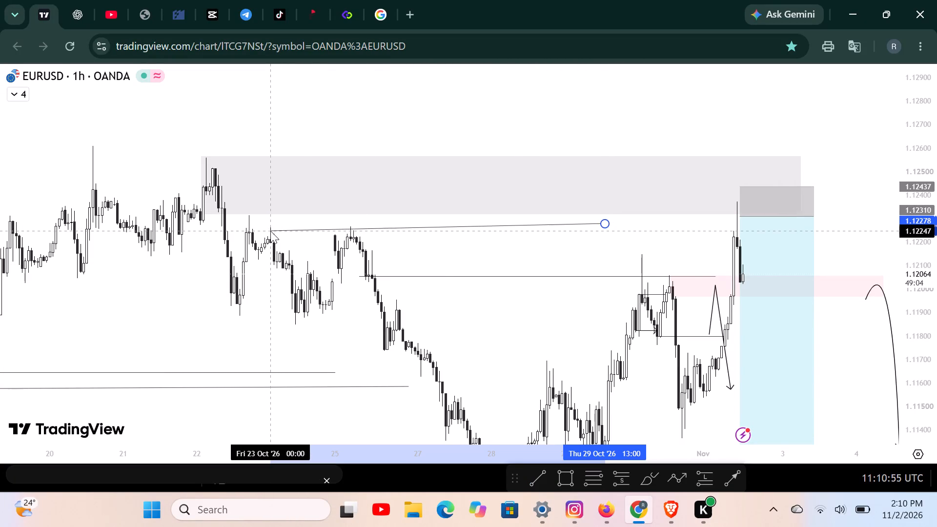
pyautogui.click(283, 237)
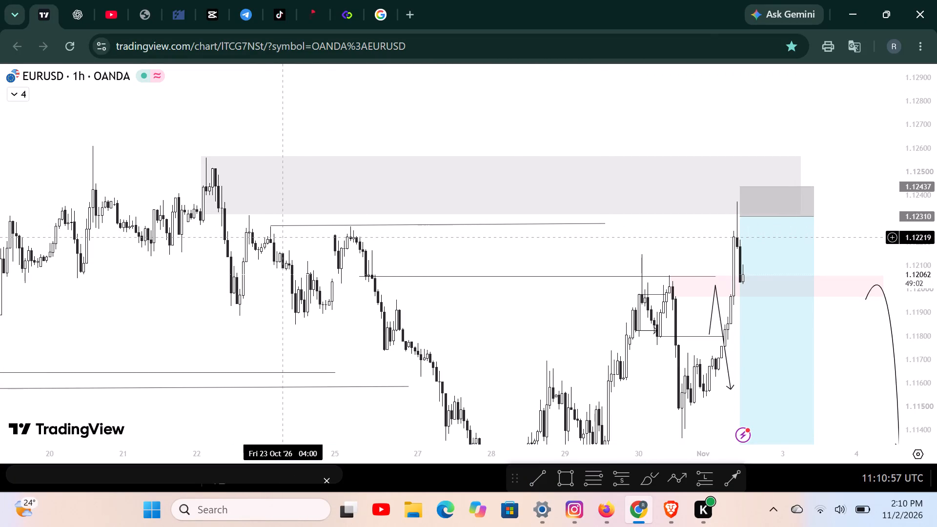
# Label the new trend line below the grey zone with the text x.
pyautogui.click(533, 223)
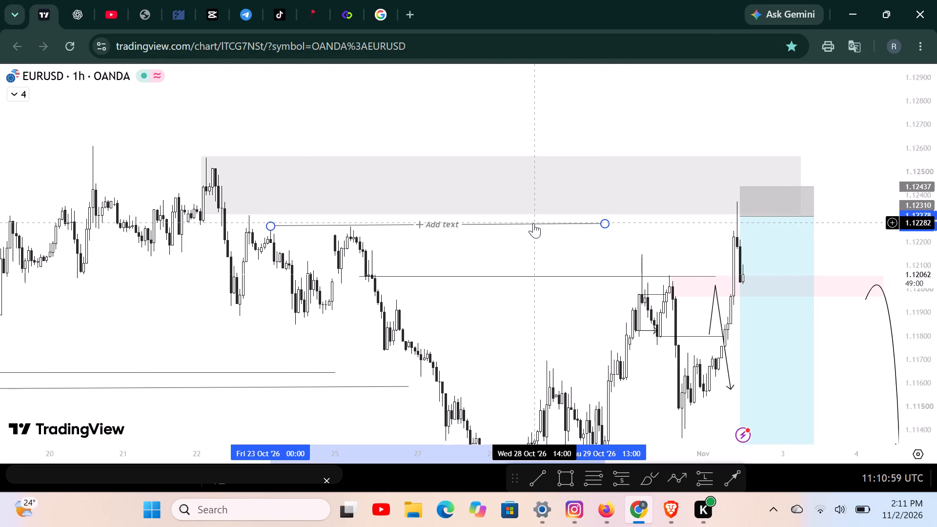
pyautogui.click(440, 223)
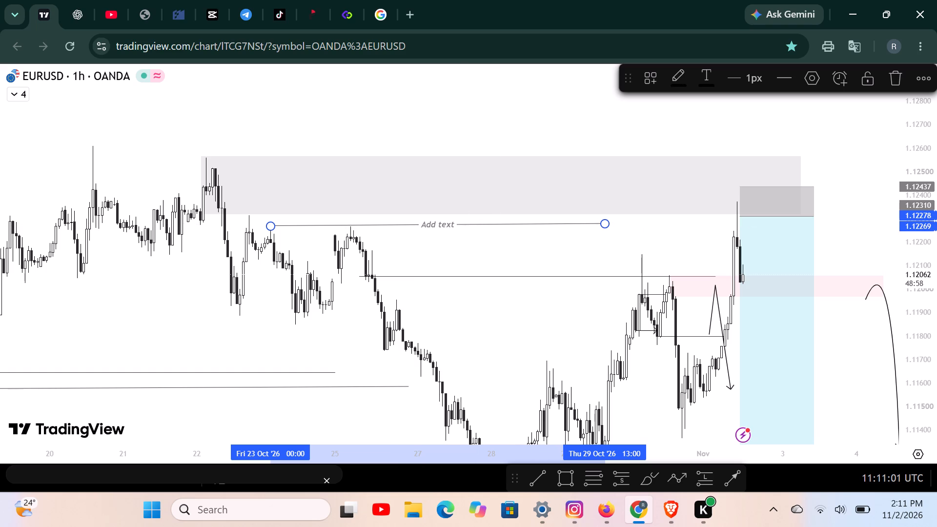
pyautogui.press('x')
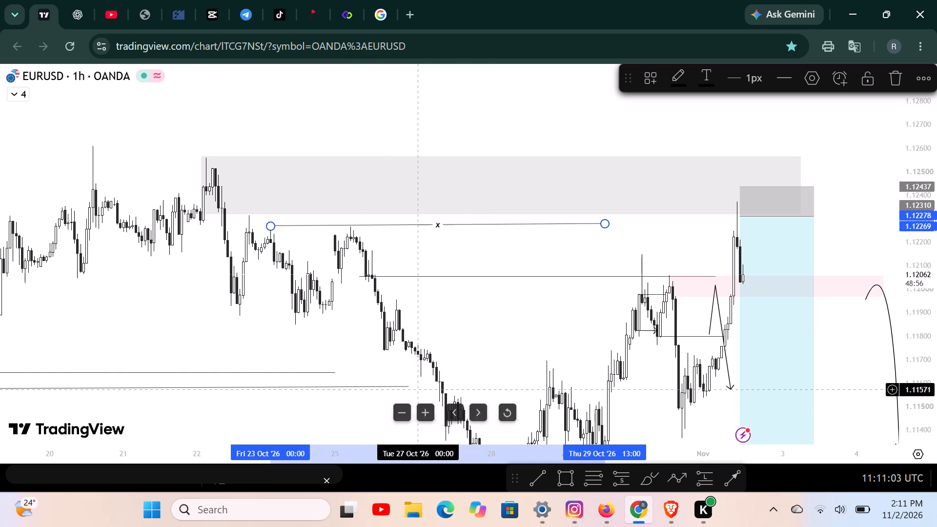
pyautogui.click(552, 325)
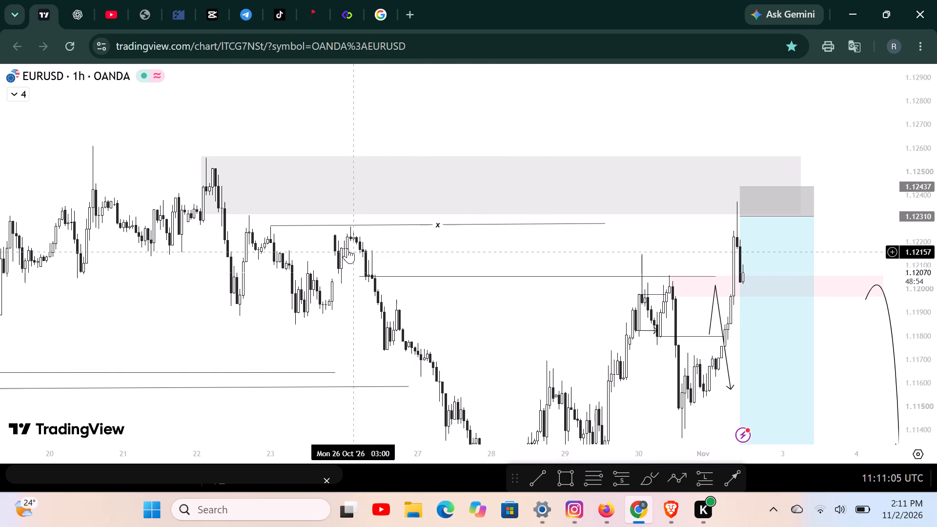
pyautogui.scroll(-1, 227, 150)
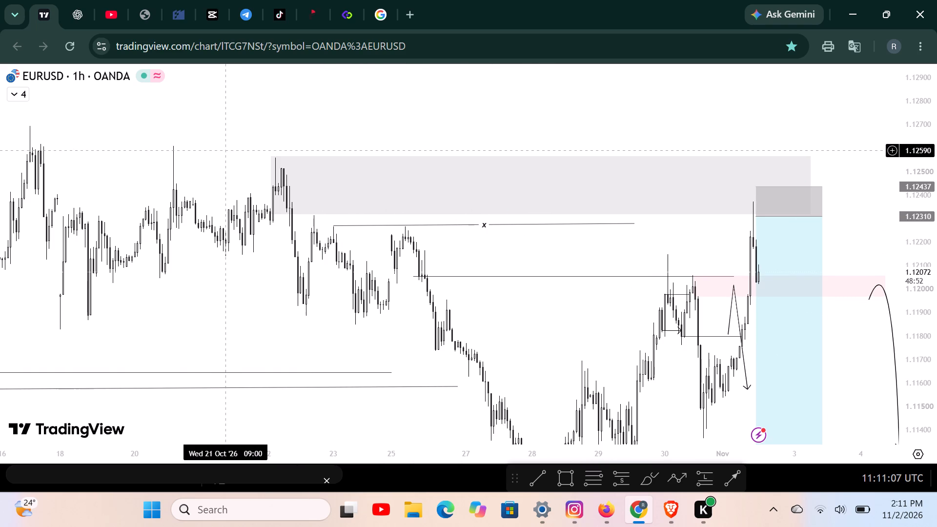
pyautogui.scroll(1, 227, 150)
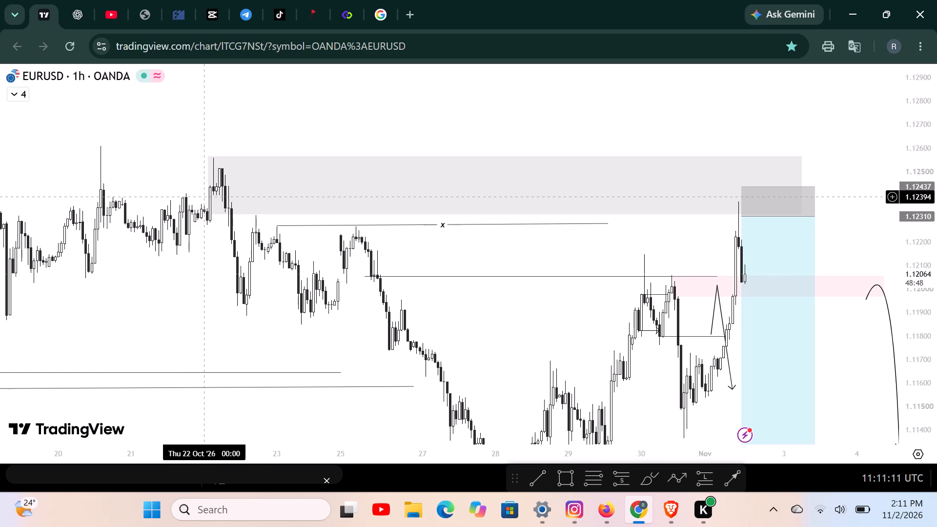
# Examine the EURUSD 1h price action around the grey zone, the x line and the short position from mid-October into November.
pyautogui.scroll(-1, 205, 198)
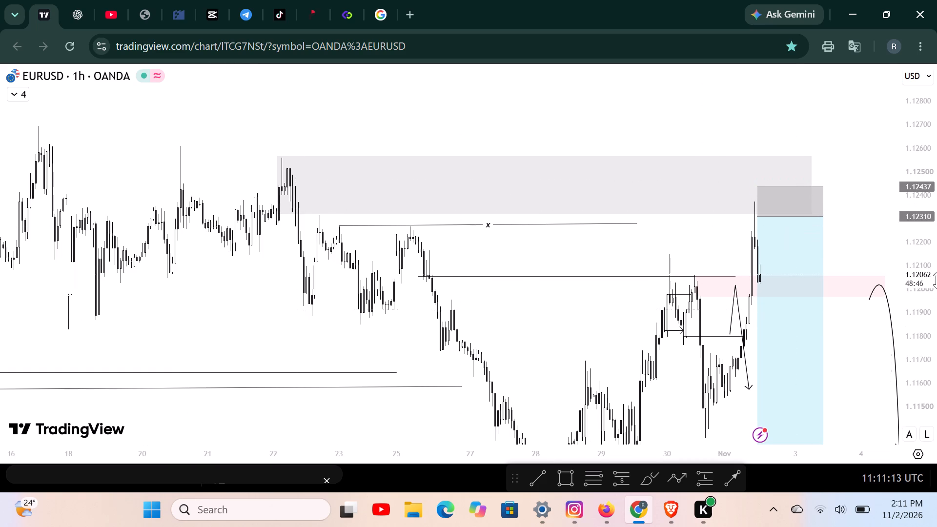
pyautogui.moveTo(916, 264); pyautogui.dragTo(924, 379)
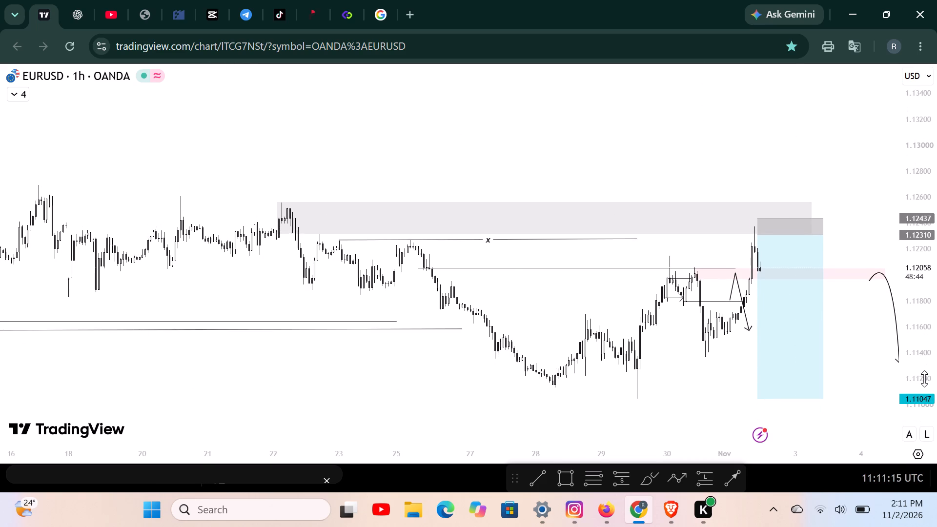
pyautogui.moveTo(924, 379); pyautogui.dragTo(879, 269)
pyautogui.scroll(5, 551, 331)
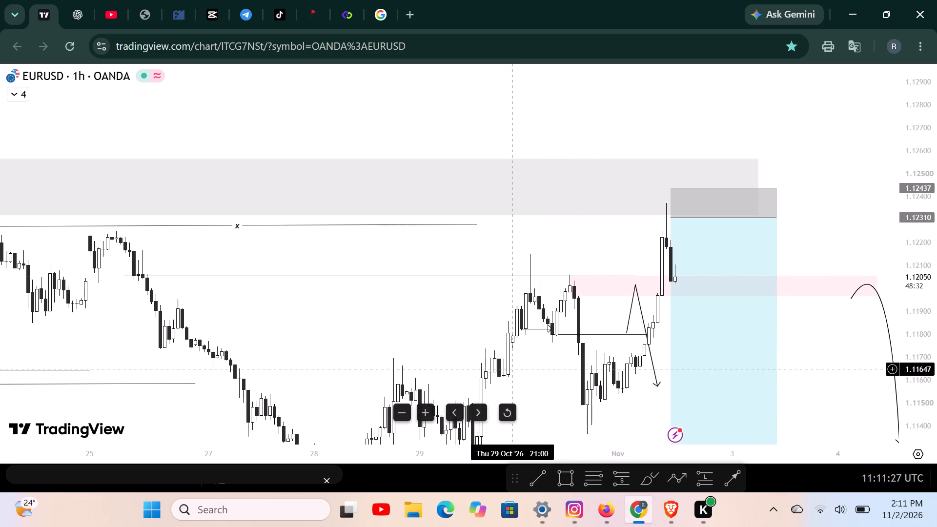
pyautogui.moveTo(550, 386); pyautogui.dragTo(502, 311)
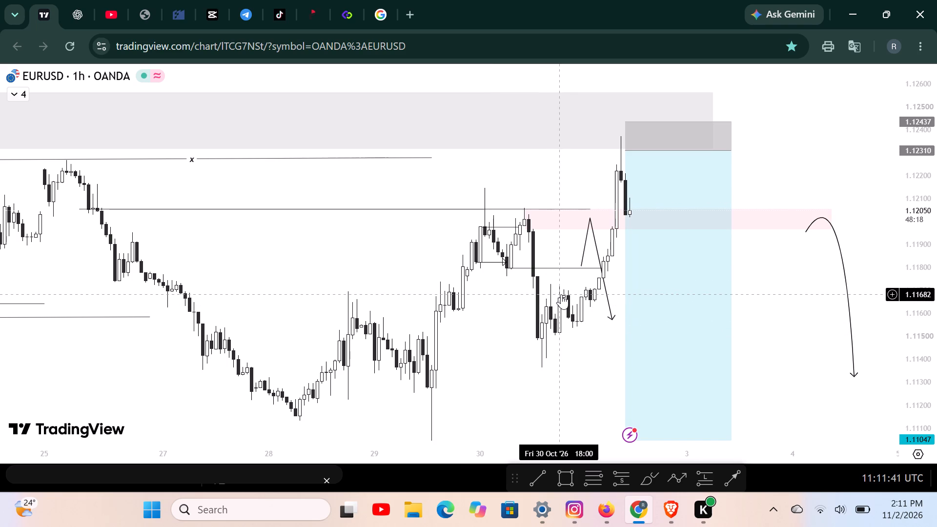
pyautogui.scroll(-4, 539, 238)
pyautogui.scroll(1, 537, 240)
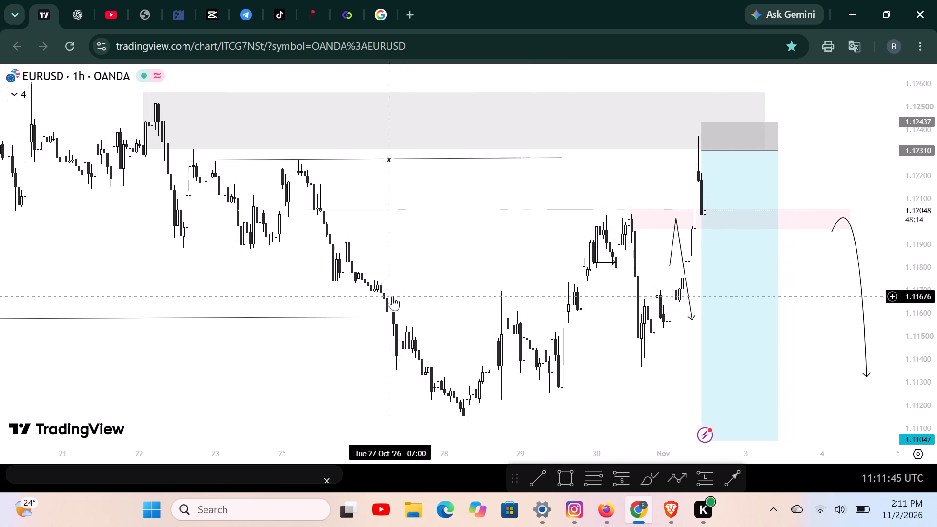
pyautogui.moveTo(111, 265); pyautogui.dragTo(328, 340)
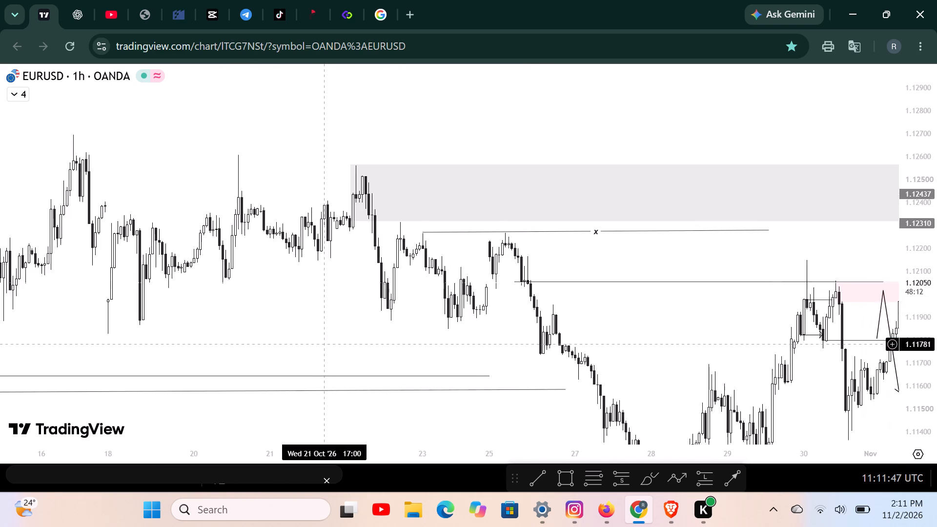
pyautogui.moveTo(328, 340); pyautogui.dragTo(362, 290)
pyautogui.scroll(-3, 362, 290)
pyautogui.scroll(4, 362, 290)
pyautogui.moveTo(329, 239); pyautogui.dragTo(332, 259)
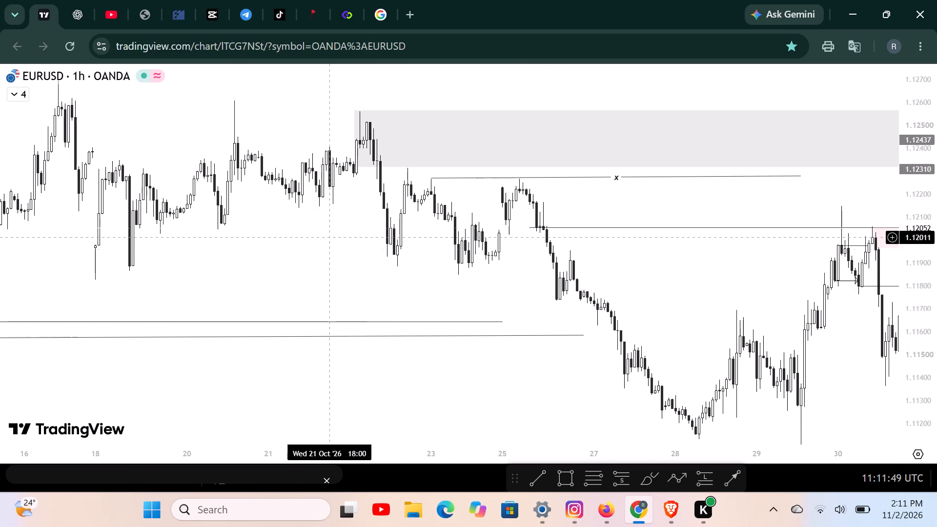
pyautogui.moveTo(332, 259); pyautogui.dragTo(338, 293)
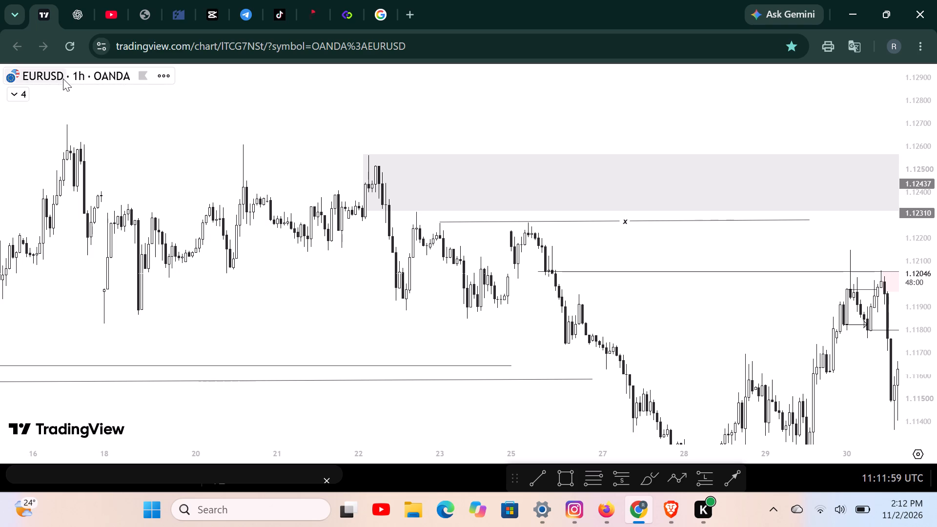
# Leave the fullscreen chart view, view the price as a line chart, and return to candles.
pyautogui.press('Escape')
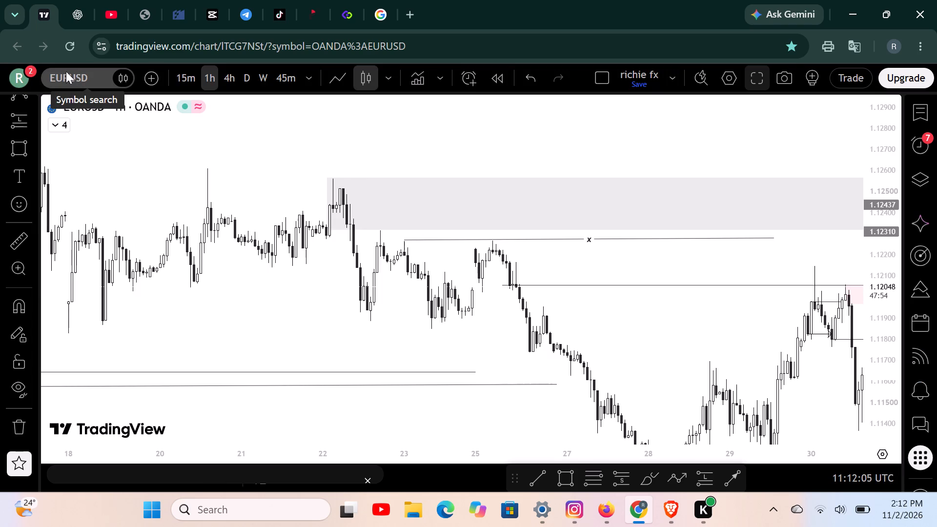
pyautogui.click(334, 77)
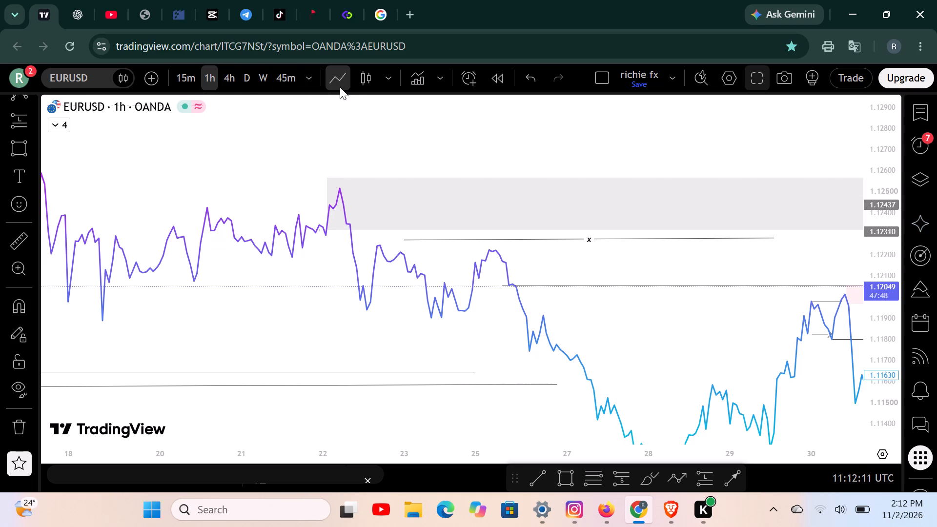
pyautogui.click(365, 81)
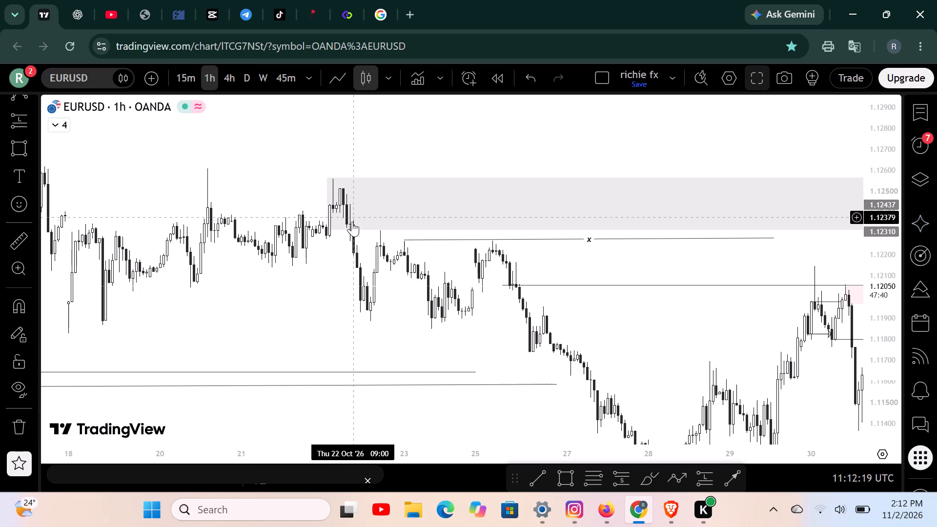
# Move the short position's entry point to 1.12311, aligned with the 2 November 09:00 peak candle.
pyautogui.moveTo(338, 255); pyautogui.dragTo(214, 202)
pyautogui.scroll(-4, 211, 209)
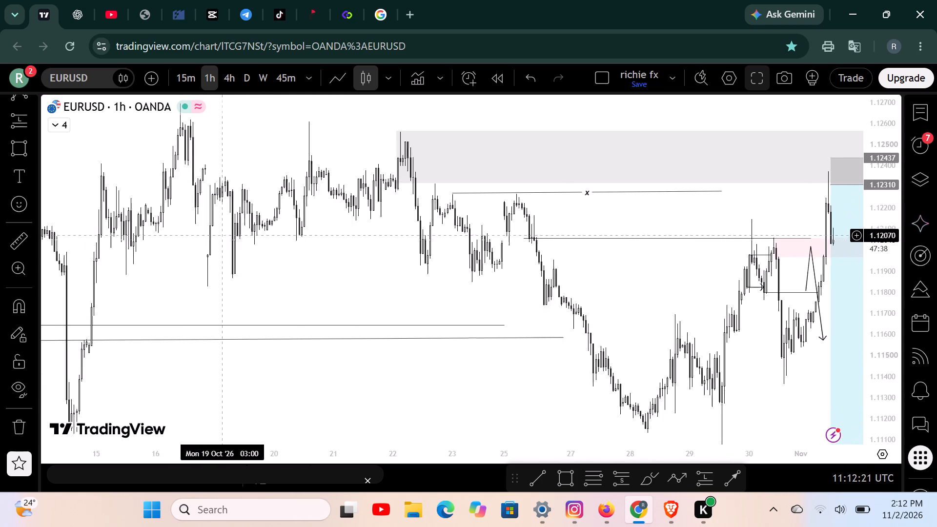
pyautogui.moveTo(485, 410); pyautogui.dragTo(198, 338)
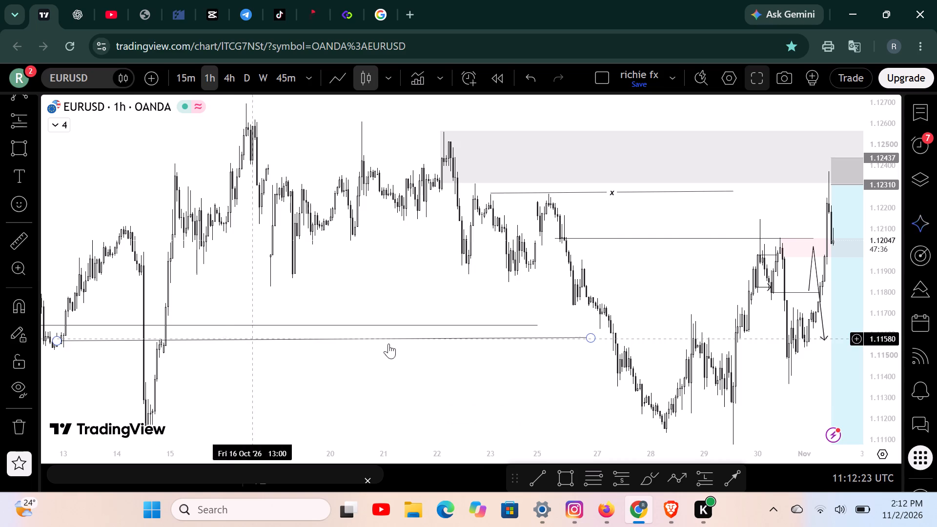
pyautogui.moveTo(510, 383); pyautogui.dragTo(269, 303)
pyautogui.moveTo(269, 304); pyautogui.dragTo(279, 374)
pyautogui.scroll(5, 476, 335)
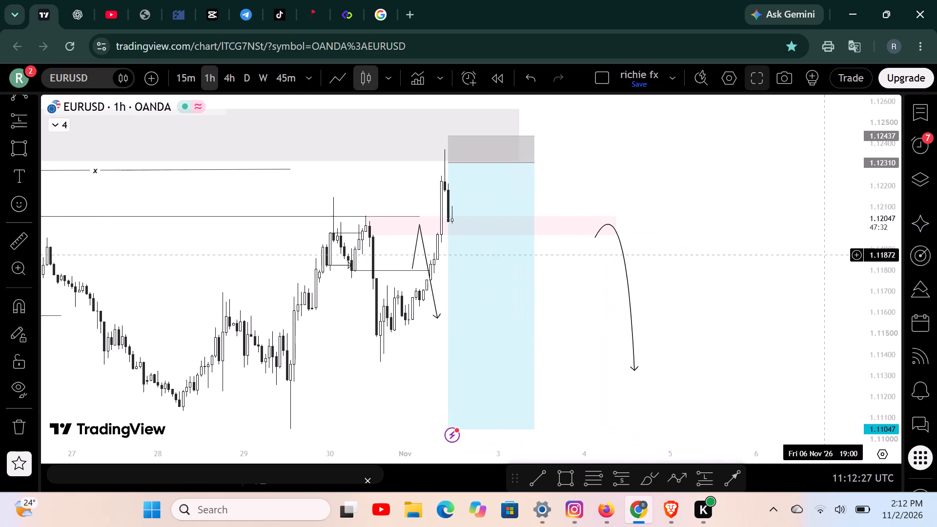
pyautogui.moveTo(817, 263); pyautogui.dragTo(936, 272)
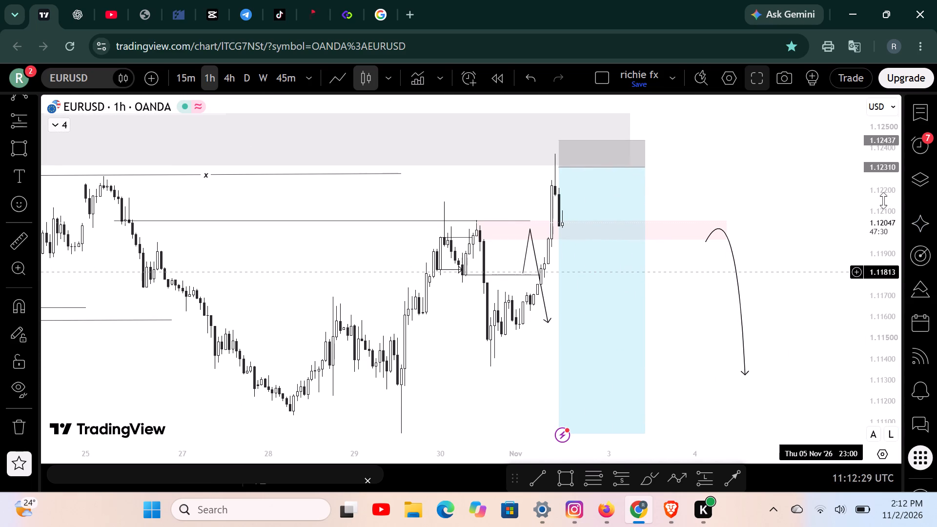
pyautogui.moveTo(886, 272); pyautogui.dragTo(882, 254)
pyautogui.scroll(1, 828, 261)
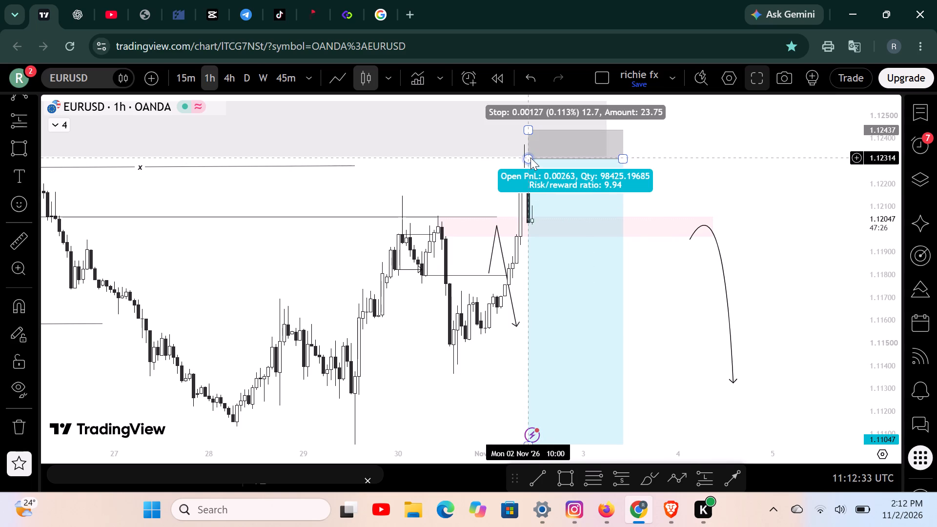
pyautogui.moveTo(530, 158); pyautogui.dragTo(526, 158)
pyautogui.click(725, 162)
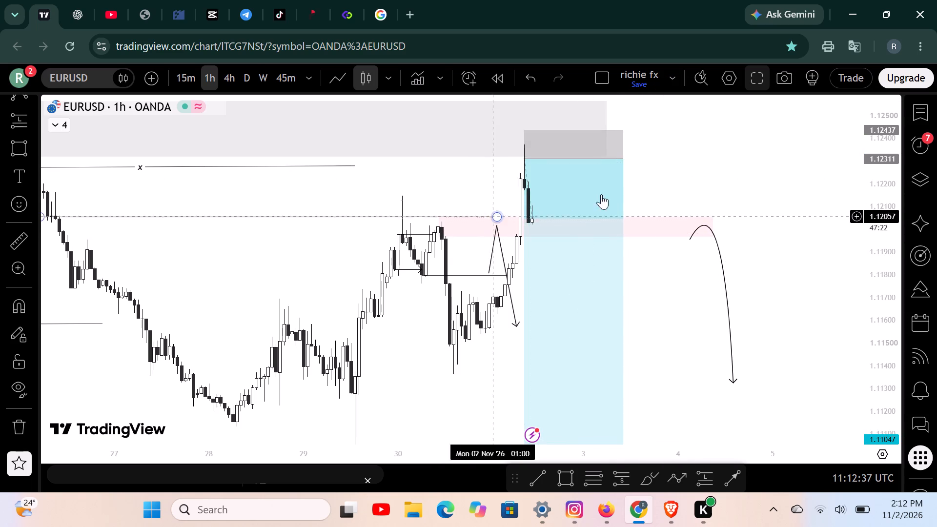
# Draw a horizontal arrow at about 1.12229 from 2 November 08:00 to 3 November 06:00, inside the short position.
pyautogui.moveTo(707, 161); pyautogui.dragTo(703, 196)
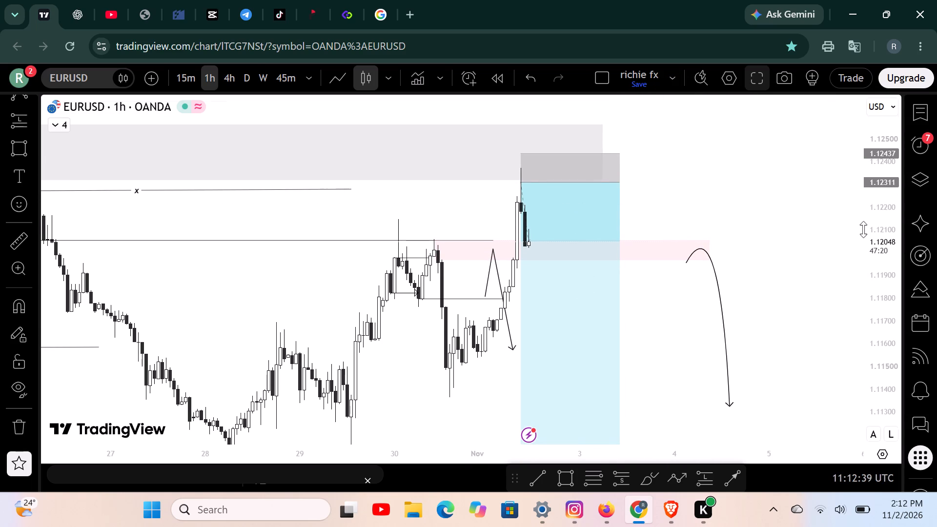
pyautogui.moveTo(885, 200); pyautogui.dragTo(875, 252)
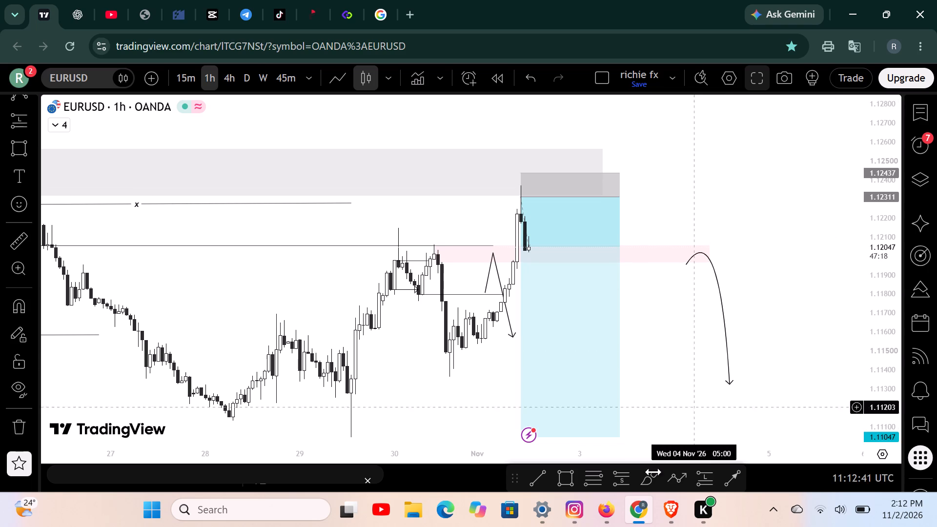
pyautogui.click(732, 467)
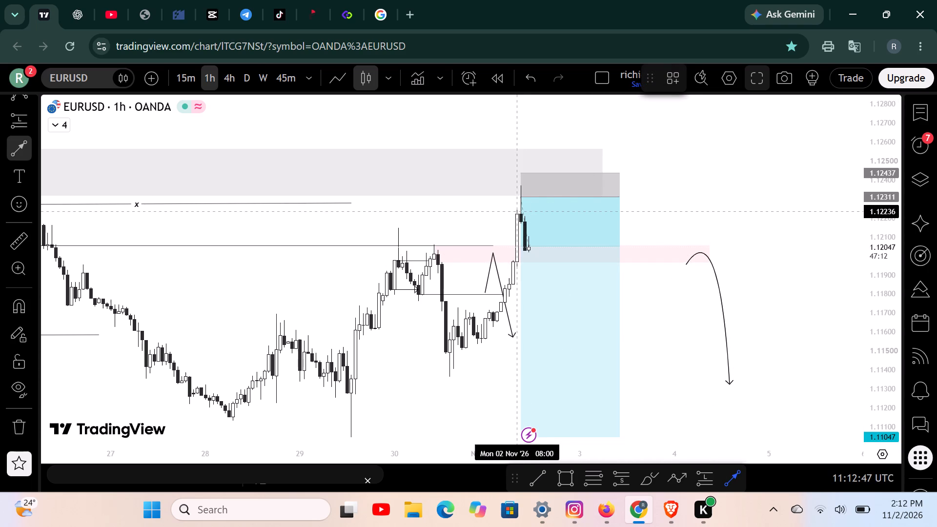
pyautogui.click(517, 213)
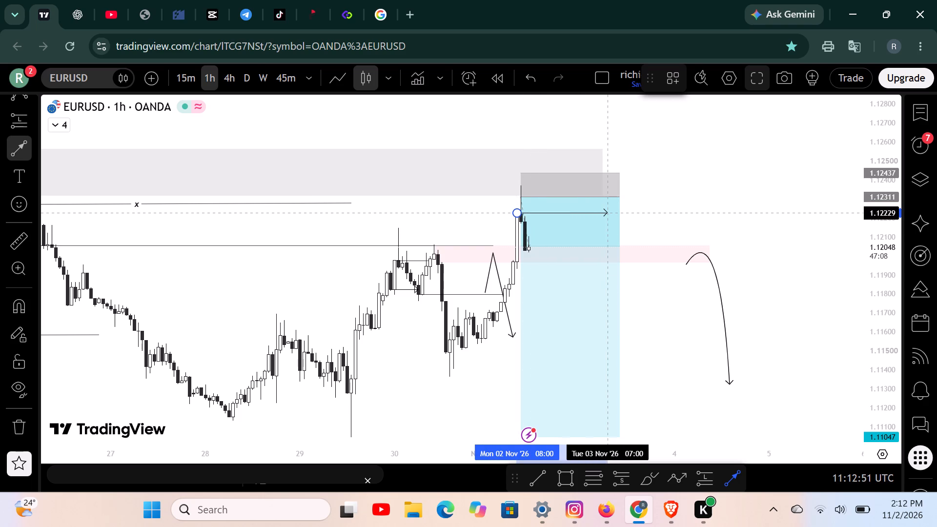
pyautogui.click(603, 212)
pyautogui.click(672, 221)
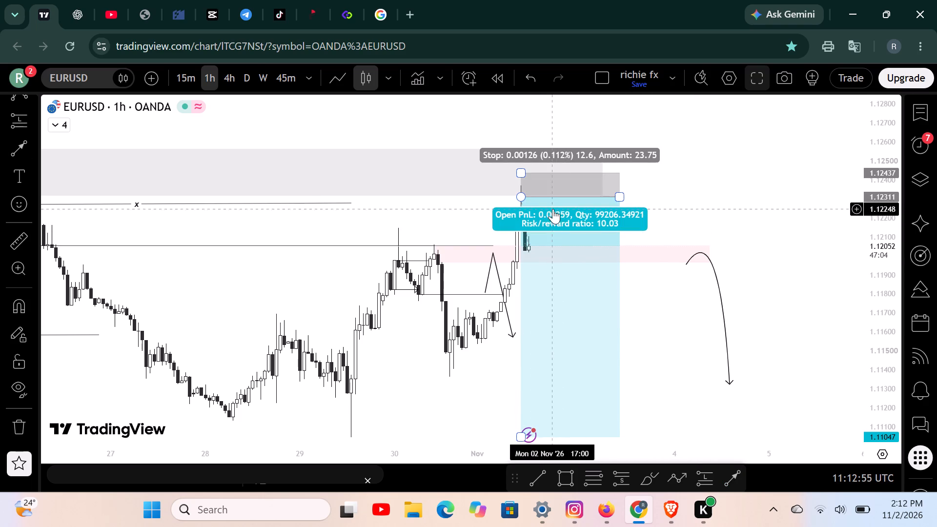
# Label the new arrow at about 1.12229 with the text key.
pyautogui.click(554, 213)
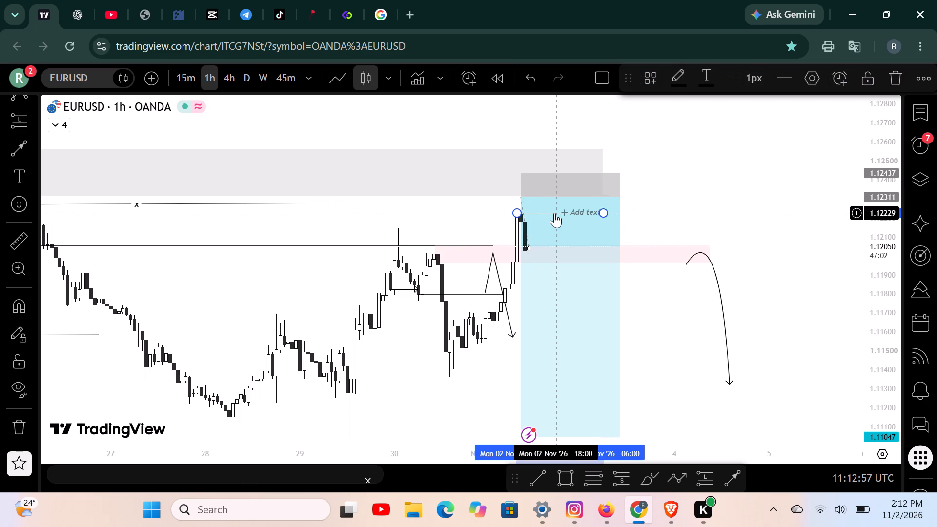
pyautogui.click(698, 199)
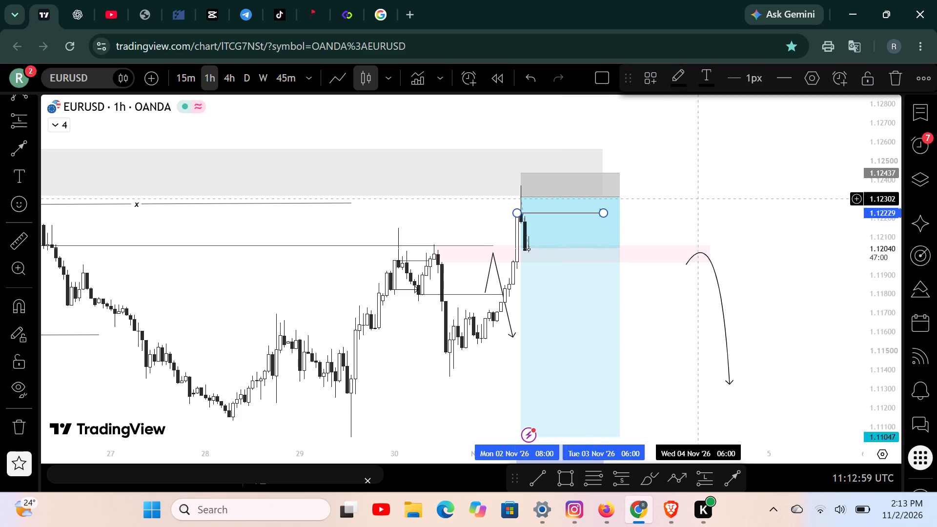
pyautogui.click(566, 211)
pyautogui.click(566, 210)
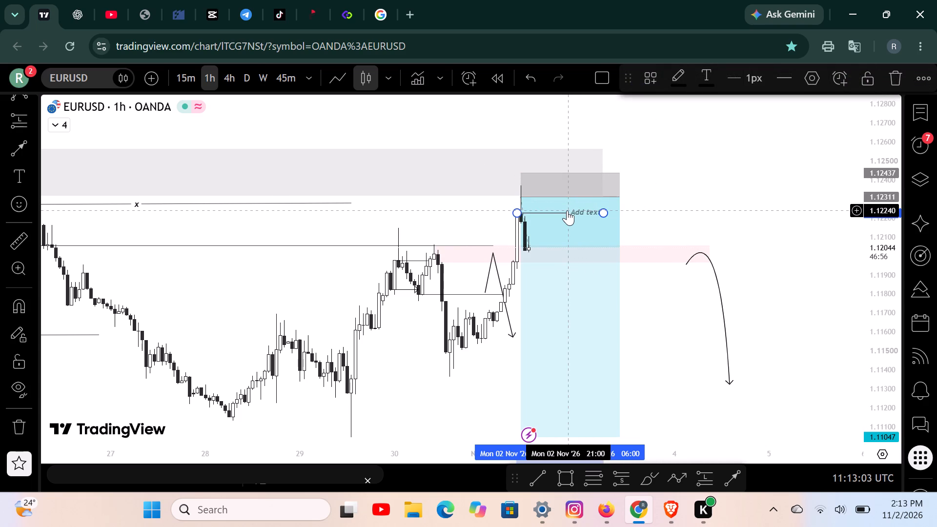
pyautogui.press('k')
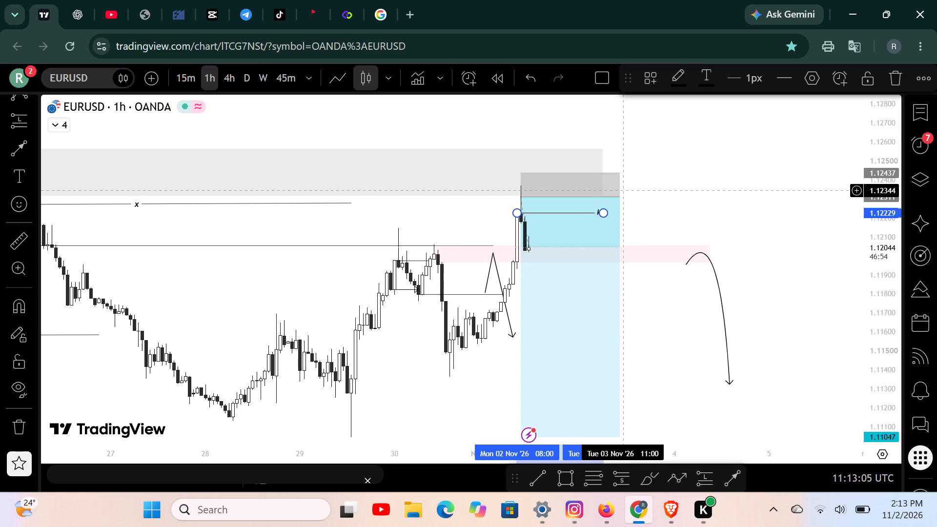
pyautogui.write('ey')
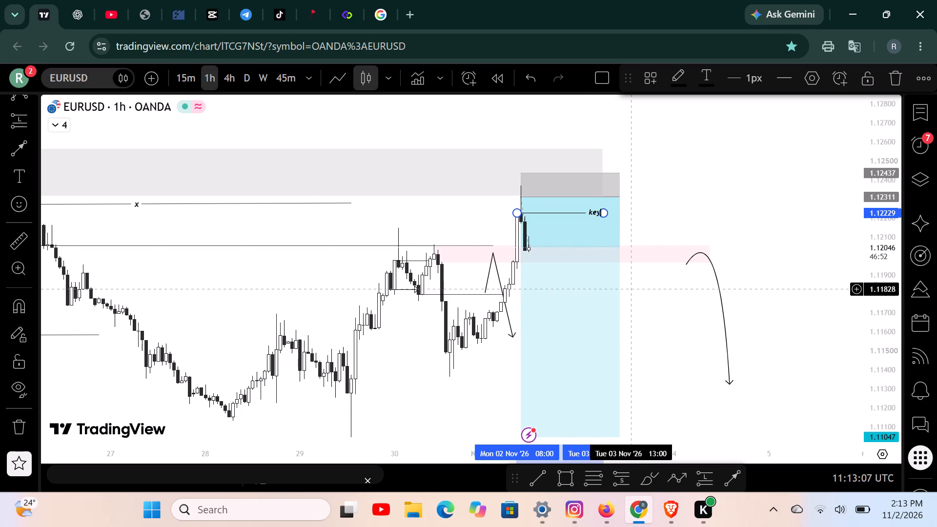
pyautogui.click(631, 289)
pyautogui.moveTo(643, 333); pyautogui.dragTo(638, 331)
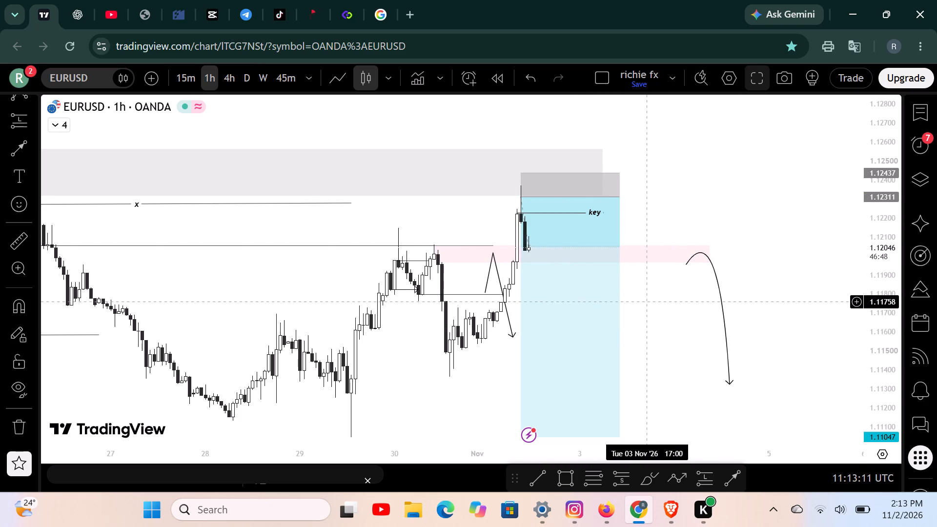
# Draw a second horizontal arrow at about 1.12182 from 2 November 09:00 to 3 November 00:00, below the first key line.
pyautogui.click(715, 479)
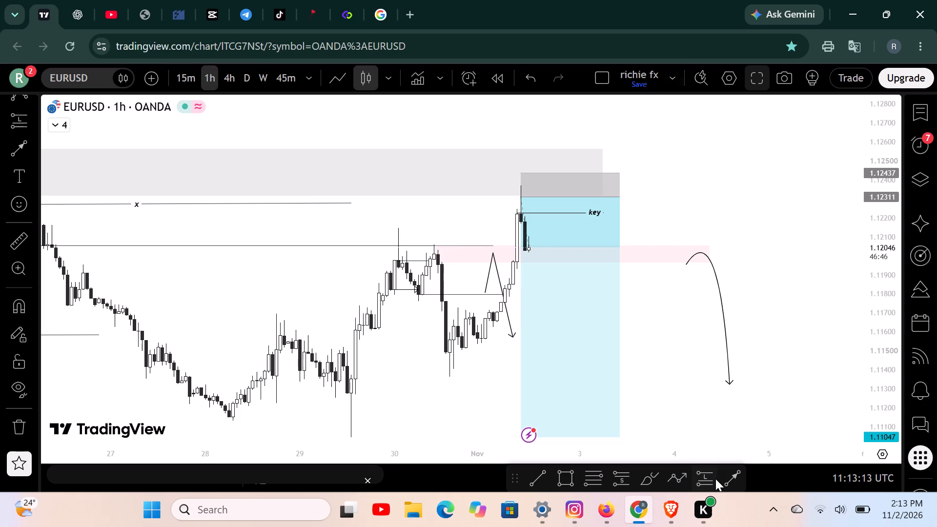
pyautogui.click(722, 479)
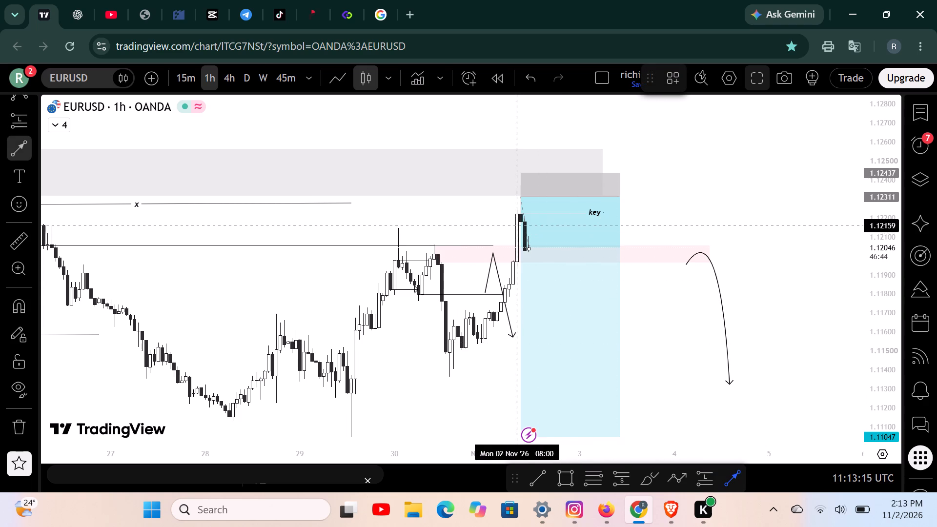
pyautogui.click(520, 222)
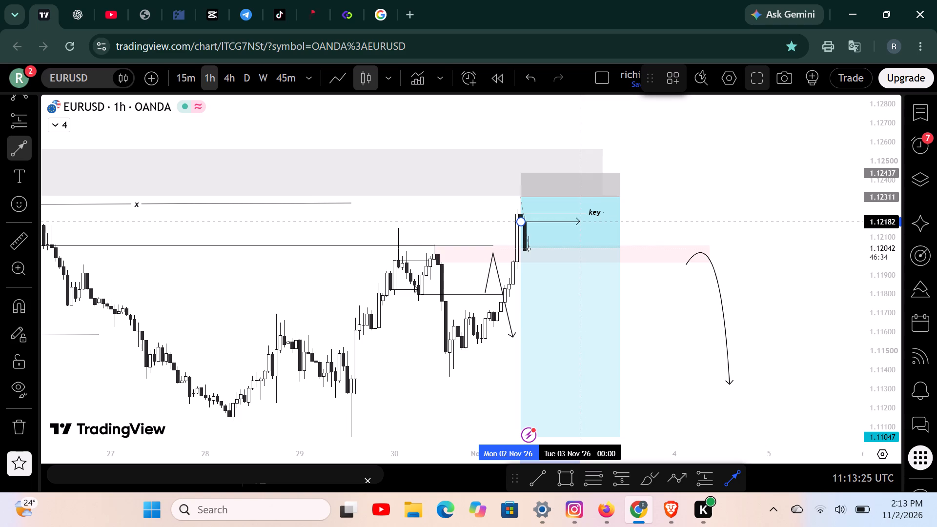
pyautogui.click(582, 222)
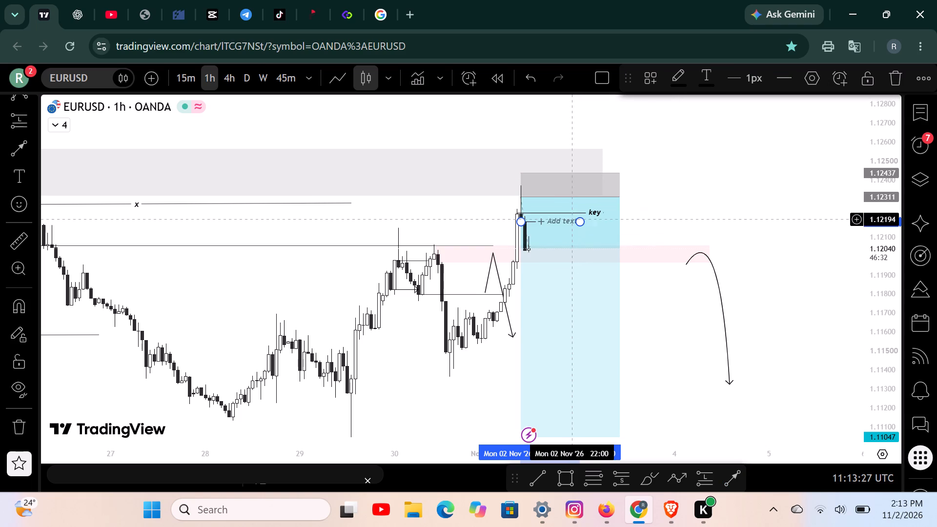
# Label the second arrow at about 1.12182 with the text key.
pyautogui.click(570, 223)
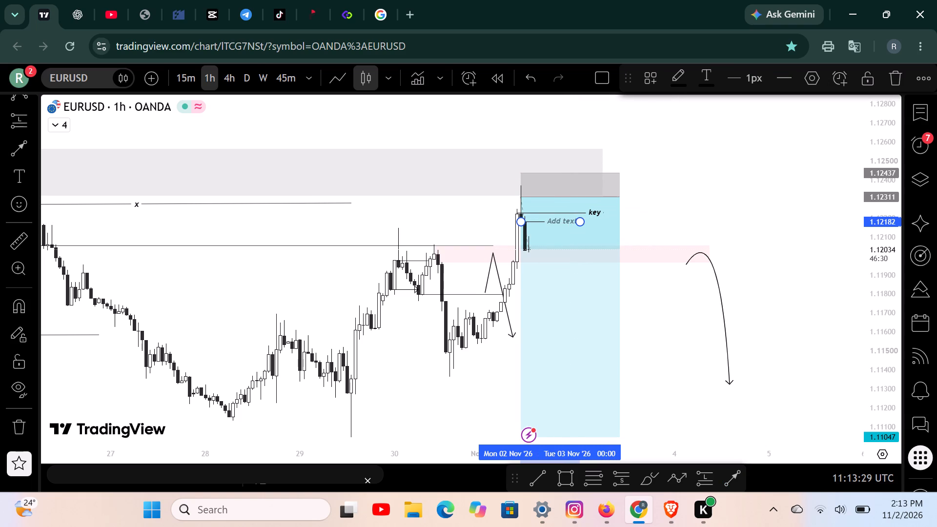
pyautogui.press('k')
pyautogui.write('ey')
pyautogui.click(649, 312)
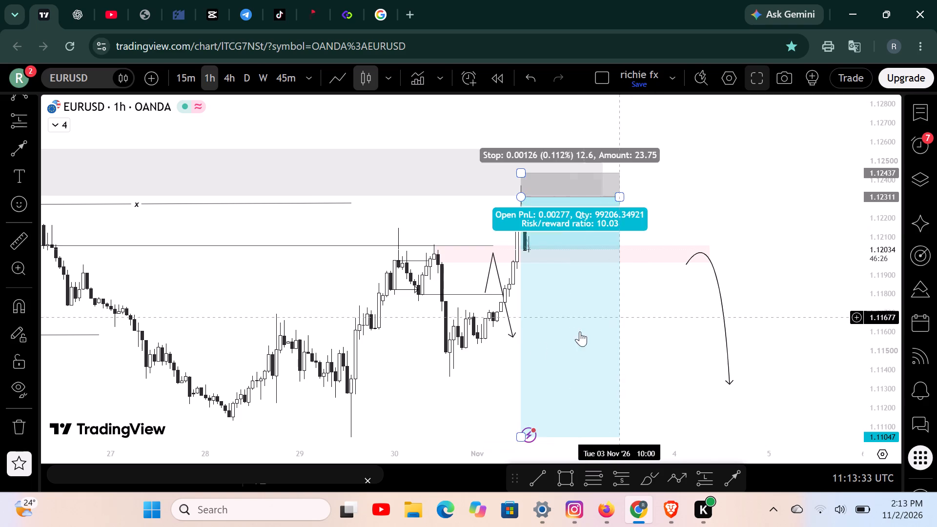
pyautogui.moveTo(464, 393); pyautogui.dragTo(468, 380)
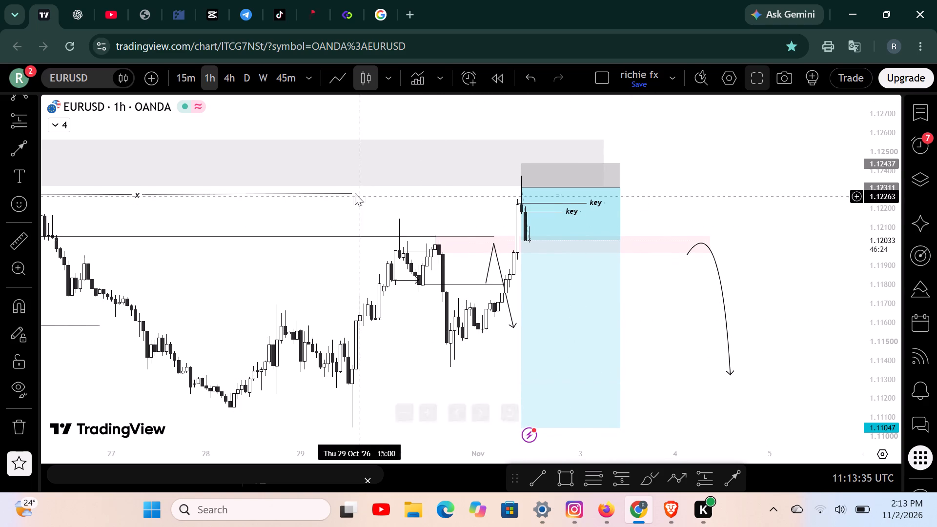
# Switch the EURUSD chart to the 15-minute timeframe.
pyautogui.click(190, 81)
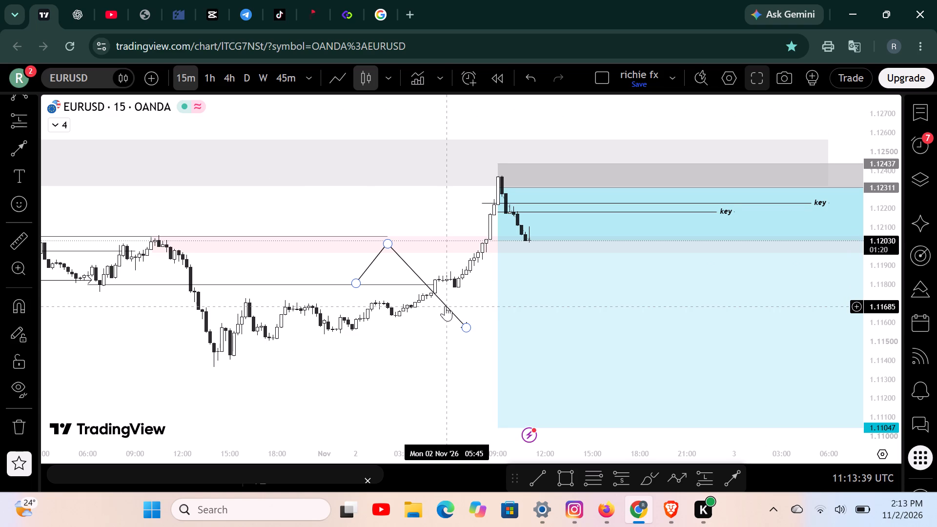
# Shift the lower key line down to about 1.12171, starting at 2 November 08:45.
pyautogui.scroll(2, 446, 306)
pyautogui.moveTo(374, 349); pyautogui.dragTo(377, 350)
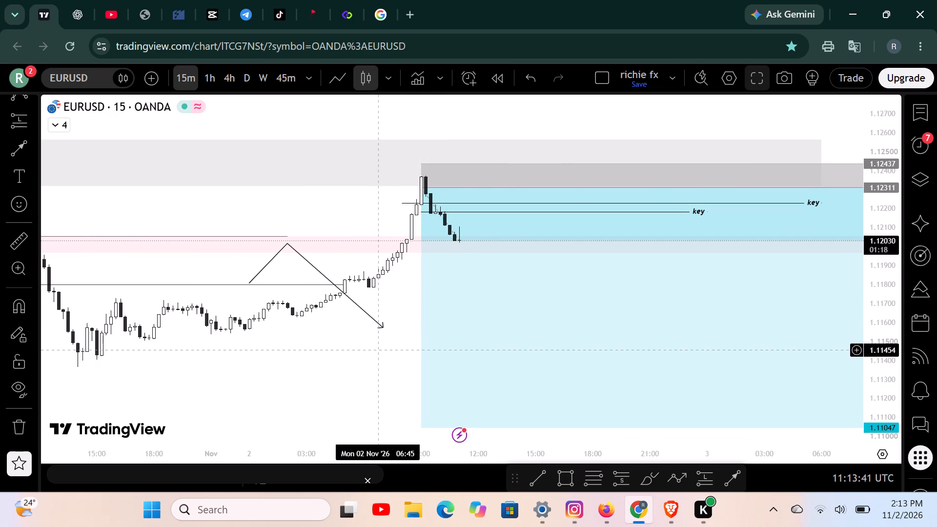
pyautogui.moveTo(377, 350); pyautogui.dragTo(423, 372)
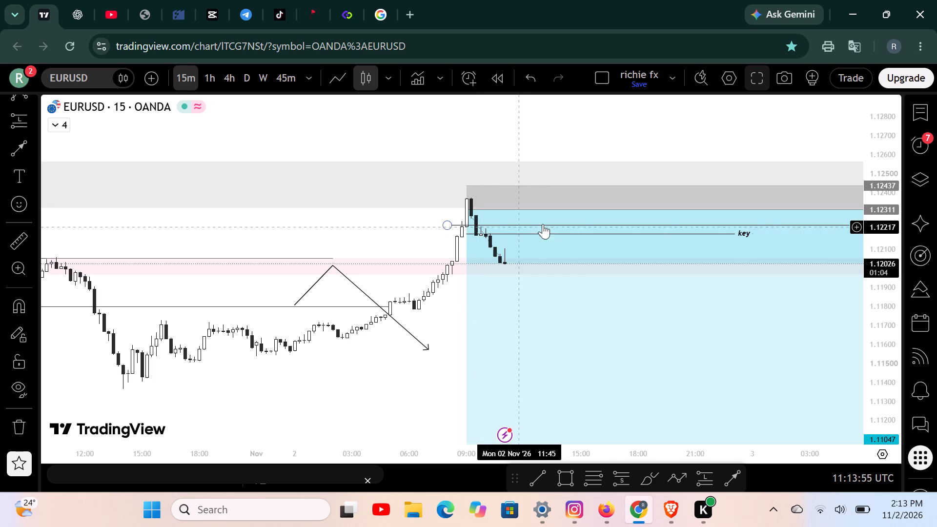
pyautogui.click(569, 234)
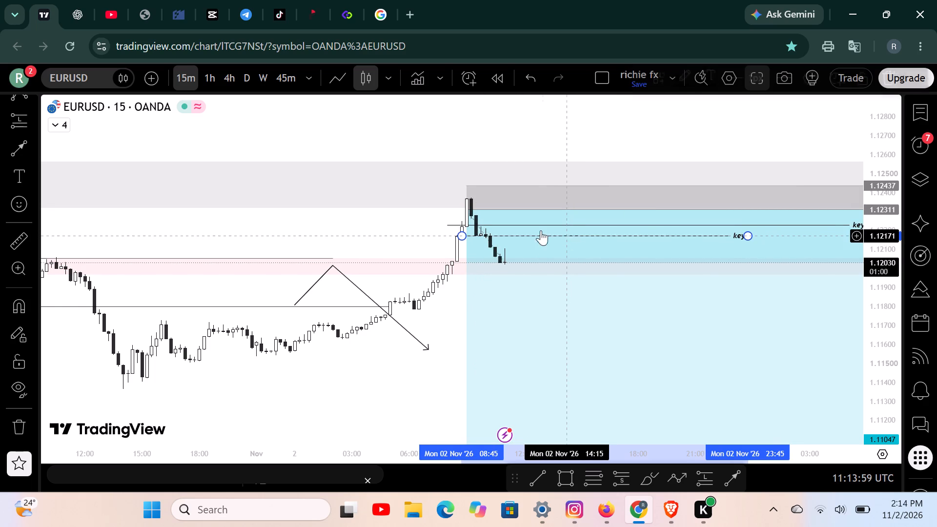
pyautogui.click(420, 225)
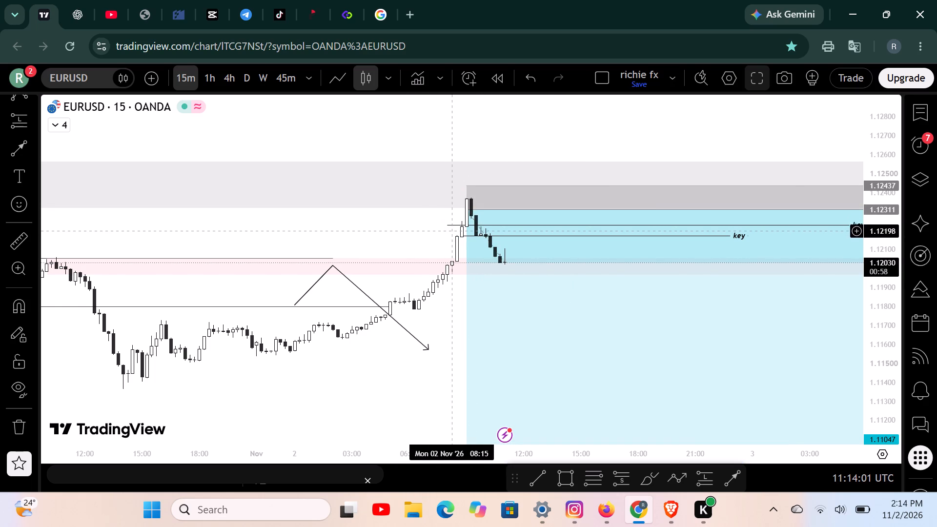
# Adjust the upper key line to run horizontally at about 1.12217 from 2 November 08:45 to 3 November 03:00.
pyautogui.moveTo(450, 224); pyautogui.dragTo(461, 227)
pyautogui.click(428, 214)
pyautogui.moveTo(425, 237); pyautogui.dragTo(263, 202)
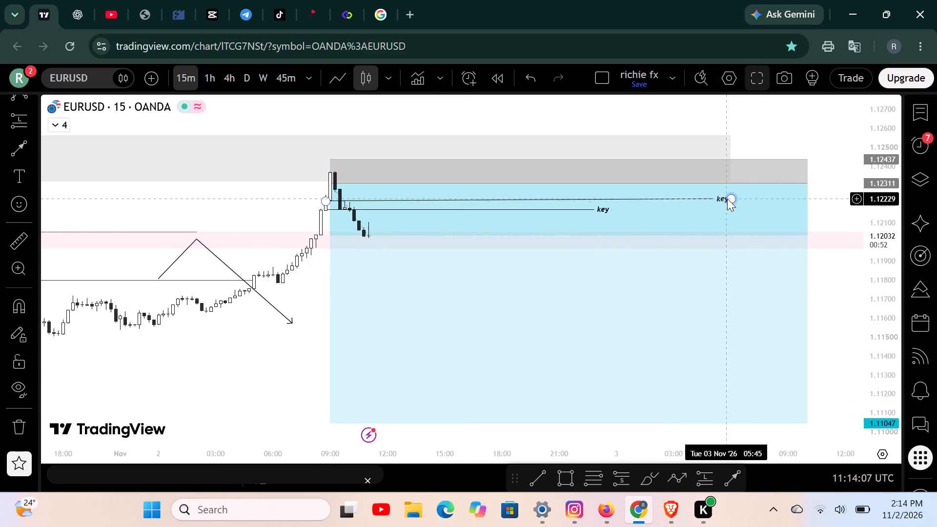
pyautogui.moveTo(727, 198); pyautogui.dragTo(680, 196)
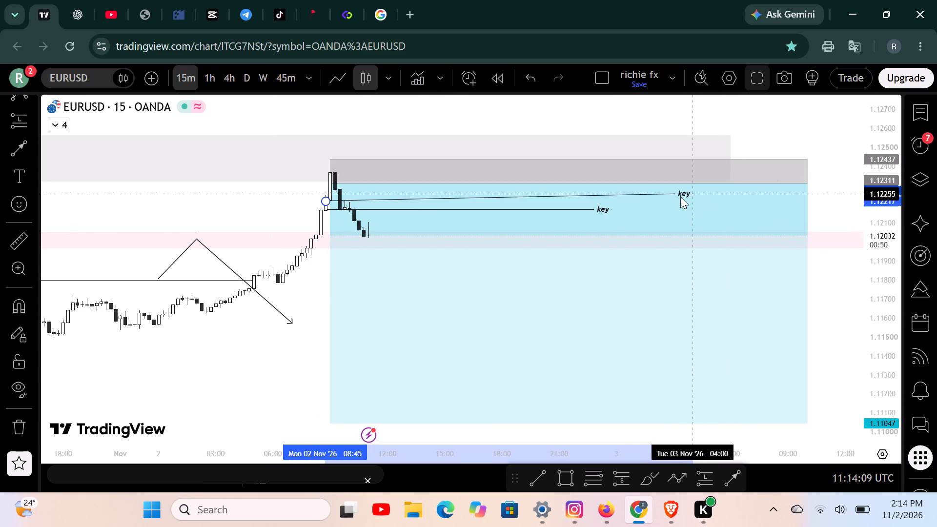
pyautogui.moveTo(680, 196); pyautogui.dragTo(672, 200)
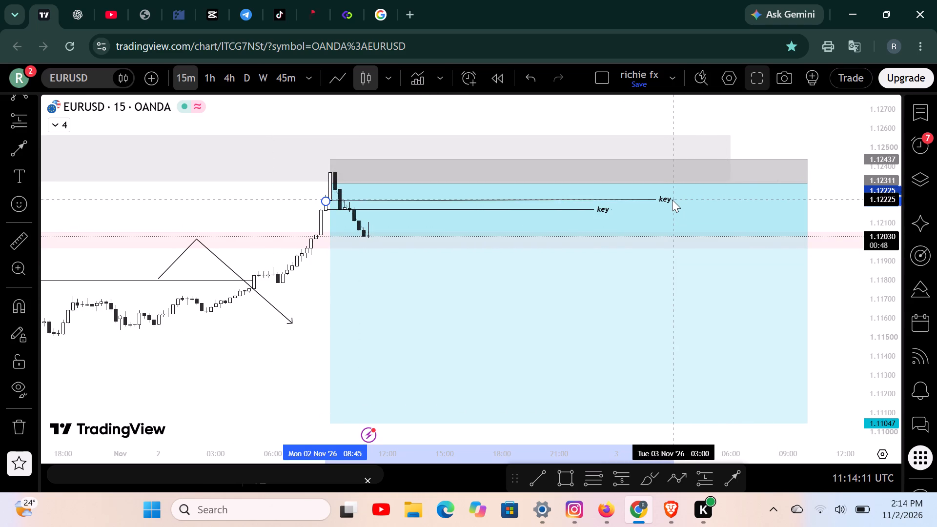
pyautogui.moveTo(672, 200); pyautogui.dragTo(672, 201)
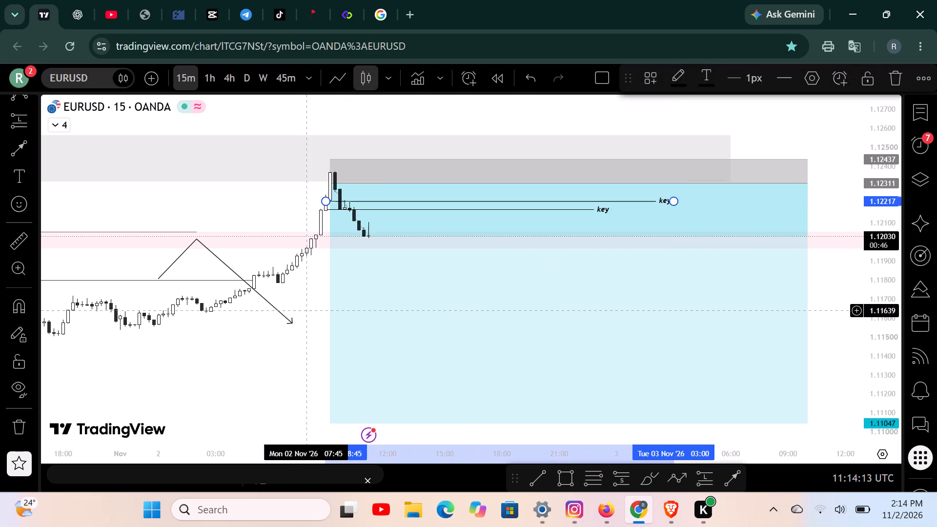
# Shorten the short position box so it ends at about 3 November 06:00, level with the end of the upper grey zone.
pyautogui.scroll(-8, 297, 312)
pyautogui.moveTo(480, 387); pyautogui.dragTo(212, 327)
pyautogui.scroll(-2, 213, 327)
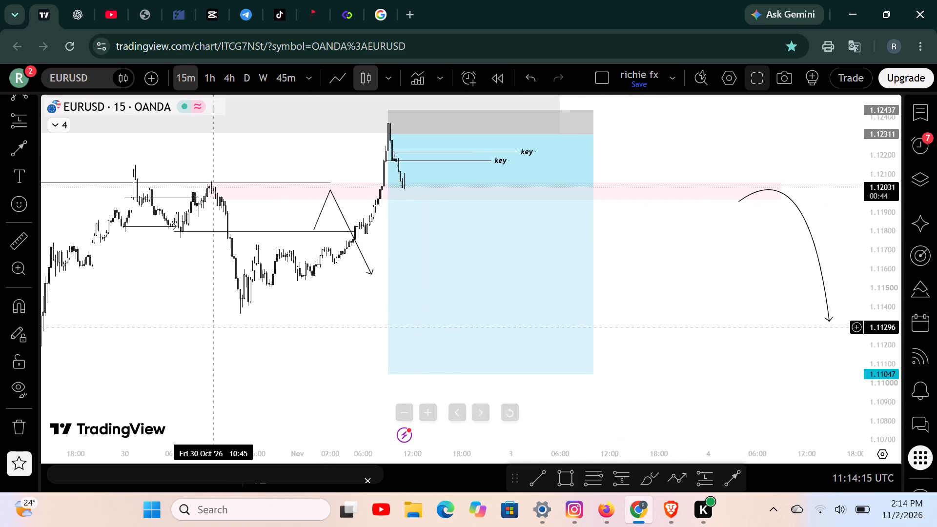
pyautogui.moveTo(642, 135); pyautogui.dragTo(620, 131)
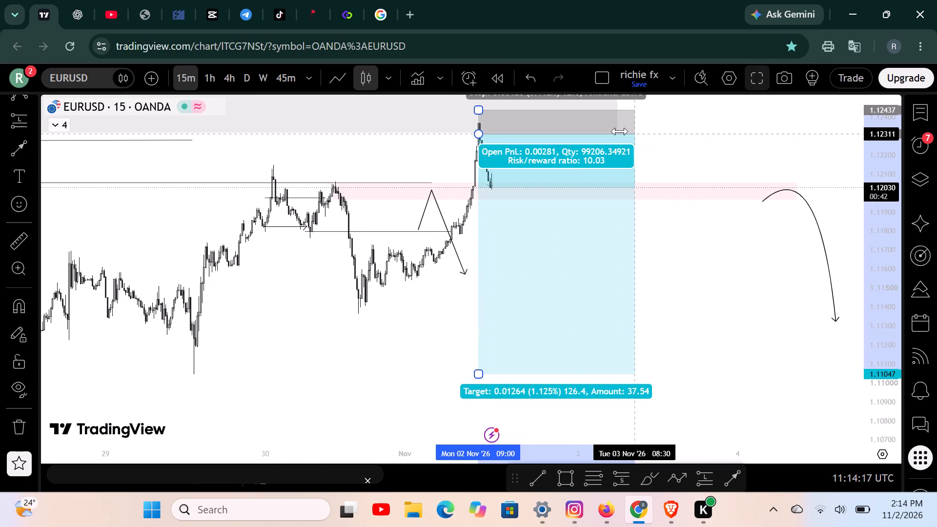
pyautogui.moveTo(620, 131); pyautogui.dragTo(618, 129)
pyautogui.click(652, 129)
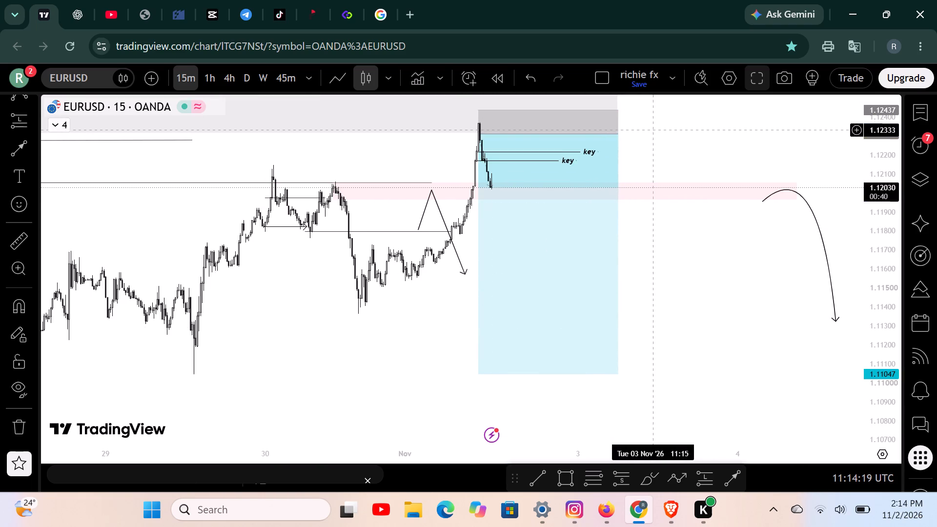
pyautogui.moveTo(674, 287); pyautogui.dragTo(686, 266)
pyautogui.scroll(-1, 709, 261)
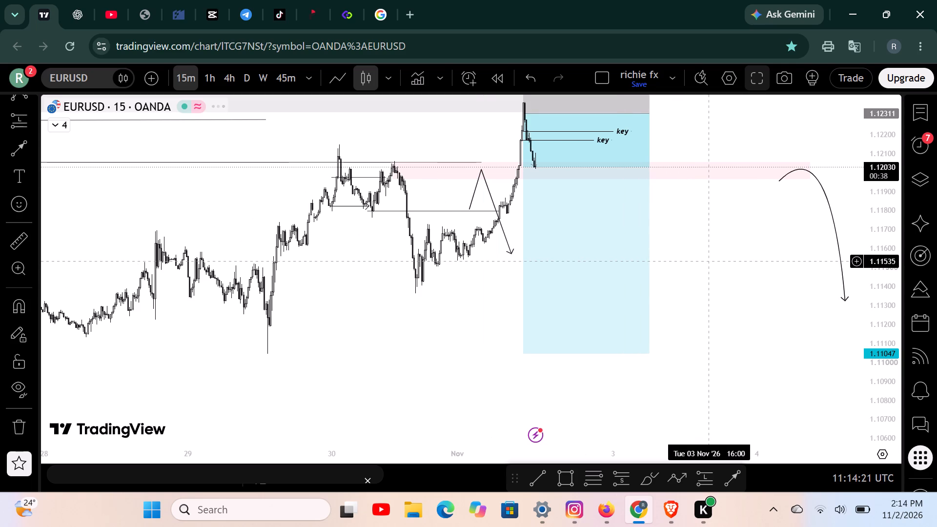
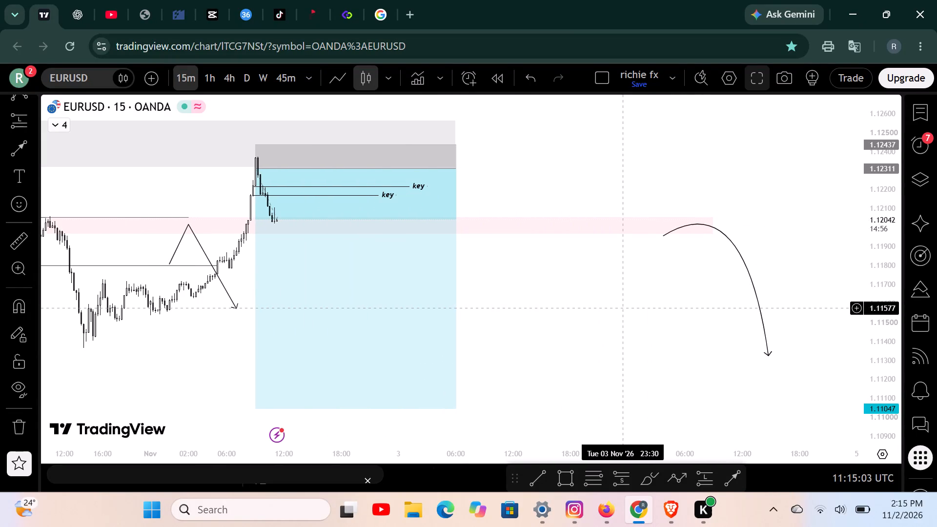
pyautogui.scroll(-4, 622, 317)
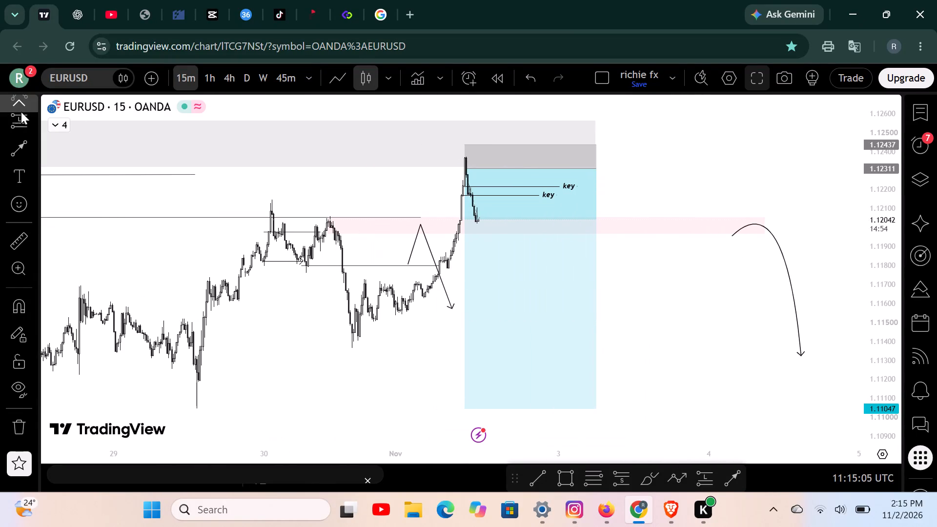
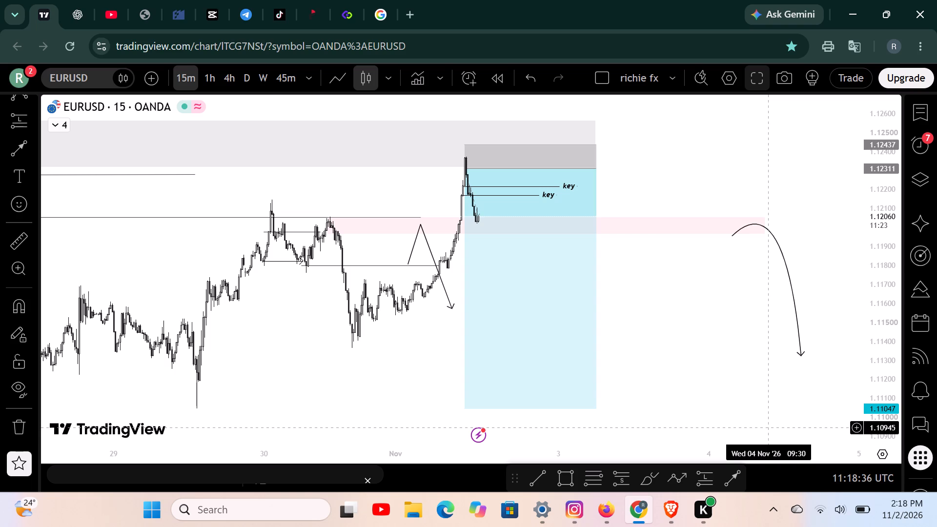
# Examine recent EURUSD price action around the short position, the two key lines and the grey supply zone.
pyautogui.moveTo(239, 133); pyautogui.dragTo(220, 62)
pyautogui.scroll(1, 198, 9)
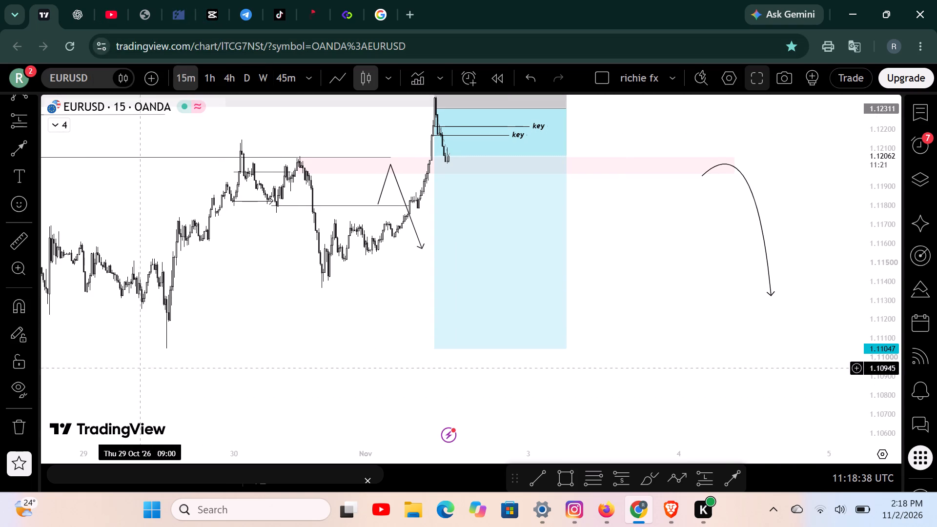
pyautogui.moveTo(142, 185); pyautogui.dragTo(269, 306)
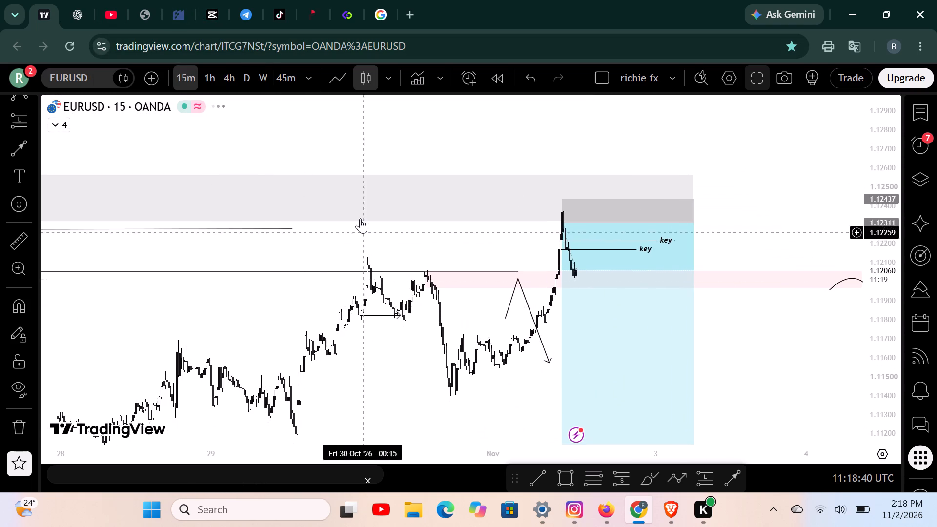
pyautogui.click(331, 202)
pyautogui.click(331, 202)
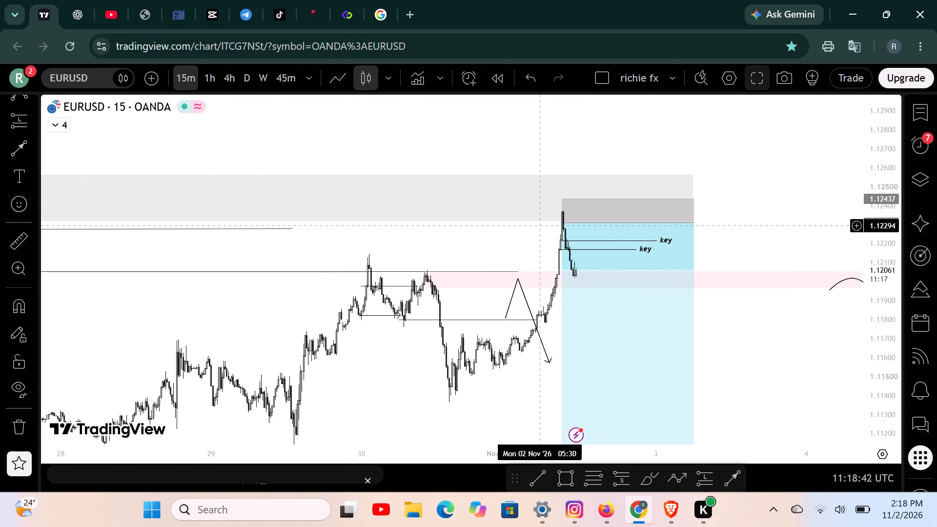
pyautogui.scroll(2, 510, 232)
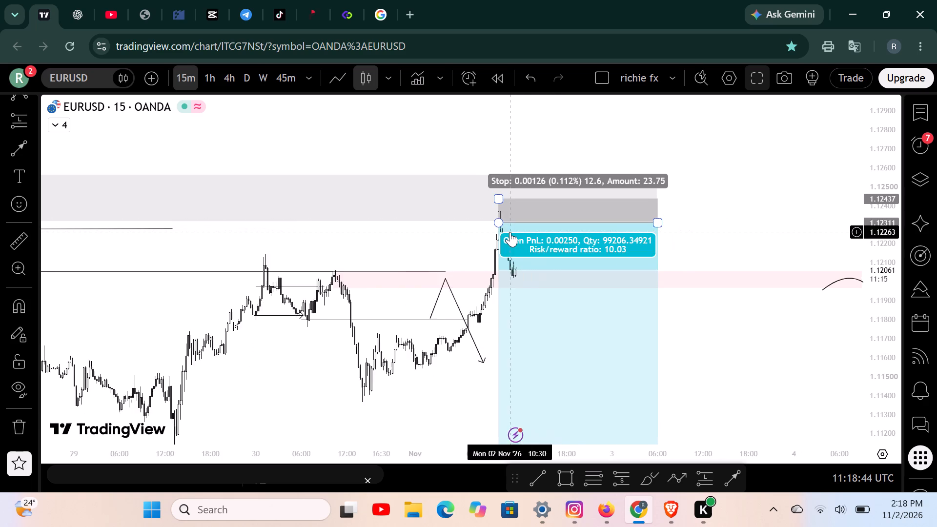
pyautogui.scroll(1, 510, 232)
pyautogui.click(661, 349)
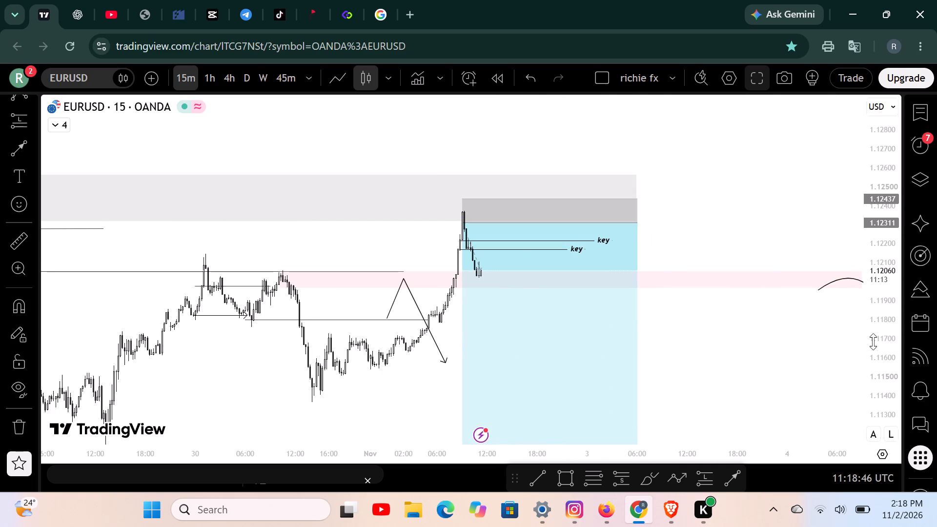
pyautogui.moveTo(897, 372); pyautogui.dragTo(822, 150)
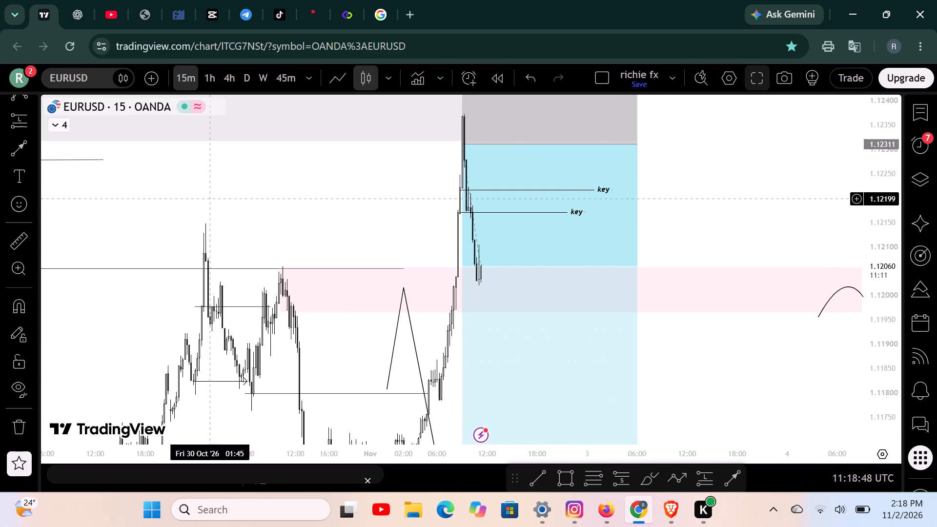
pyautogui.scroll(4, 223, 200)
pyautogui.moveTo(92, 190); pyautogui.dragTo(299, 272)
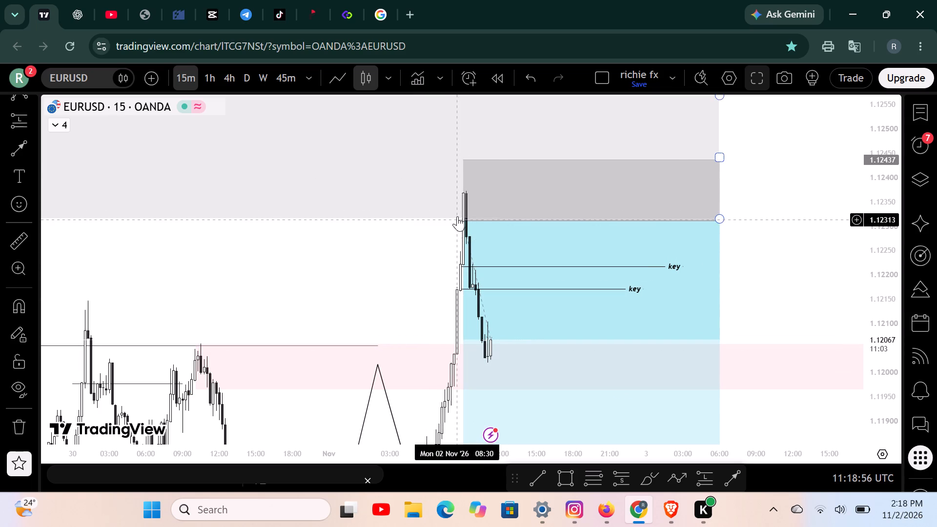
pyautogui.moveTo(332, 299); pyautogui.dragTo(329, 283)
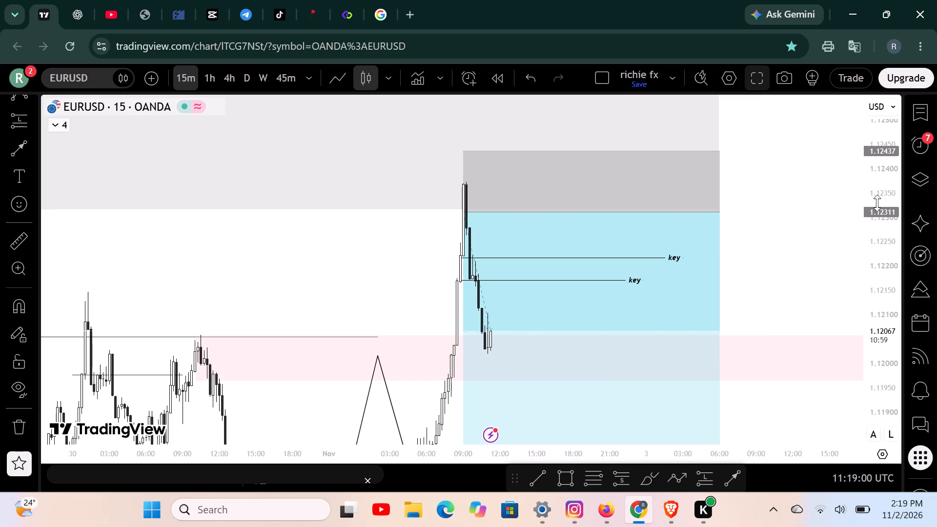
pyautogui.moveTo(880, 204); pyautogui.dragTo(880, 317)
pyautogui.scroll(-11, 359, 322)
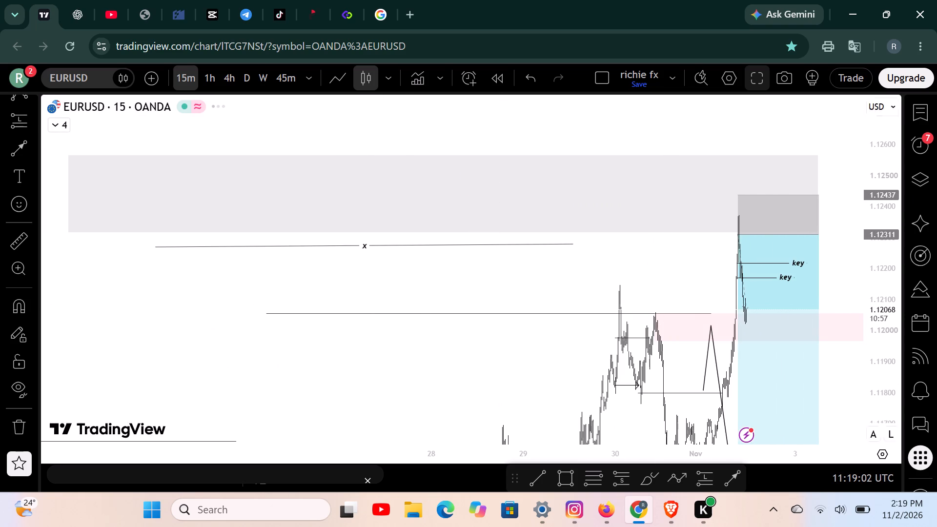
pyautogui.moveTo(884, 237); pyautogui.dragTo(871, 383)
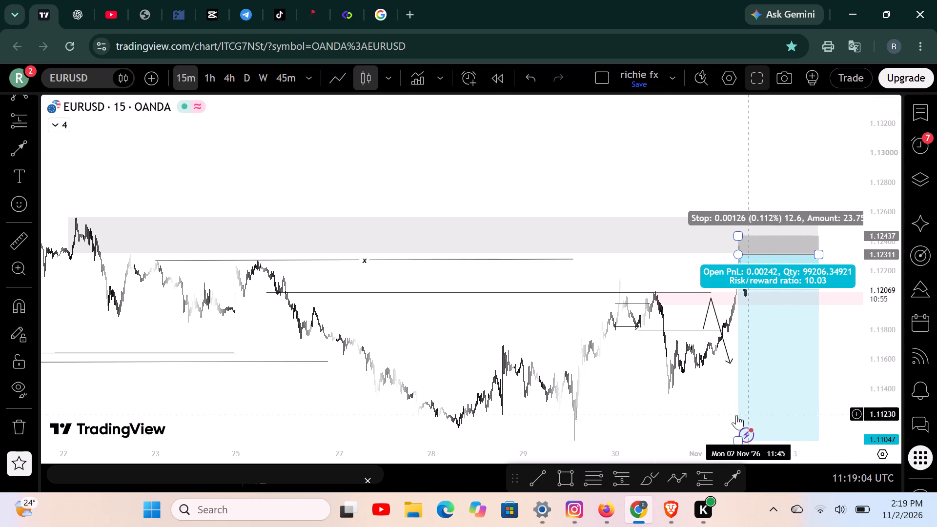
# Reshape the curved projection arrow to start at about 1.12029, bend near 1.1216 and end at about 1.11577 on 4 November 11:15.
pyautogui.moveTo(691, 391); pyautogui.dragTo(483, 338)
pyautogui.moveTo(454, 353); pyautogui.dragTo(447, 353)
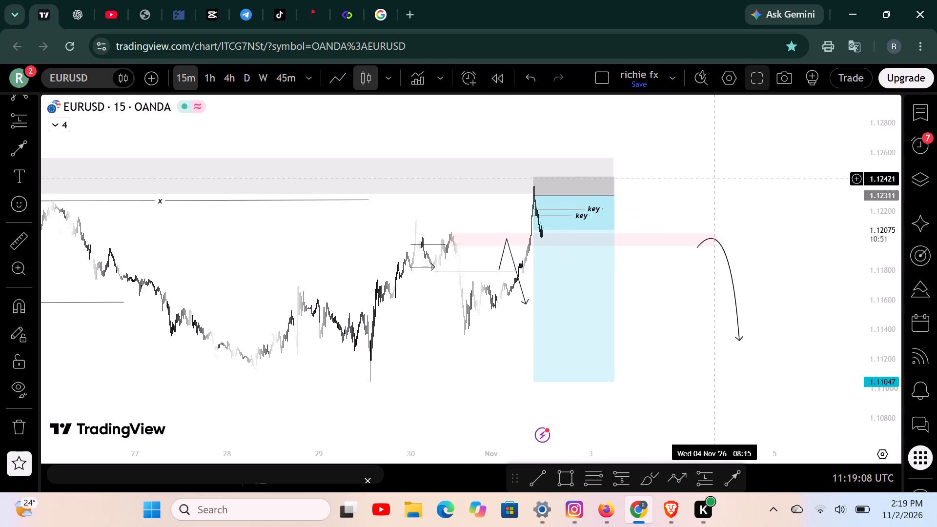
pyautogui.moveTo(724, 249); pyautogui.dragTo(725, 235)
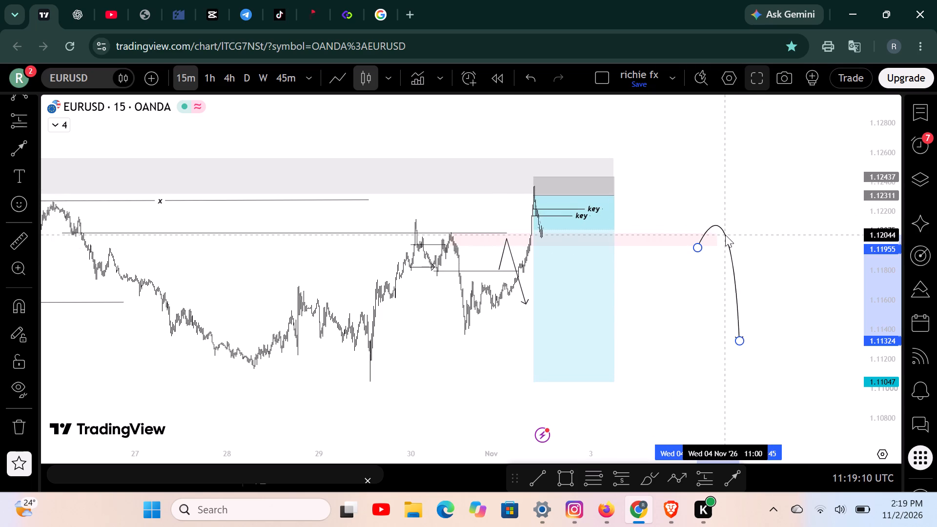
pyautogui.moveTo(725, 235); pyautogui.dragTo(722, 217)
pyautogui.click(716, 282)
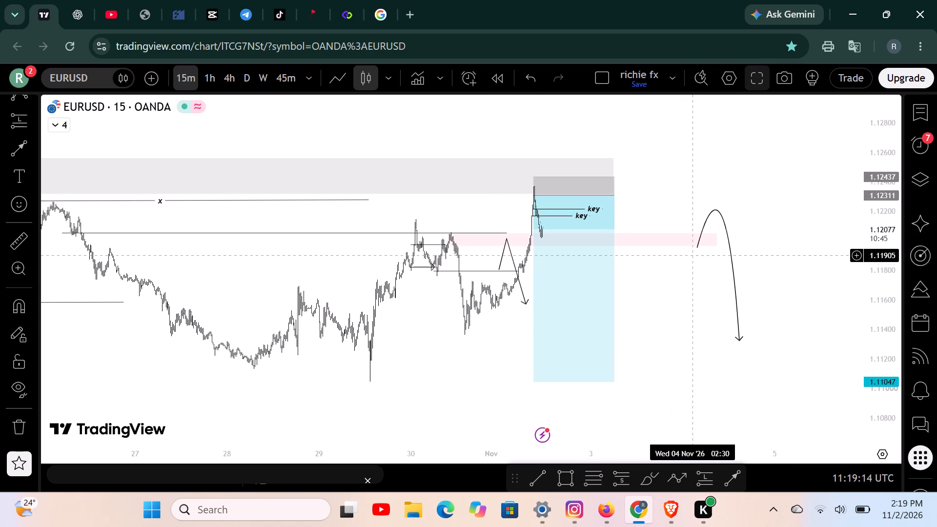
pyautogui.moveTo(698, 248); pyautogui.dragTo(698, 237)
pyautogui.click(709, 335)
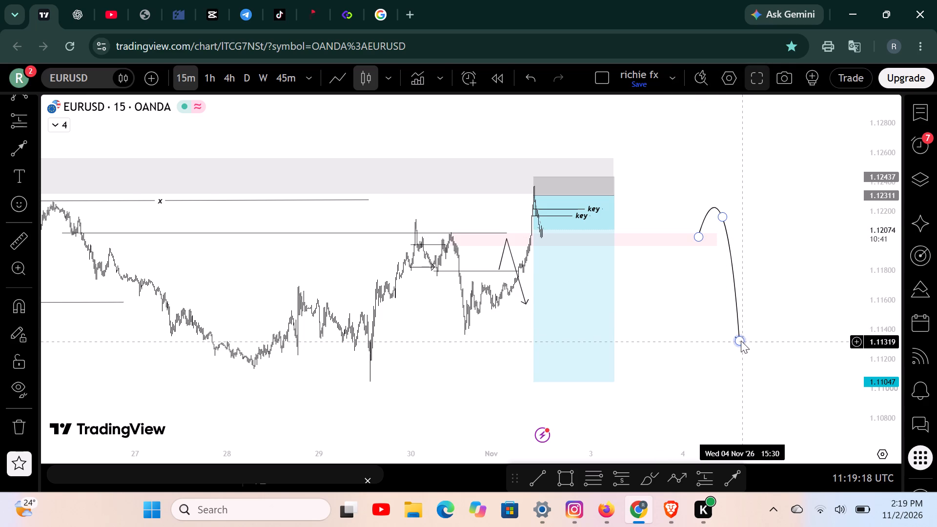
pyautogui.moveTo(741, 341); pyautogui.dragTo(726, 304)
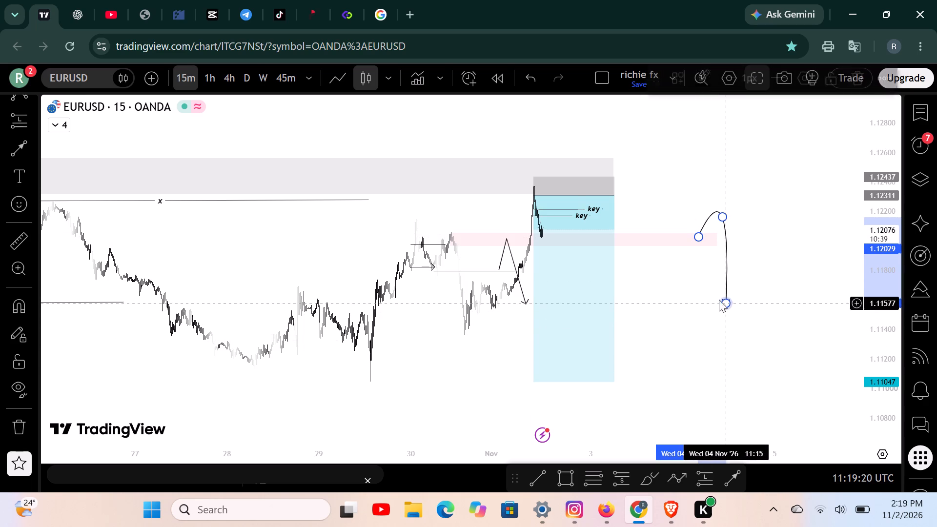
pyautogui.click(684, 280)
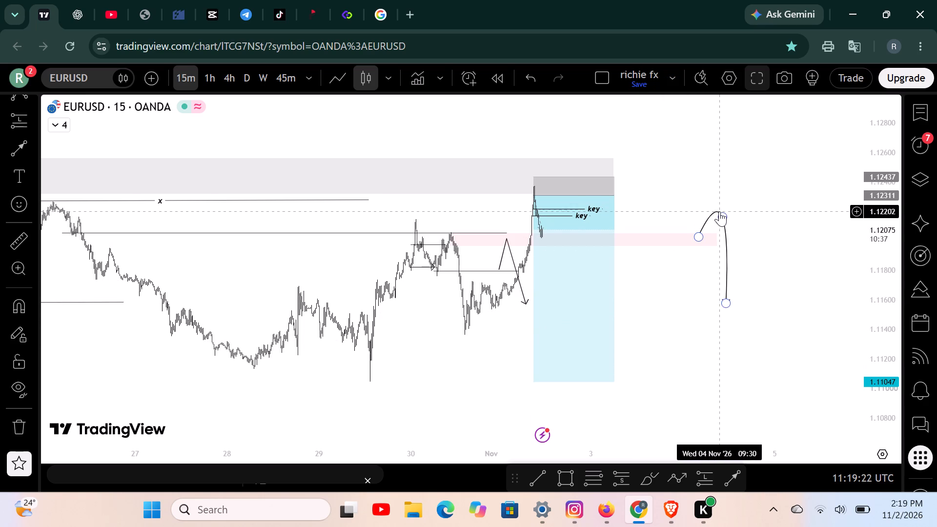
# Raise the curved arrow's start to about 1.12113, fine-tune its bend and shift the whole curve slightly earlier.
pyautogui.click(721, 215)
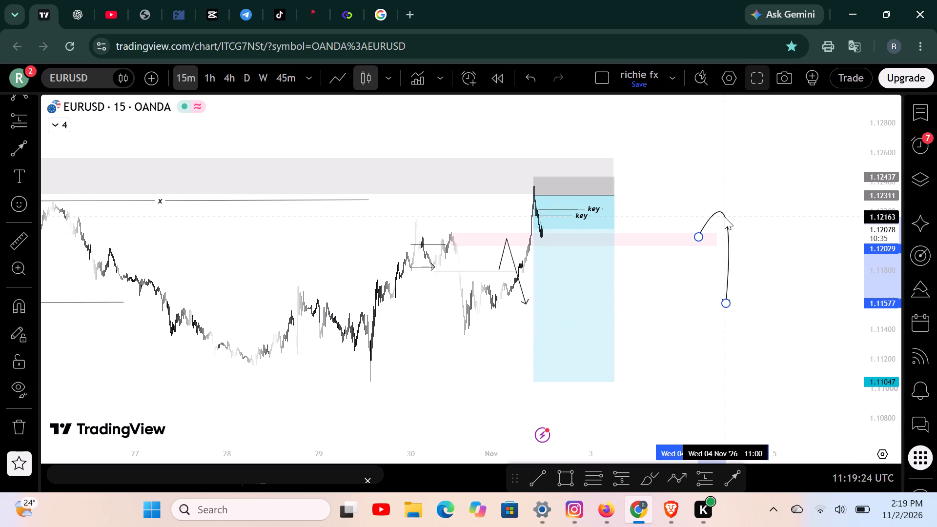
pyautogui.click(703, 312)
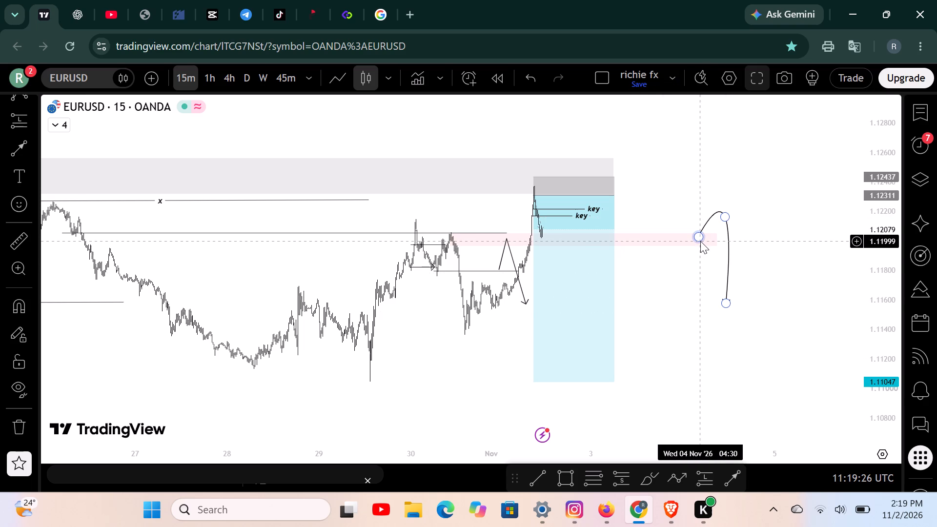
pyautogui.click(700, 240)
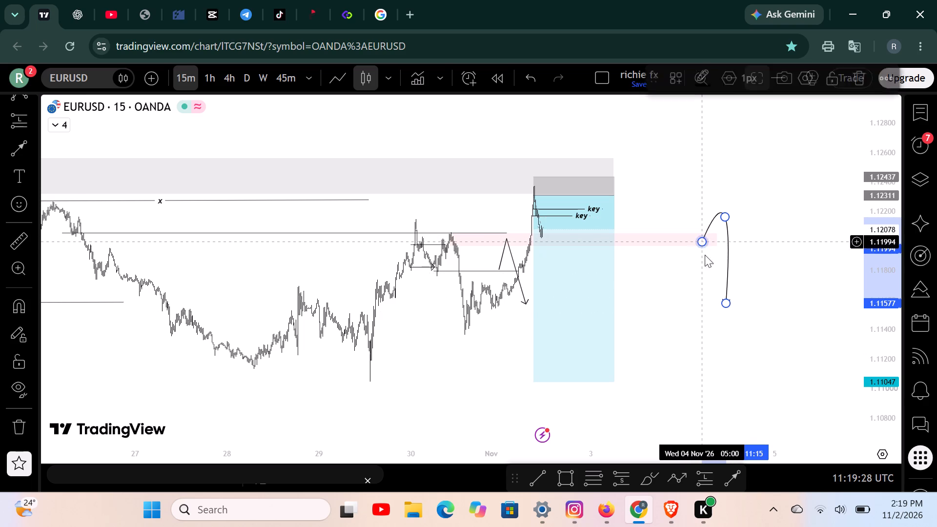
pyautogui.moveTo(706, 281); pyautogui.dragTo(706, 275)
pyautogui.moveTo(703, 243); pyautogui.dragTo(703, 231)
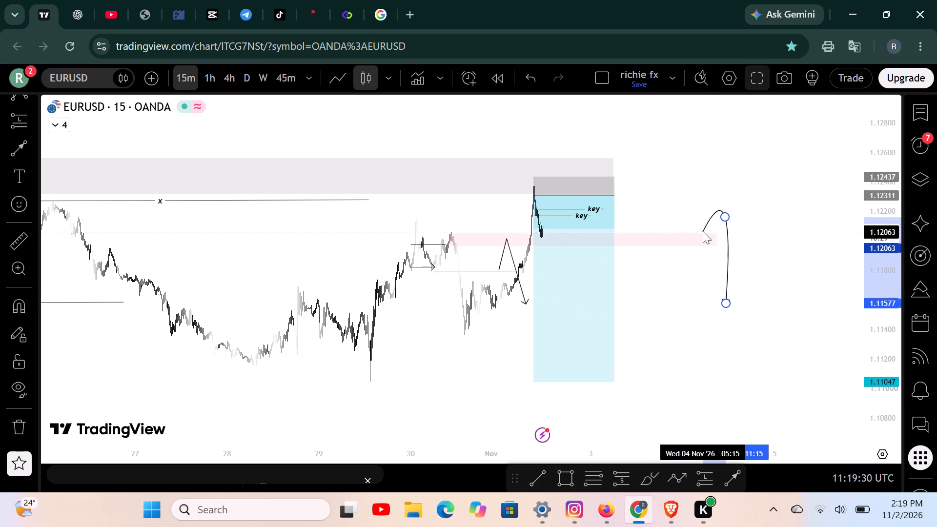
pyautogui.moveTo(703, 231); pyautogui.dragTo(703, 224)
pyautogui.moveTo(725, 215); pyautogui.dragTo(726, 220)
pyautogui.moveTo(729, 259); pyautogui.dragTo(728, 258)
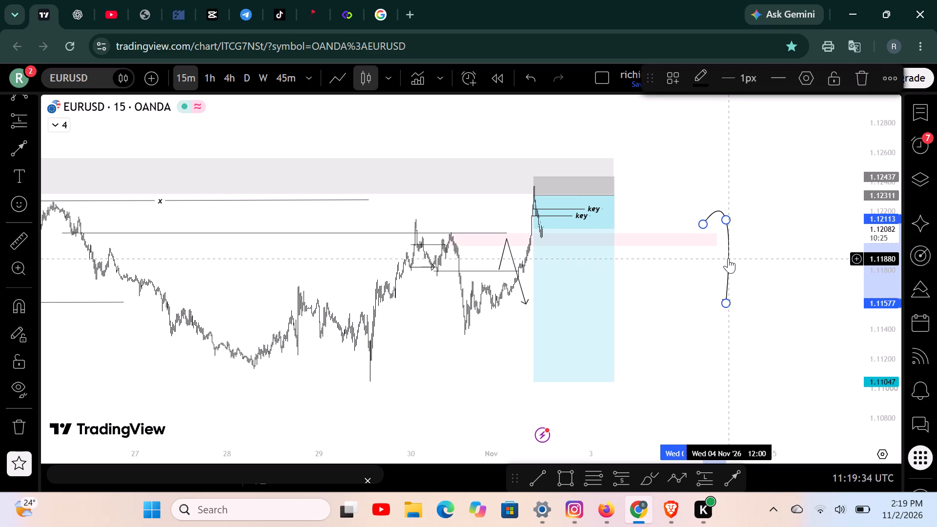
pyautogui.moveTo(728, 258); pyautogui.dragTo(722, 260)
pyautogui.click(734, 249)
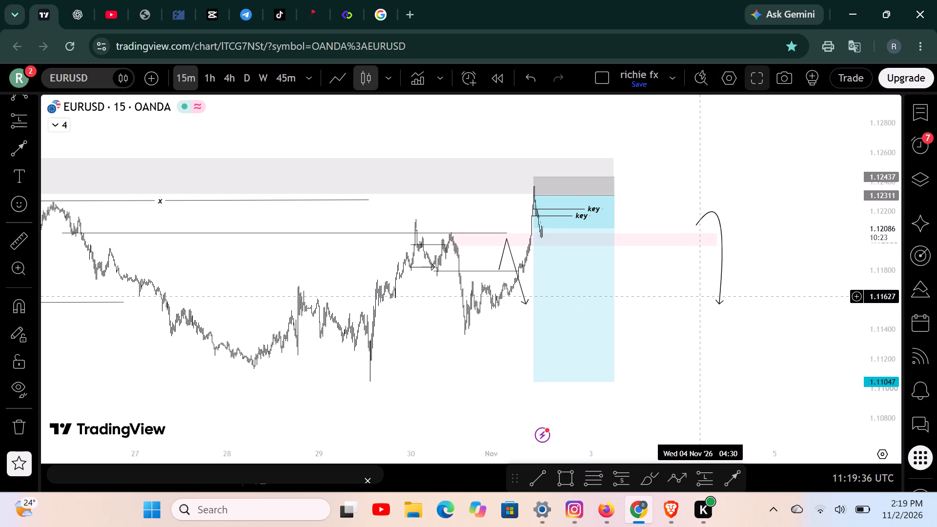
pyautogui.click(699, 296)
# Switch the chart symbol to GBPUSD.
pyautogui.scroll(-3, 377, 267)
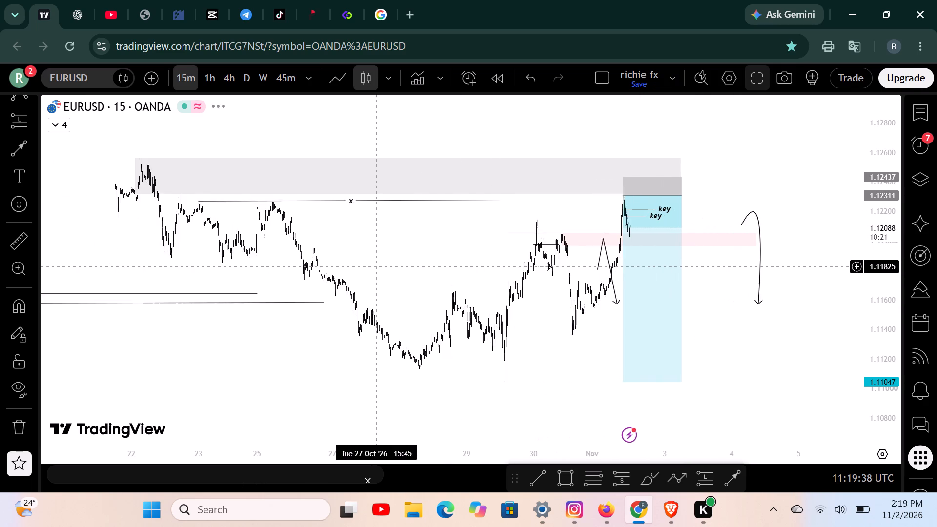
pyautogui.scroll(-1, 377, 267)
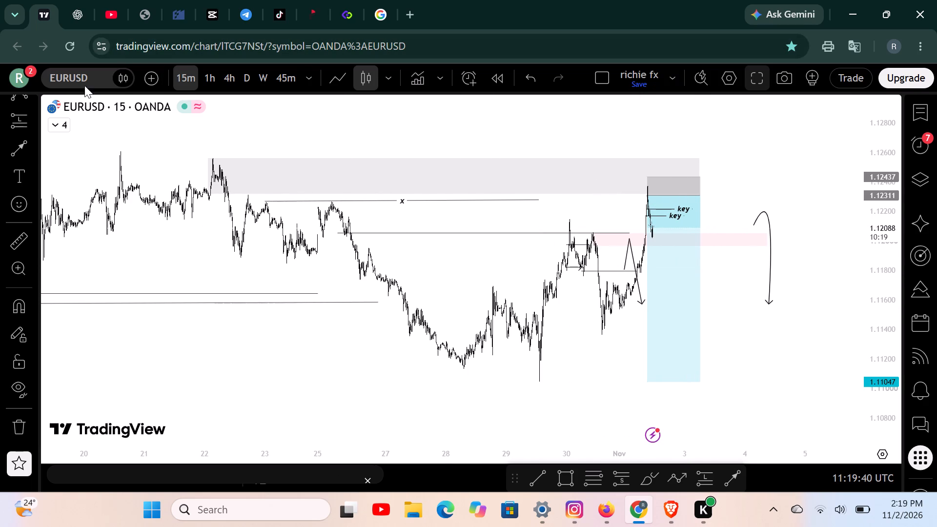
pyautogui.click(85, 84)
pyautogui.click(715, 100)
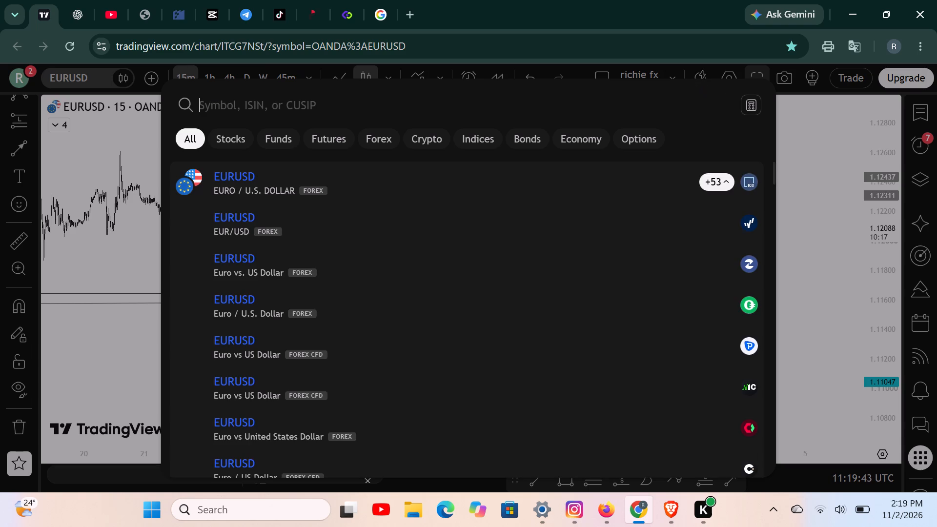
pyautogui.click(424, 294)
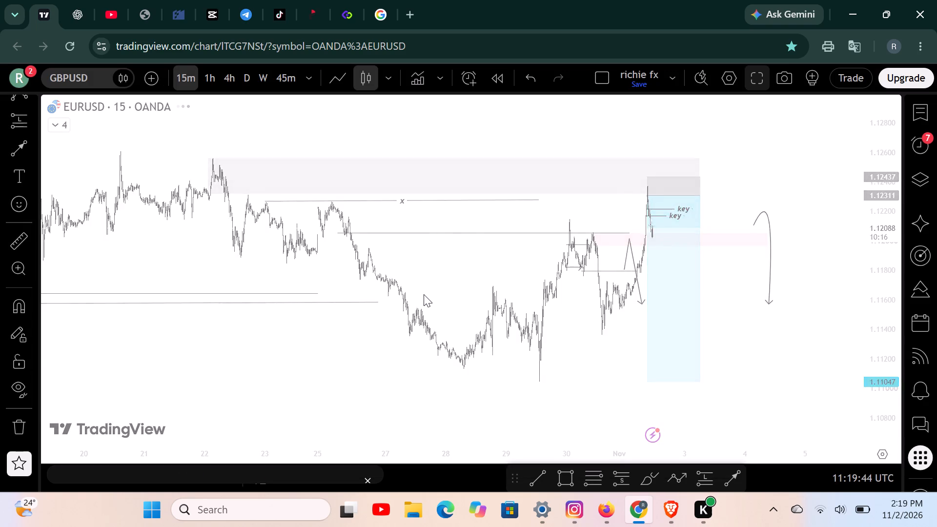
# Examine the GBPUSD 15-minute price action around the short position and the pink zone near 1.34300.
pyautogui.scroll(10, 545, 314)
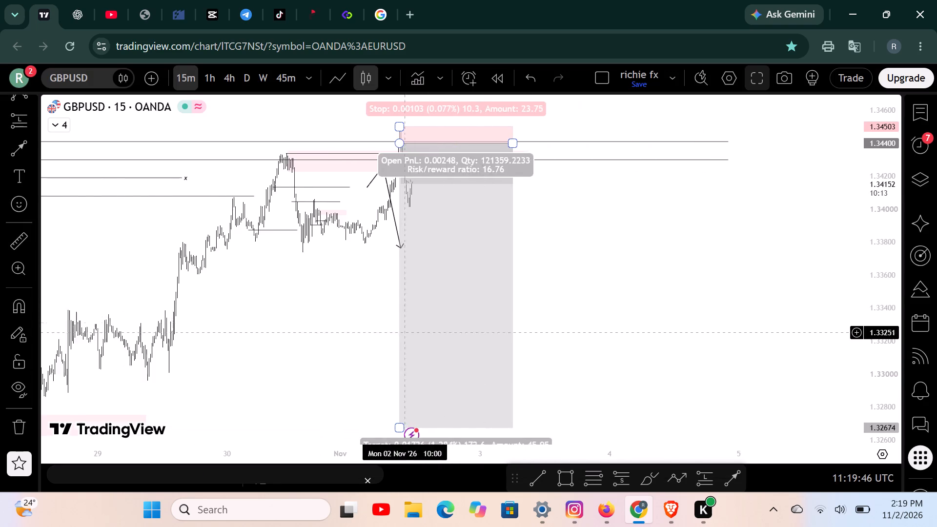
pyautogui.scroll(1, 396, 334)
pyautogui.moveTo(460, 288); pyautogui.dragTo(564, 281)
pyautogui.moveTo(663, 255); pyautogui.dragTo(814, 300)
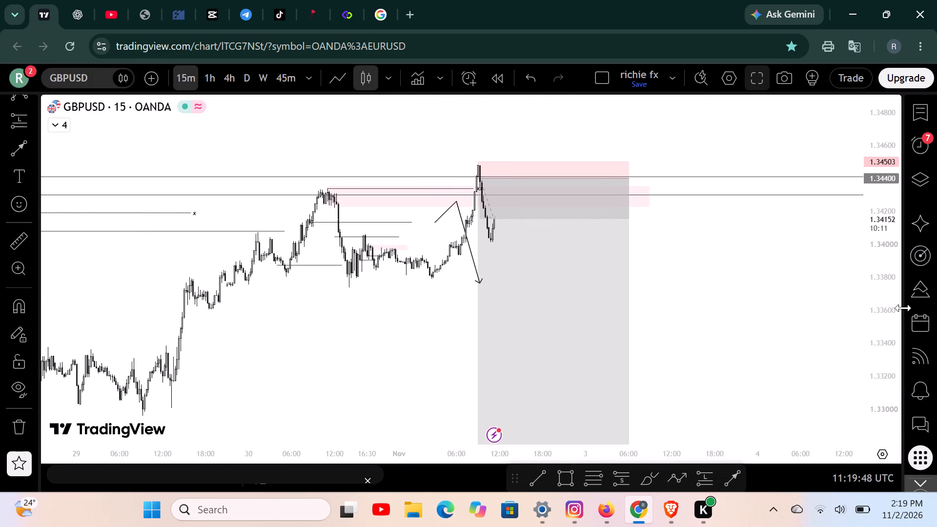
pyautogui.moveTo(875, 339); pyautogui.dragTo(786, 164)
pyautogui.scroll(3, 124, 369)
pyautogui.moveTo(156, 330); pyautogui.dragTo(333, 415)
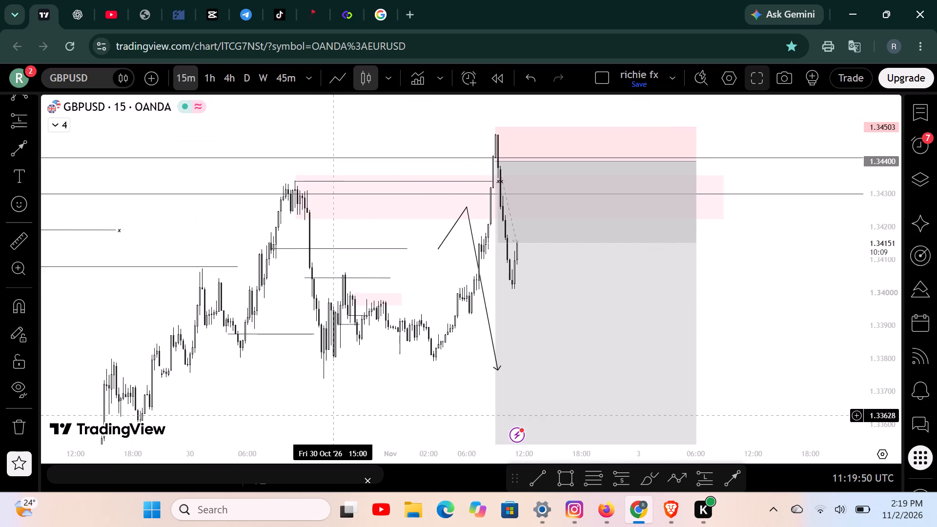
pyautogui.scroll(4, 332, 415)
pyautogui.moveTo(240, 398); pyautogui.dragTo(248, 422)
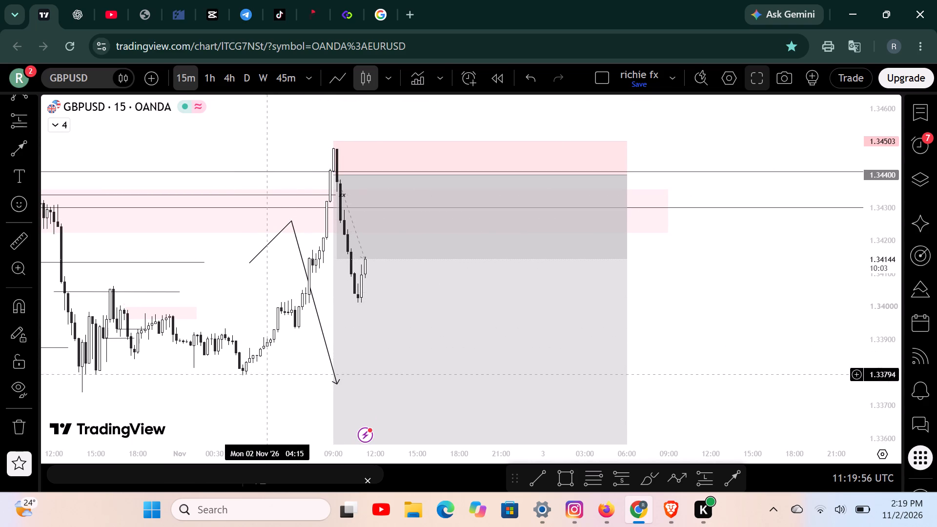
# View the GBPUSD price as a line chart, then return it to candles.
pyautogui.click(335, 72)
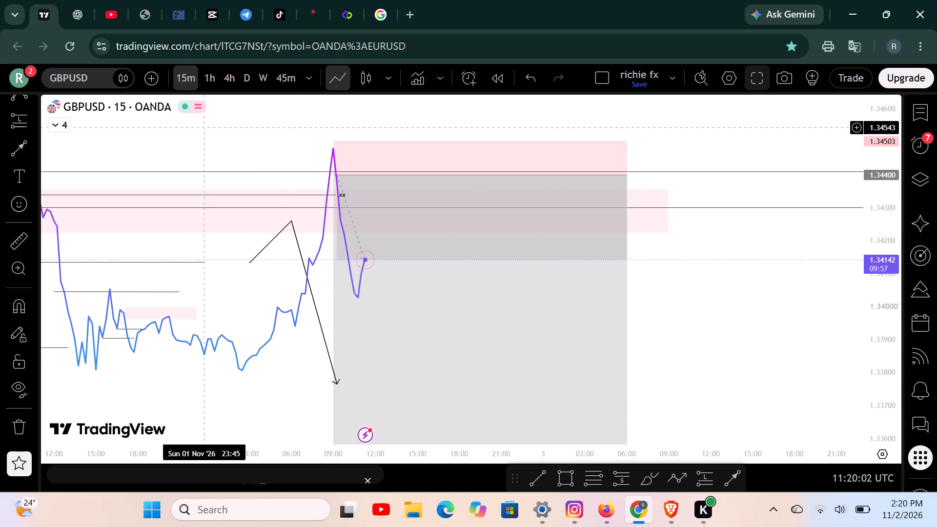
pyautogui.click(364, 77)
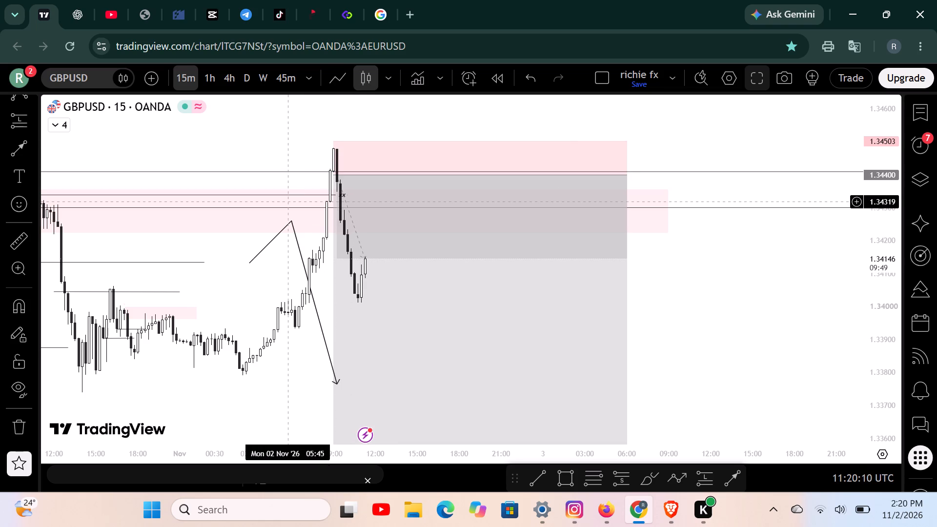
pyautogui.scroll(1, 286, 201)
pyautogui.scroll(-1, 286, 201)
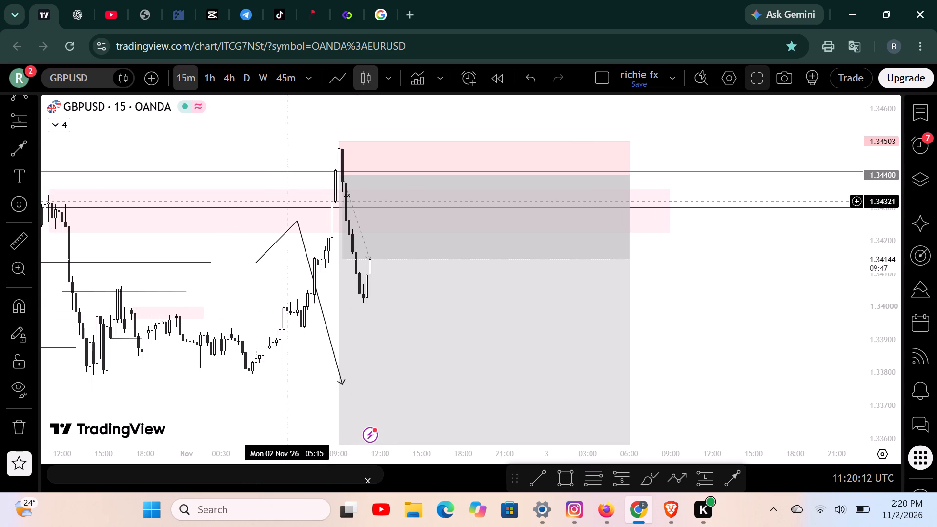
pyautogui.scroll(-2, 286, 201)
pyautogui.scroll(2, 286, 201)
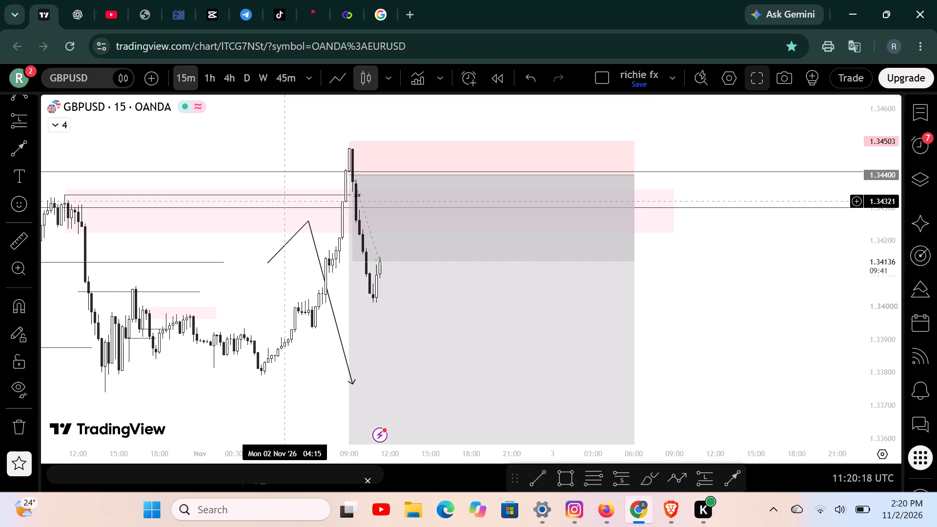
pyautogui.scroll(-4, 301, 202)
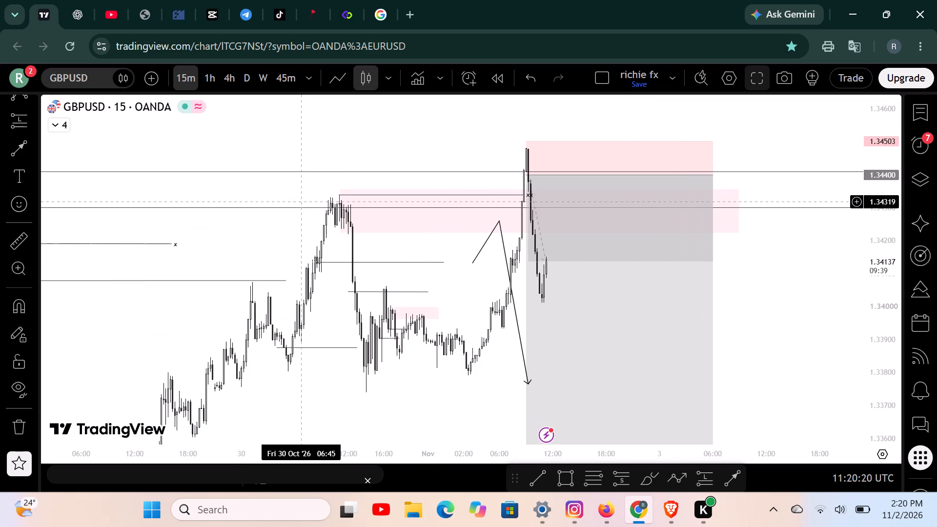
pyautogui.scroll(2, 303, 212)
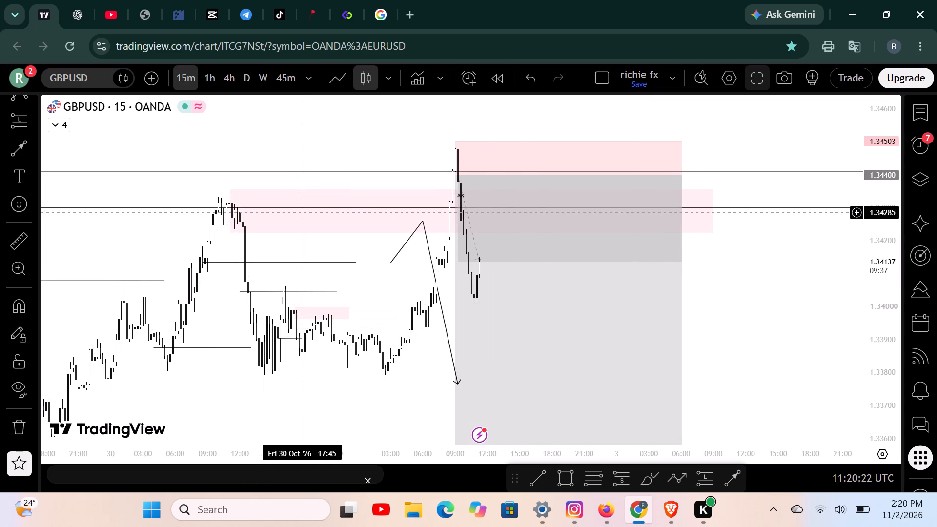
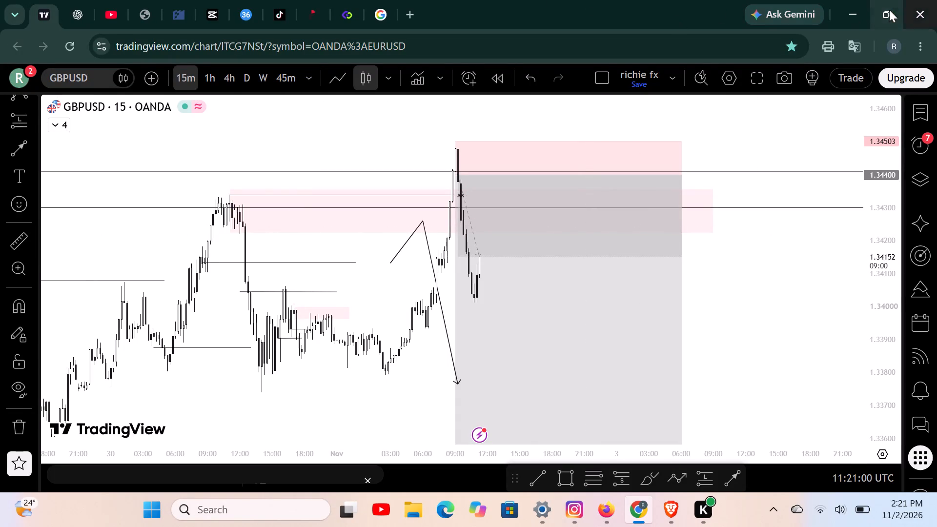
# Minimize the Chrome window showing the GBPUSD chart.
pyautogui.click(864, 8)
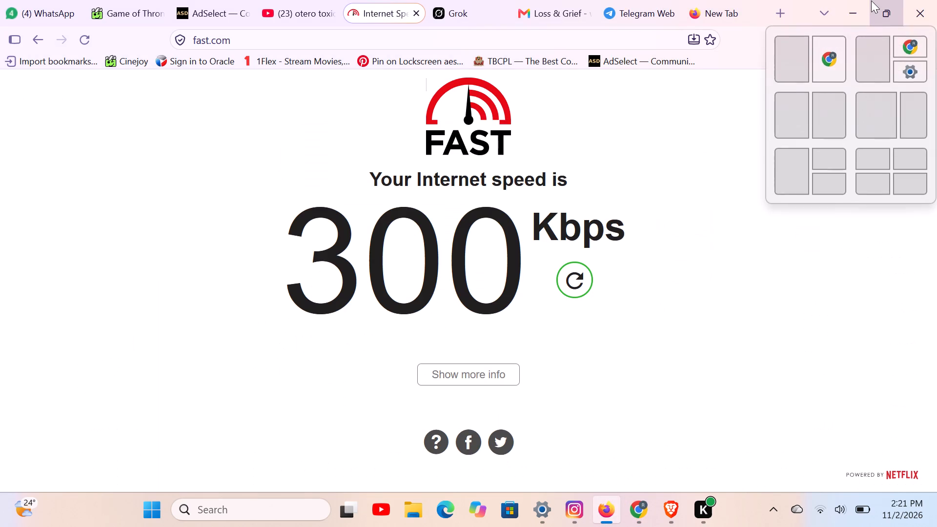
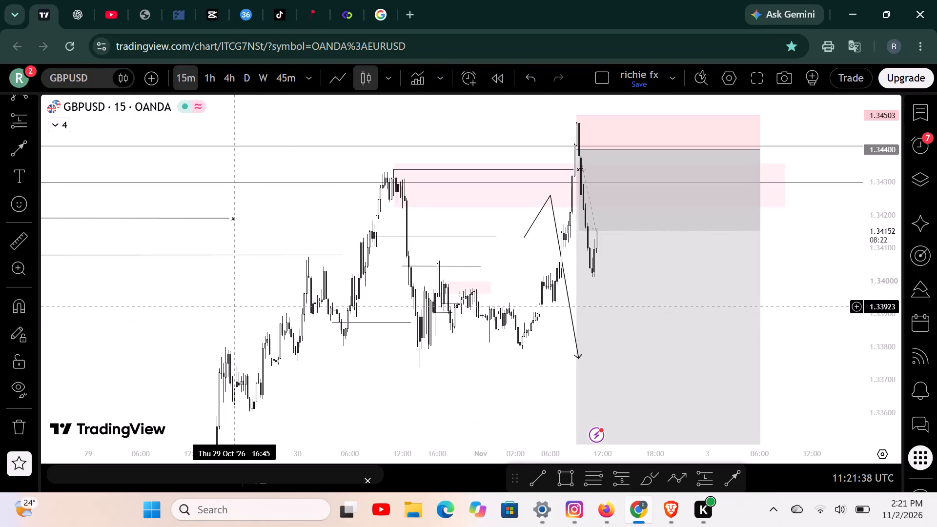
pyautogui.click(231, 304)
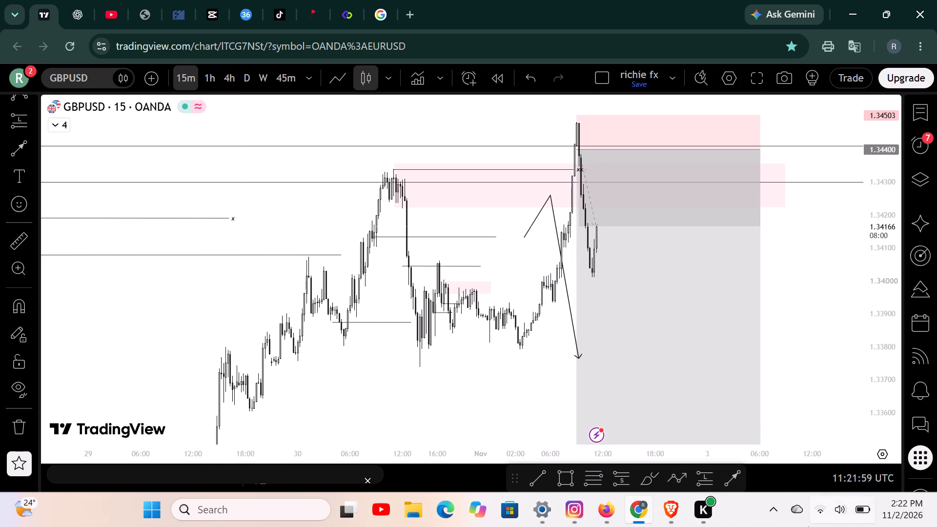
# Open the Windows network settings and turn on the mobile hotspot.
pyautogui.click(830, 517)
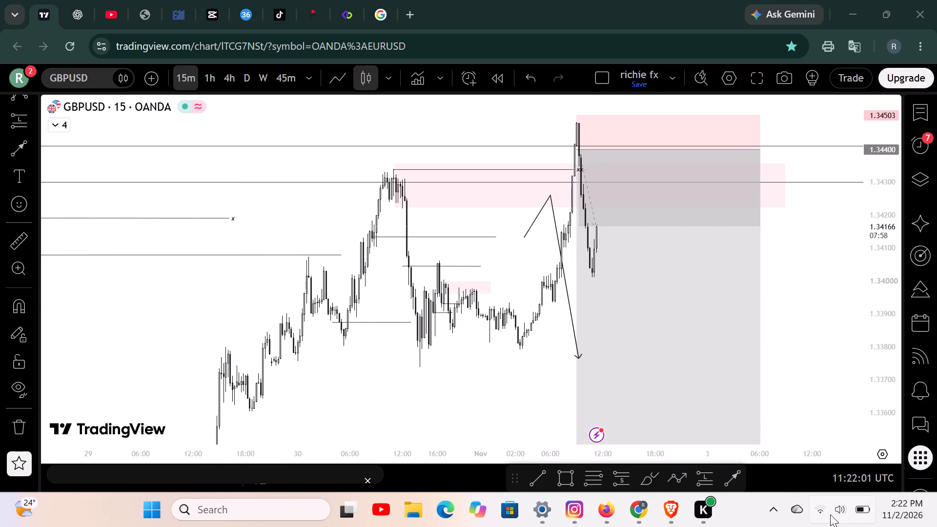
pyautogui.click(828, 504)
pyautogui.click(852, 508)
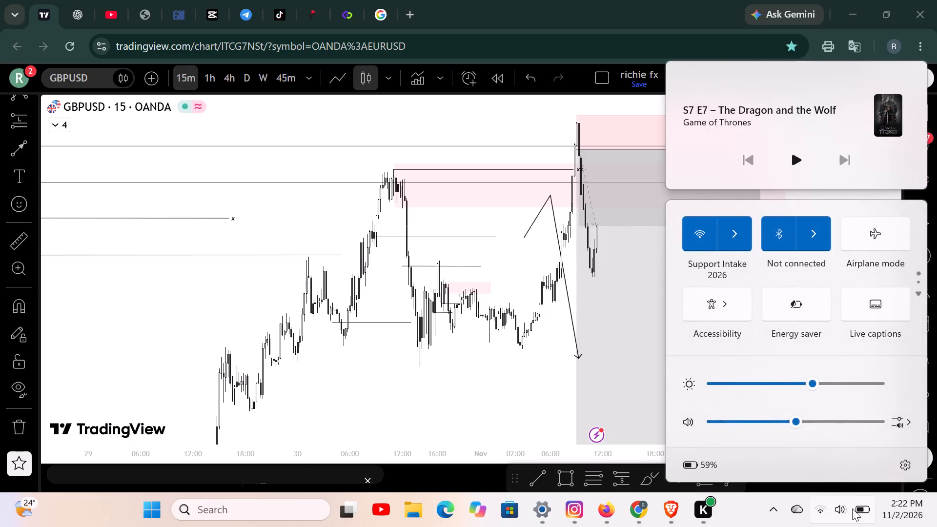
pyautogui.click(899, 458)
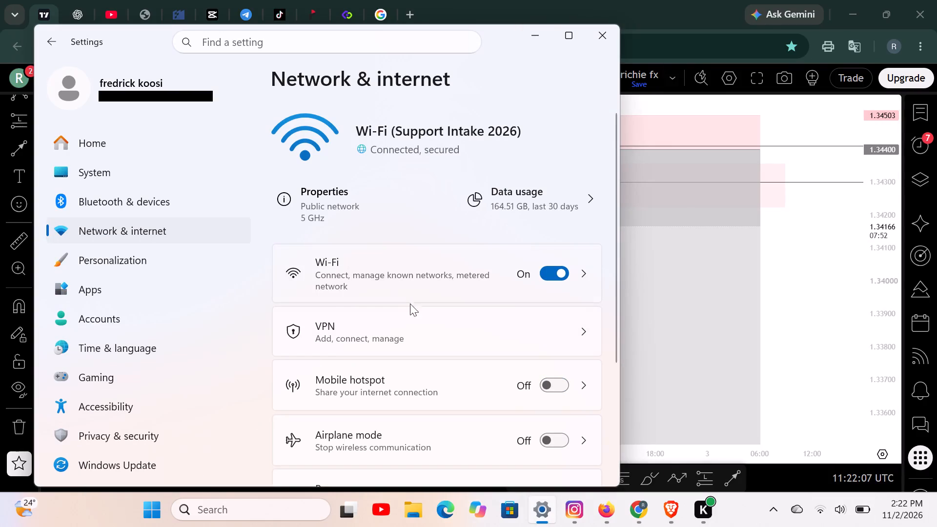
pyautogui.click(562, 390)
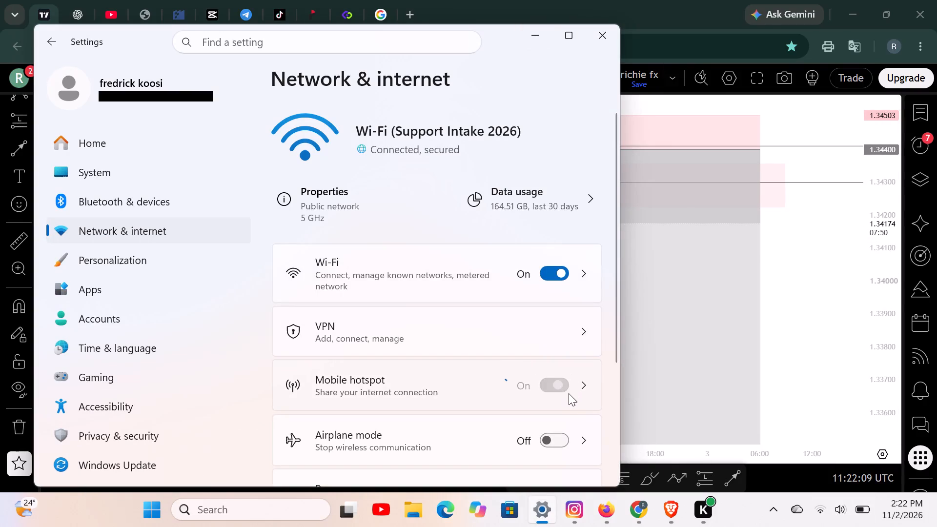
# Return to the GBPUSD chart in Chrome and examine the lower end of the short position and the horizontal levels beneath it.
pyautogui.click(816, 282)
pyautogui.scroll(-1, 800, 288)
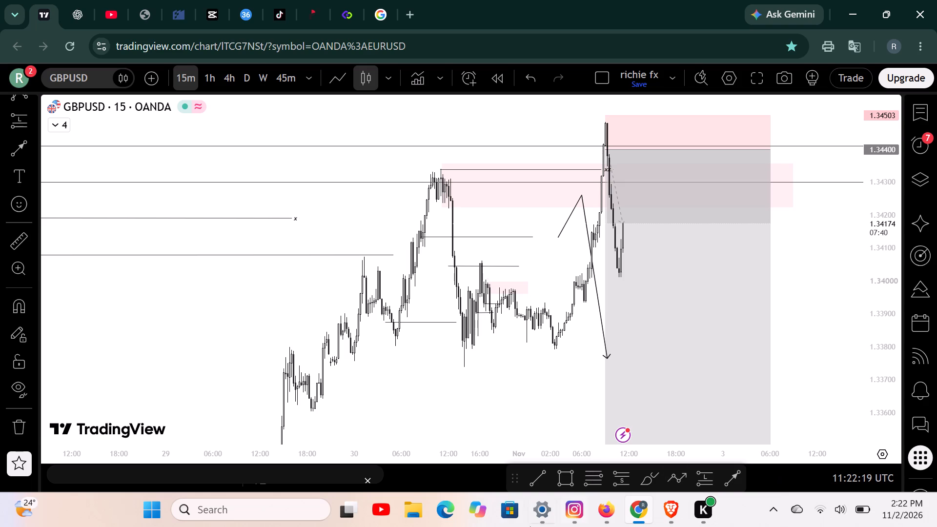
pyautogui.moveTo(381, 394); pyautogui.dragTo(285, 77)
pyautogui.moveTo(346, 199); pyautogui.dragTo(234, 30)
pyautogui.moveTo(333, 265); pyautogui.dragTo(296, 120)
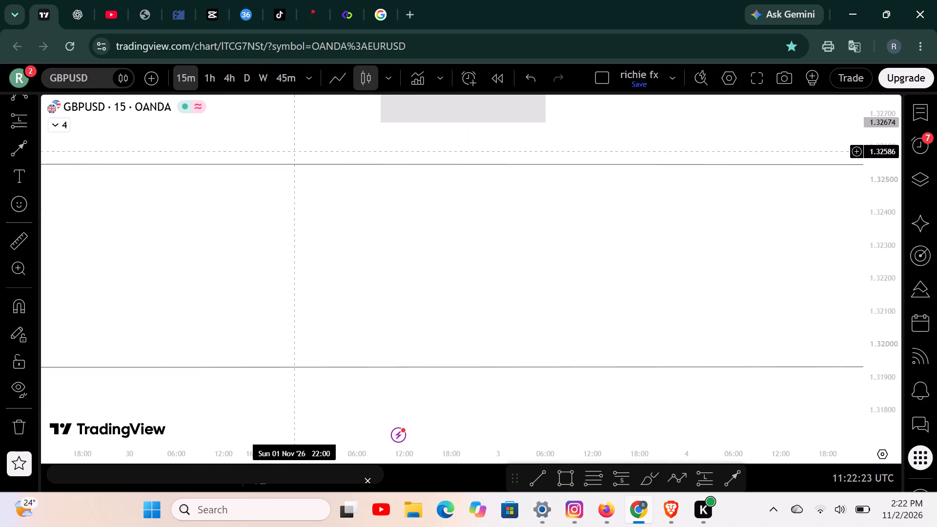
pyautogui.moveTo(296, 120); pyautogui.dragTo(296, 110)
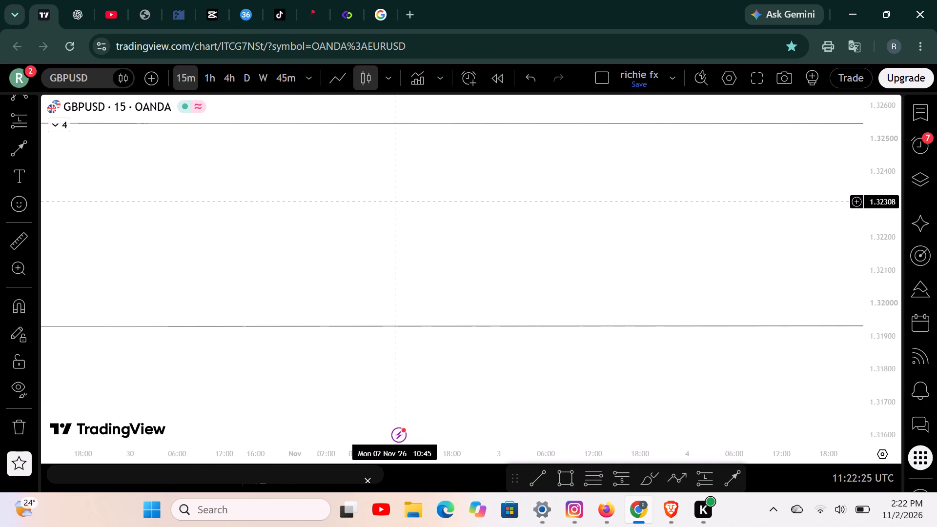
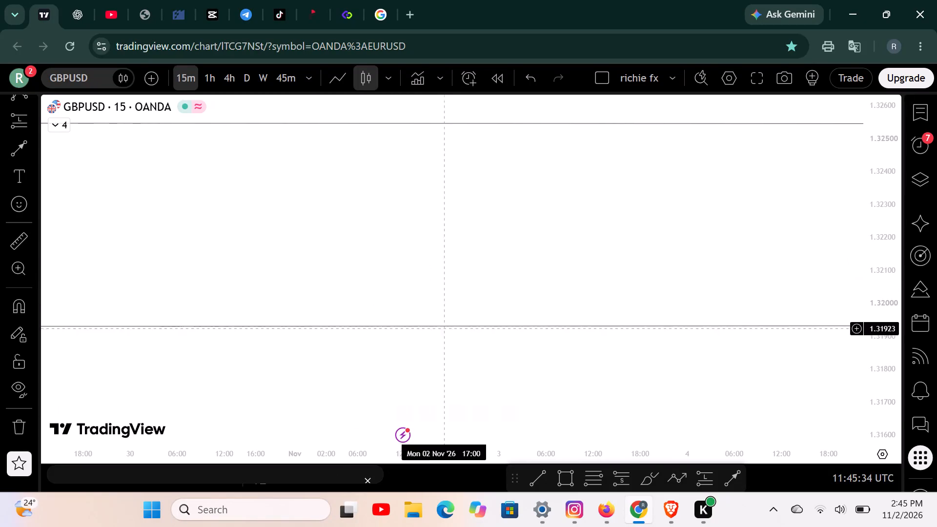
# Examine the GBPUSD 15-minute chart around the short position and the swings leading into it.
pyautogui.moveTo(504, 209); pyautogui.dragTo(529, 313)
pyautogui.moveTo(498, 230); pyautogui.dragTo(543, 395)
pyautogui.moveTo(327, 234); pyautogui.dragTo(352, 440)
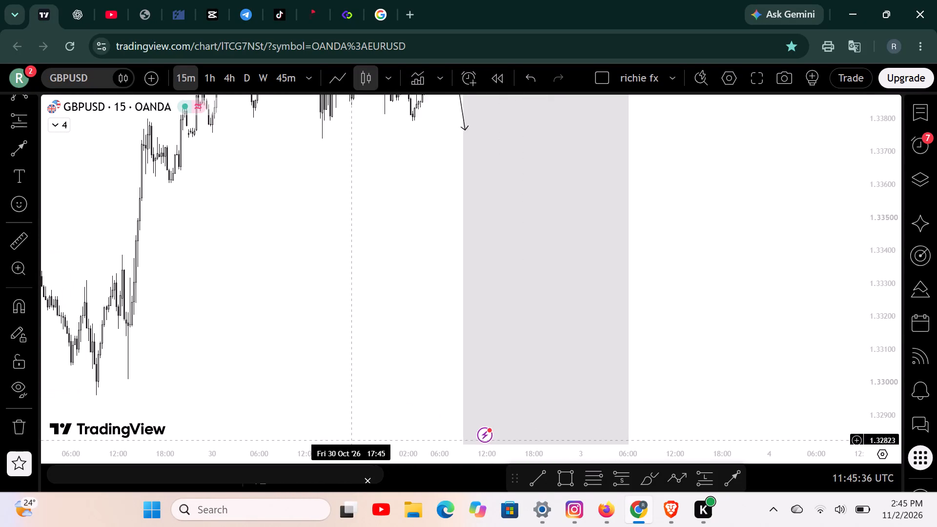
pyautogui.moveTo(344, 327); pyautogui.dragTo(398, 526)
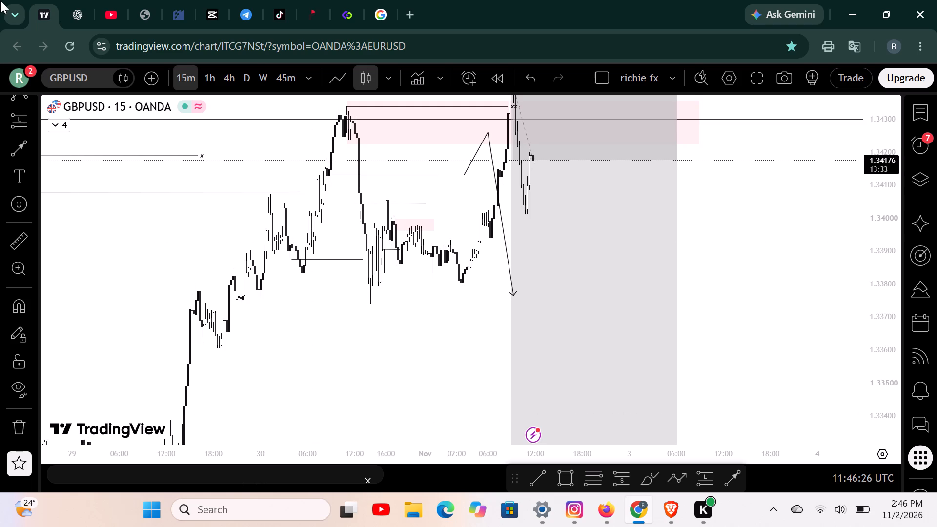
pyautogui.scroll(1, 1, 0)
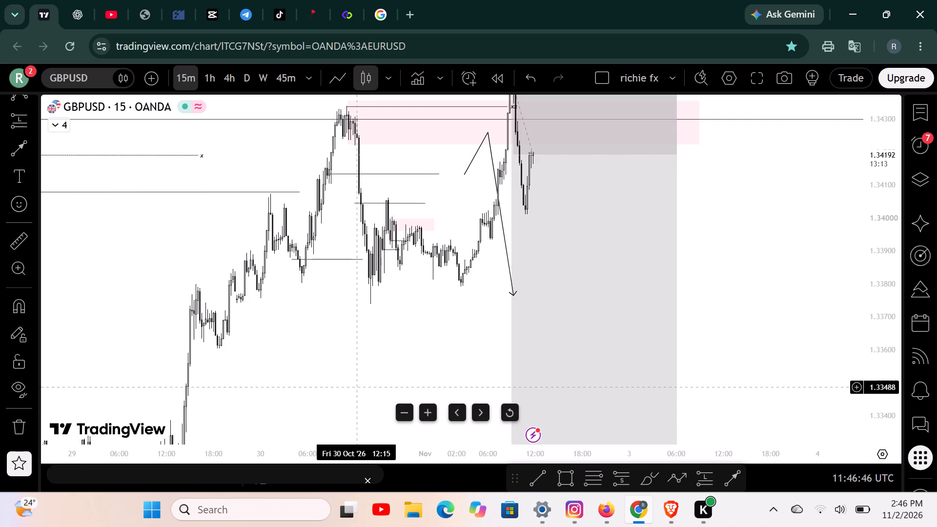
pyautogui.moveTo(342, 325); pyautogui.dragTo(327, 426)
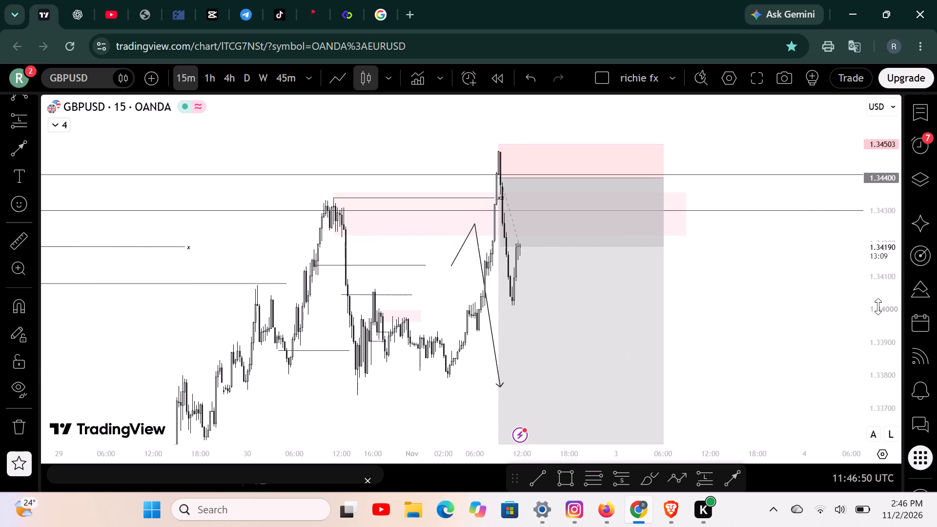
pyautogui.moveTo(886, 355); pyautogui.dragTo(881, 312)
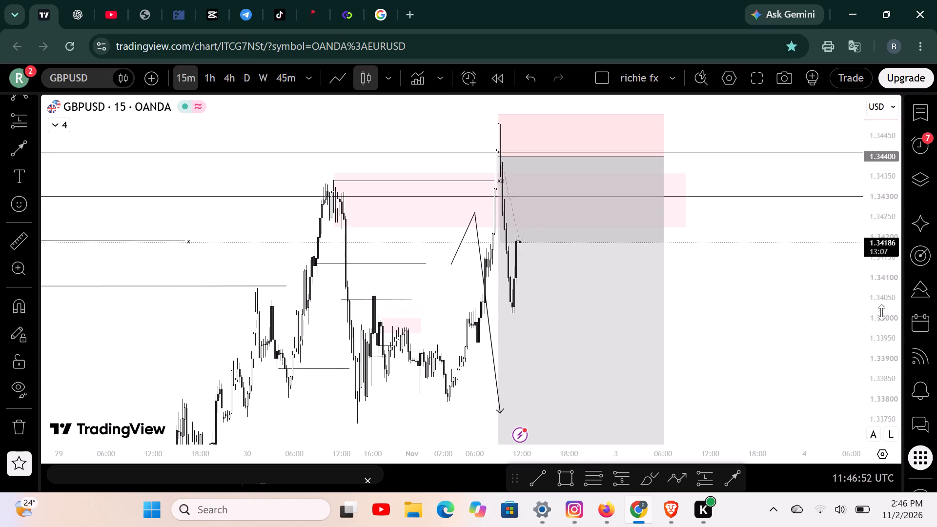
pyautogui.moveTo(881, 312); pyautogui.dragTo(899, 404)
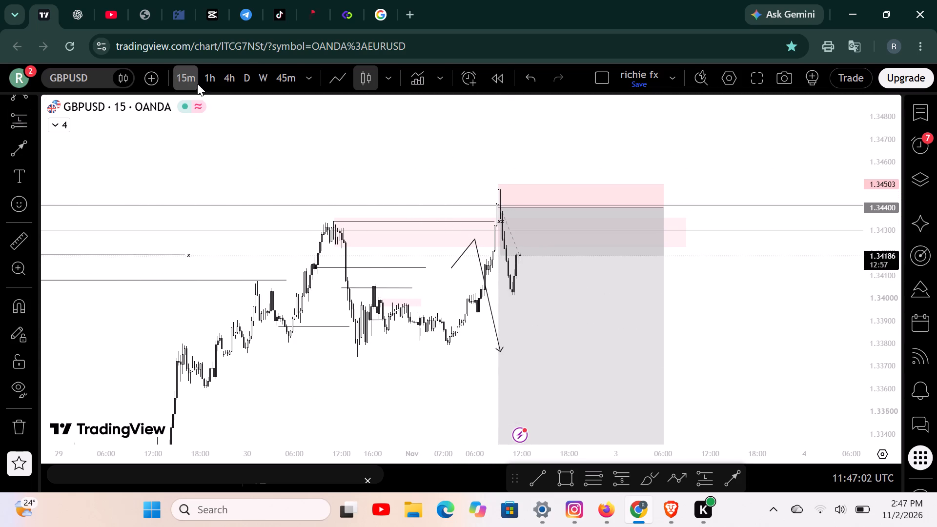
# Compare GBPUSD 15-minute price action in line and candlestick form, inspecting the swings before the short entry.
pyautogui.click(333, 78)
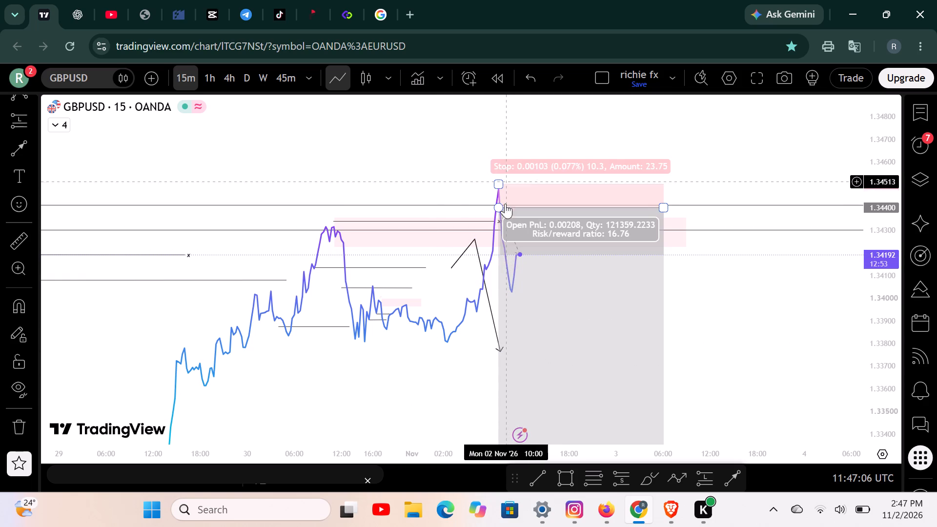
pyautogui.click(362, 79)
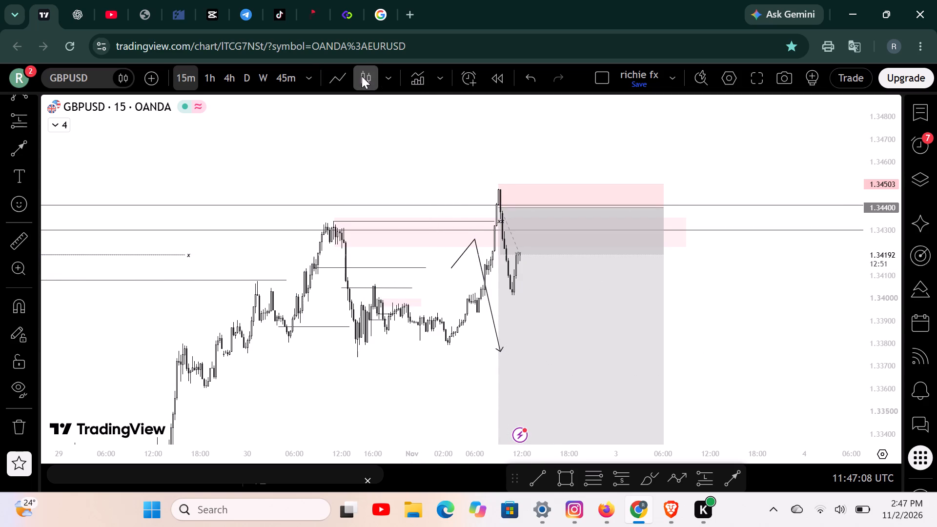
pyautogui.scroll(5, 429, 274)
pyautogui.moveTo(723, 293); pyautogui.dragTo(853, 286)
pyautogui.moveTo(896, 373); pyautogui.dragTo(892, 283)
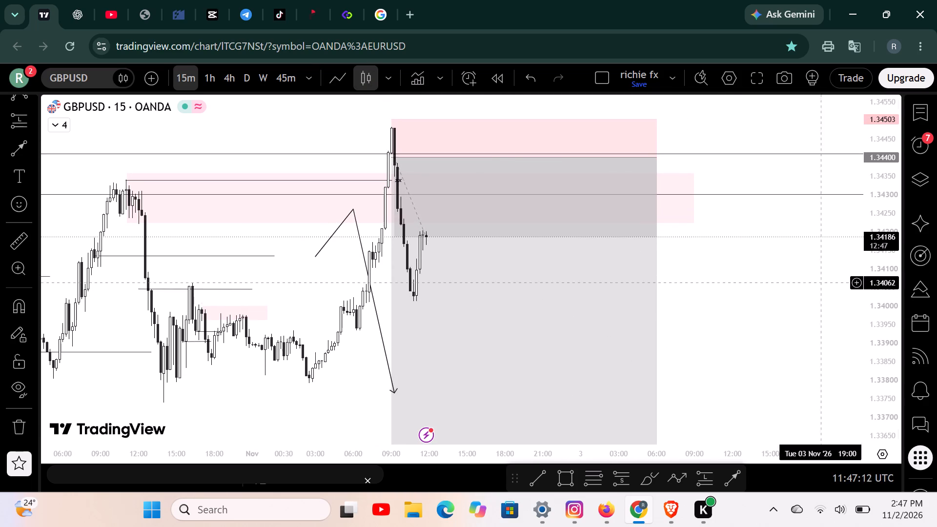
pyautogui.scroll(2, 324, 308)
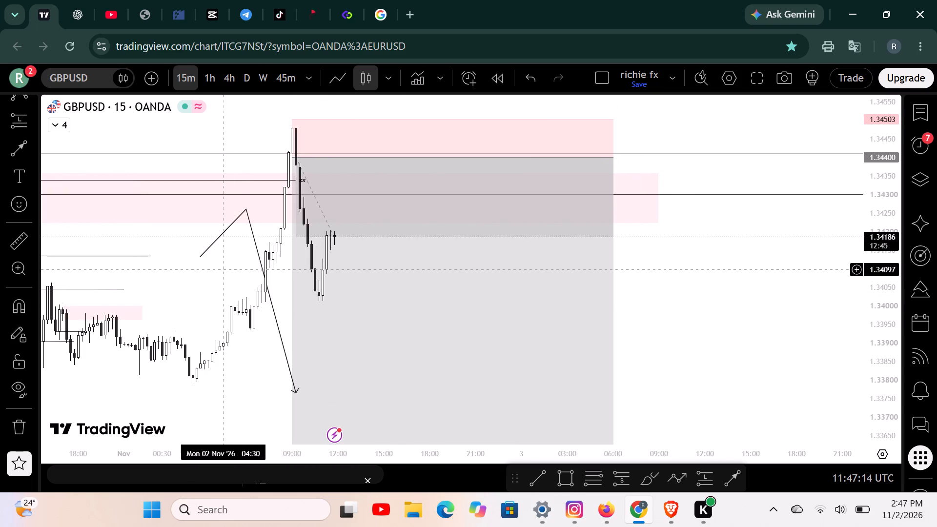
pyautogui.moveTo(225, 270); pyautogui.dragTo(243, 310)
pyautogui.moveTo(212, 318); pyautogui.dragTo(448, 232)
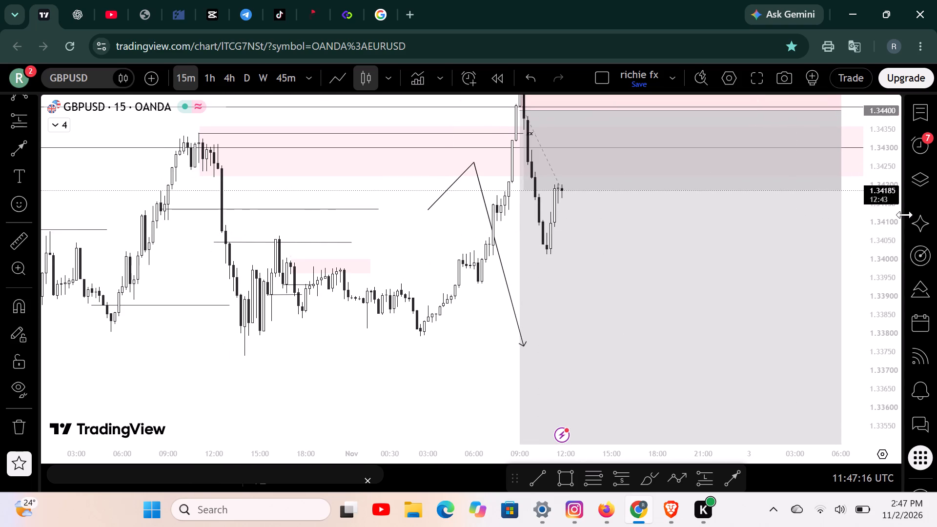
pyautogui.moveTo(887, 149); pyautogui.dragTo(888, 223)
pyautogui.scroll(-5, 279, 324)
pyautogui.moveTo(456, 344); pyautogui.dragTo(291, 349)
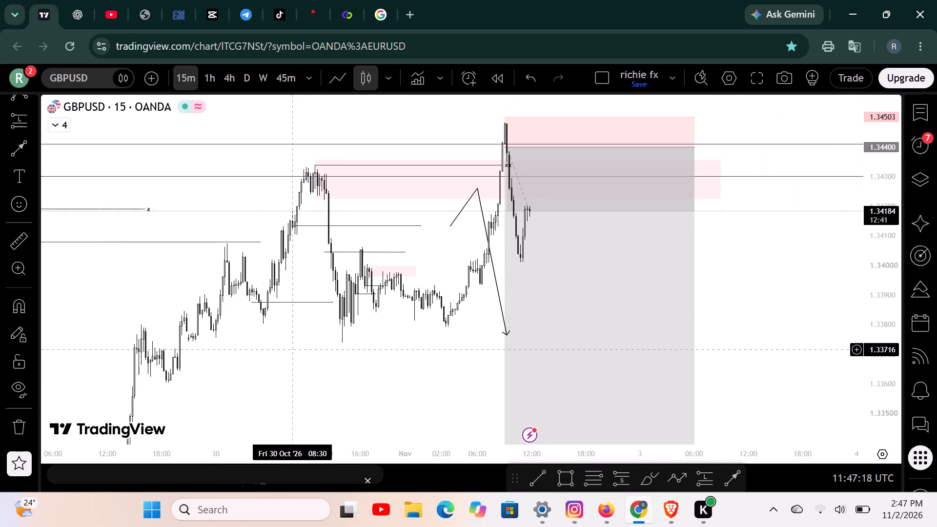
pyautogui.moveTo(871, 167); pyautogui.dragTo(870, 213)
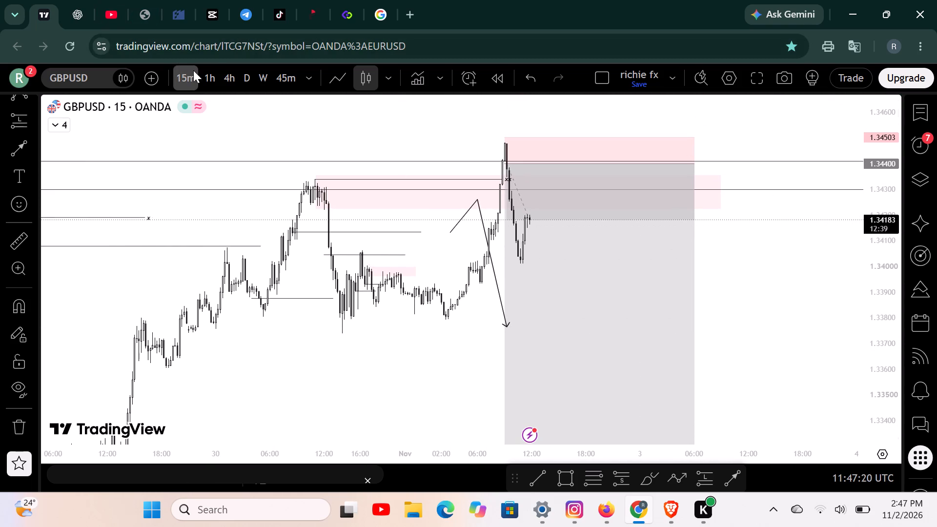
# Review GBPUSD as candles and a line on the 1-hour timeframe, and switch to the 4-hour timeframe.
pyautogui.click(207, 76)
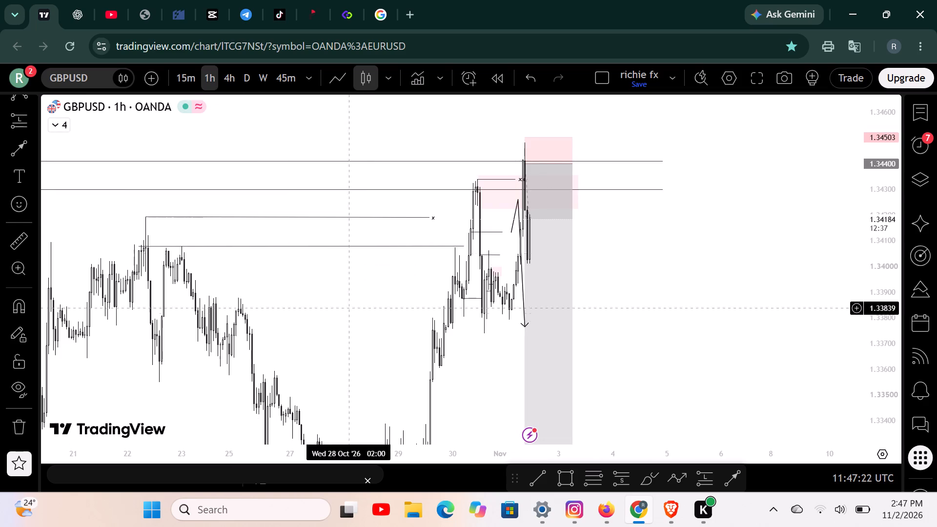
pyautogui.scroll(4, 376, 322)
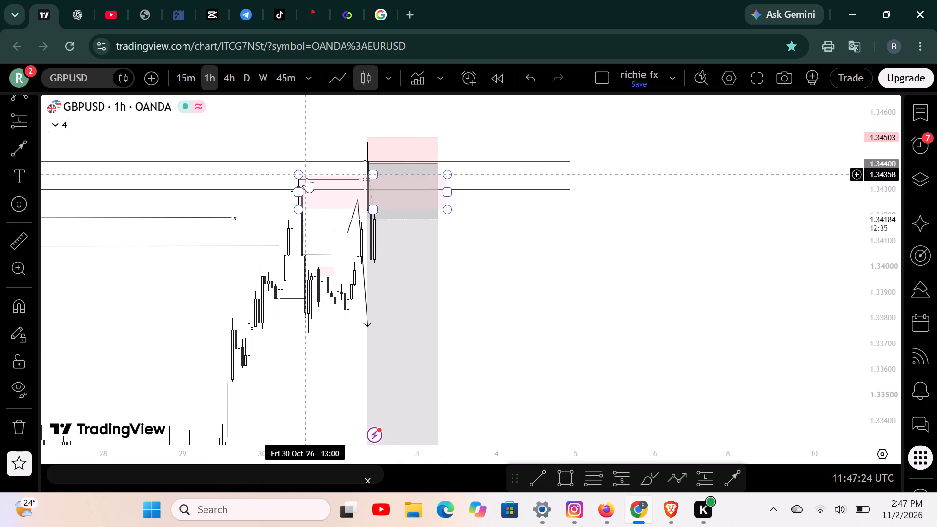
pyautogui.click(338, 74)
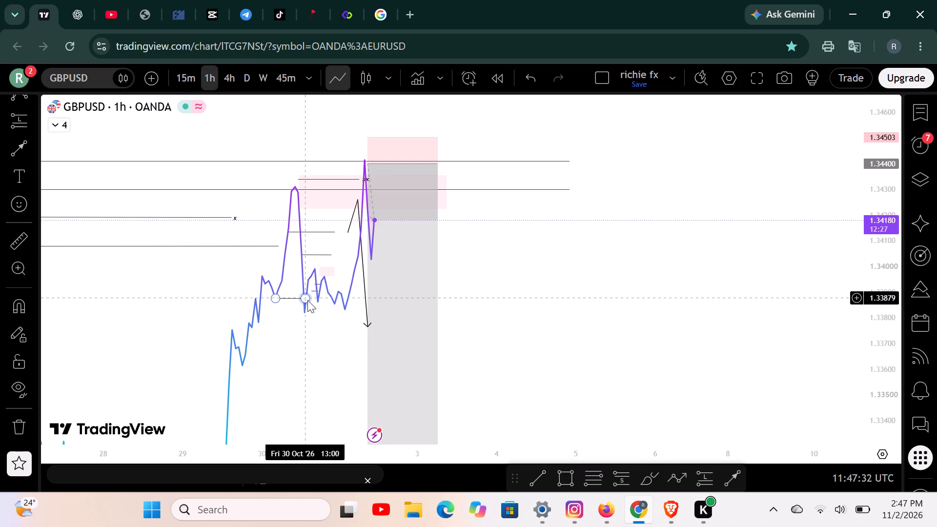
pyautogui.click(233, 77)
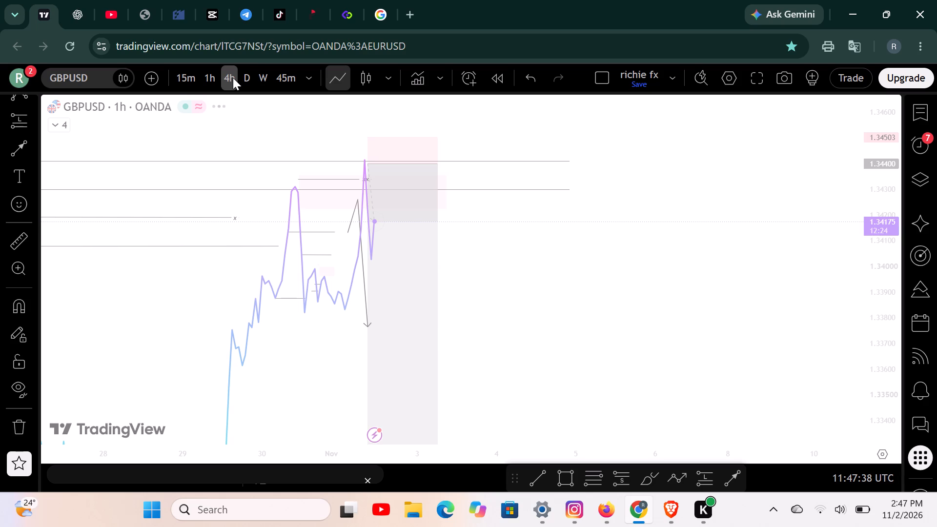
pyautogui.moveTo(549, 335); pyautogui.dragTo(823, 322)
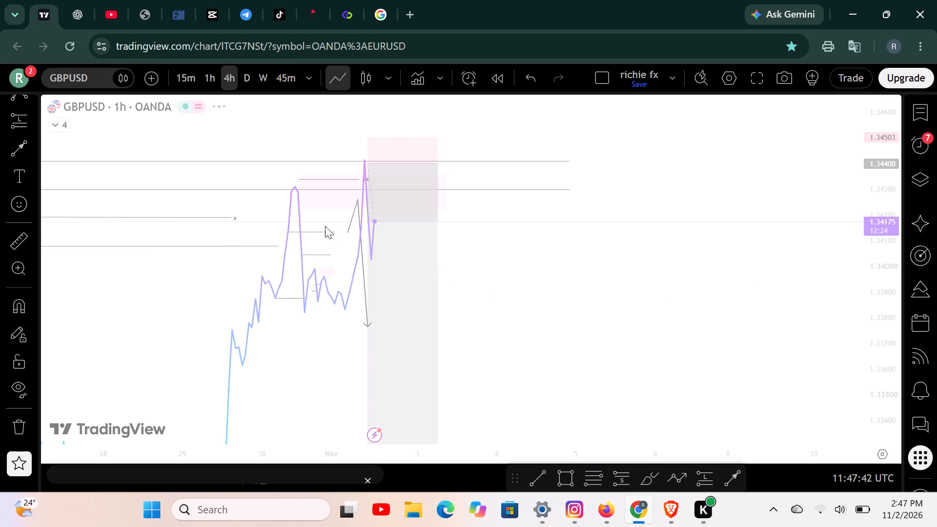
pyautogui.moveTo(231, 131); pyautogui.dragTo(345, 147)
# Change the chart's symbol to EURUSD.
pyautogui.click(99, 71)
pyautogui.click(708, 102)
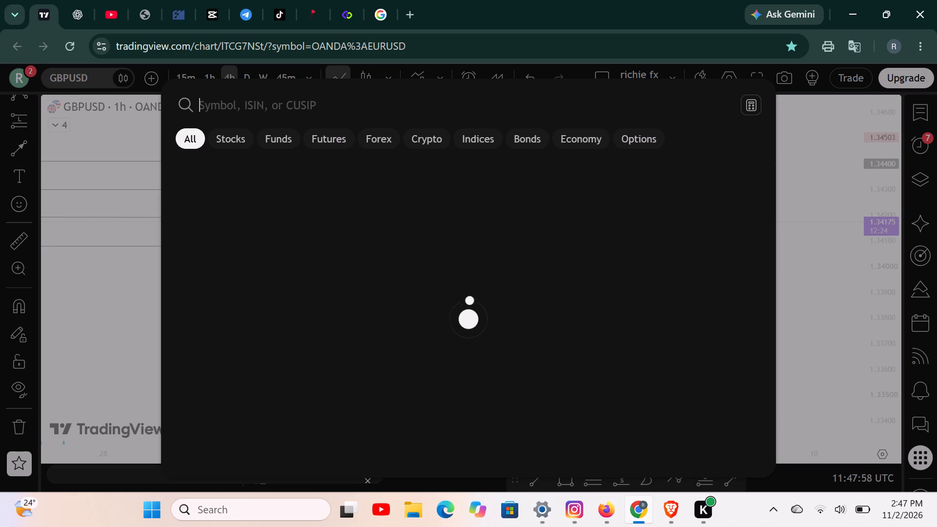
pyautogui.click(510, 228)
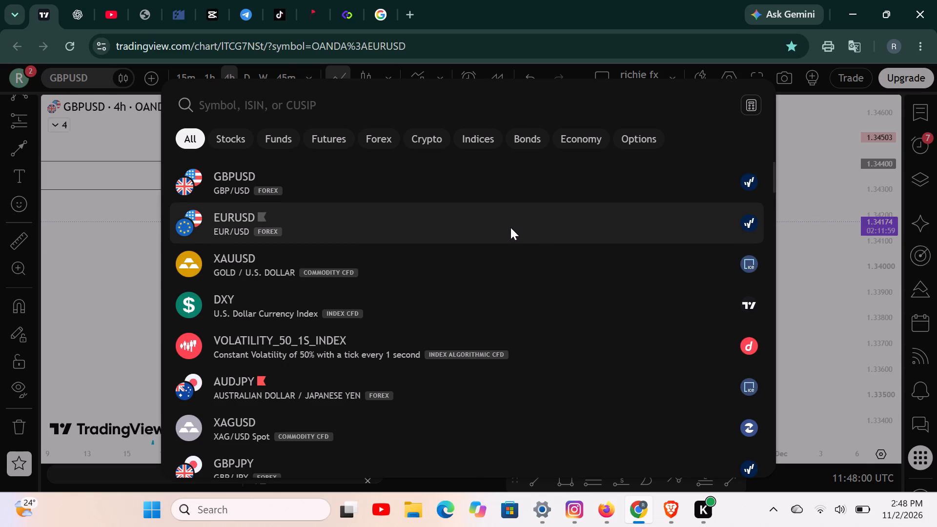
pyautogui.moveTo(514, 229); pyautogui.dragTo(578, 230)
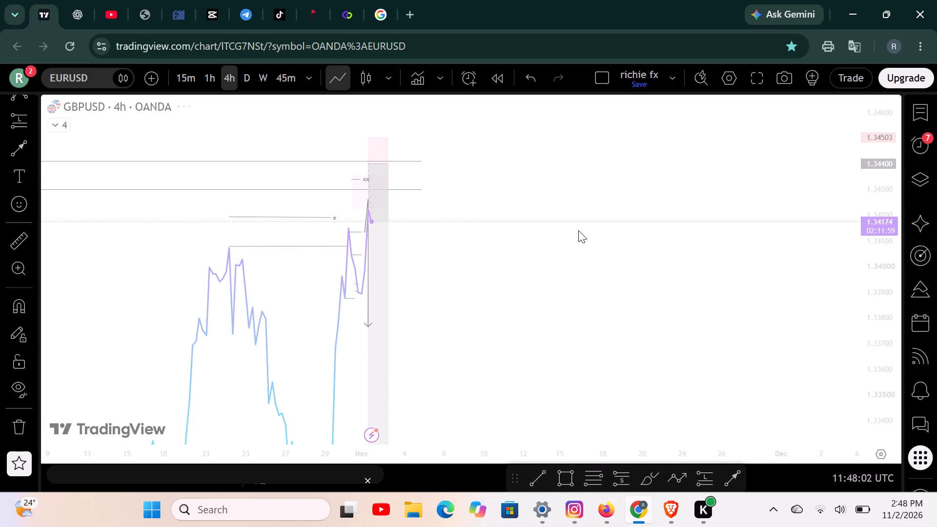
pyautogui.moveTo(578, 230); pyautogui.dragTo(596, 228)
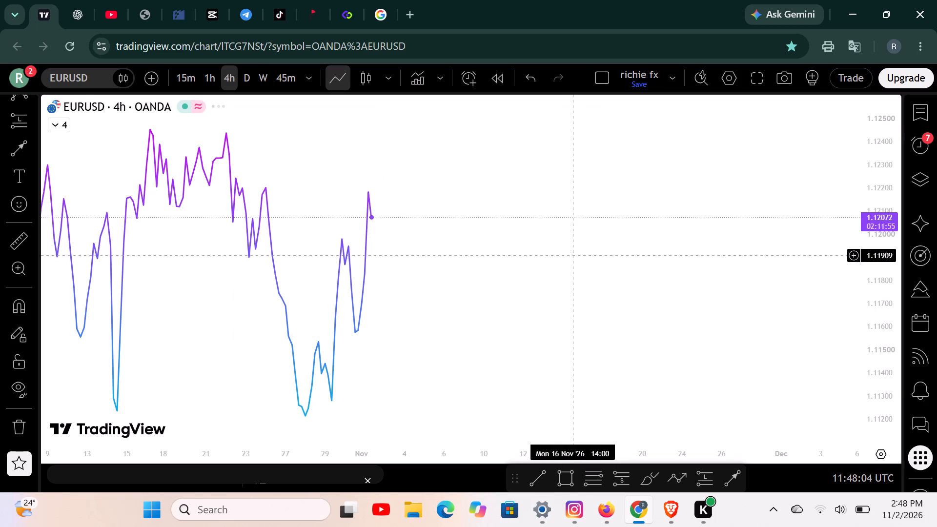
# Display the EURUSD 4-hour chart as candlesticks.
pyautogui.moveTo(549, 305); pyautogui.dragTo(657, 284)
pyautogui.scroll(5, 604, 284)
pyautogui.moveTo(601, 285); pyautogui.dragTo(735, 263)
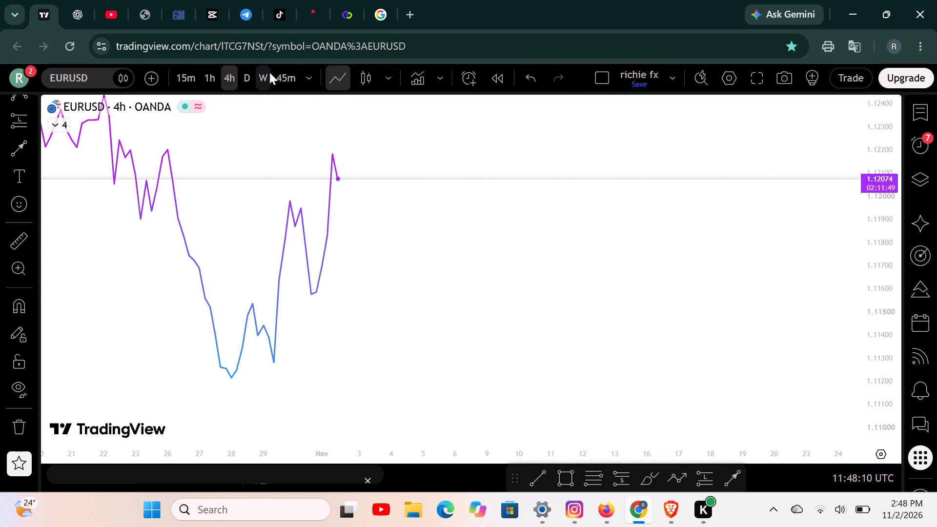
pyautogui.click(366, 75)
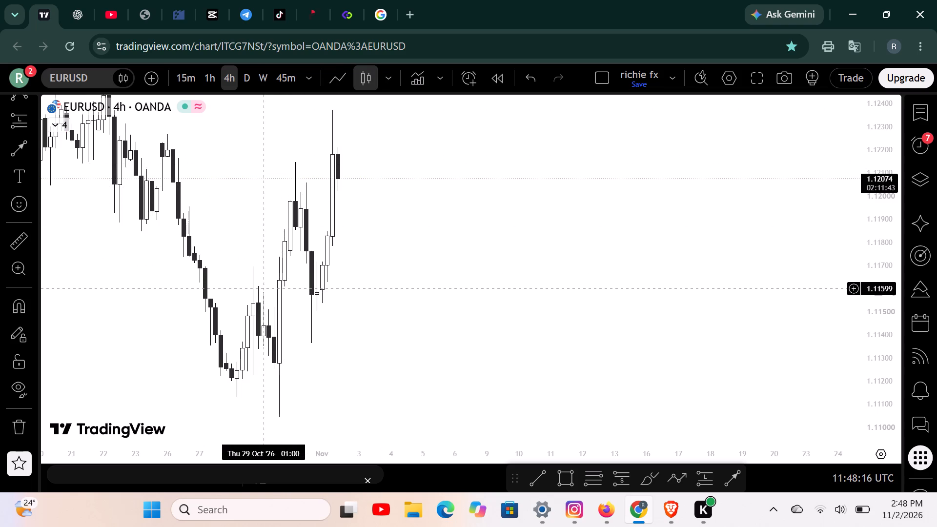
# Examine the EURUSD 4-hour swing highs and lows from October into early November.
pyautogui.scroll(2, 264, 288)
pyautogui.scroll(-7, 264, 288)
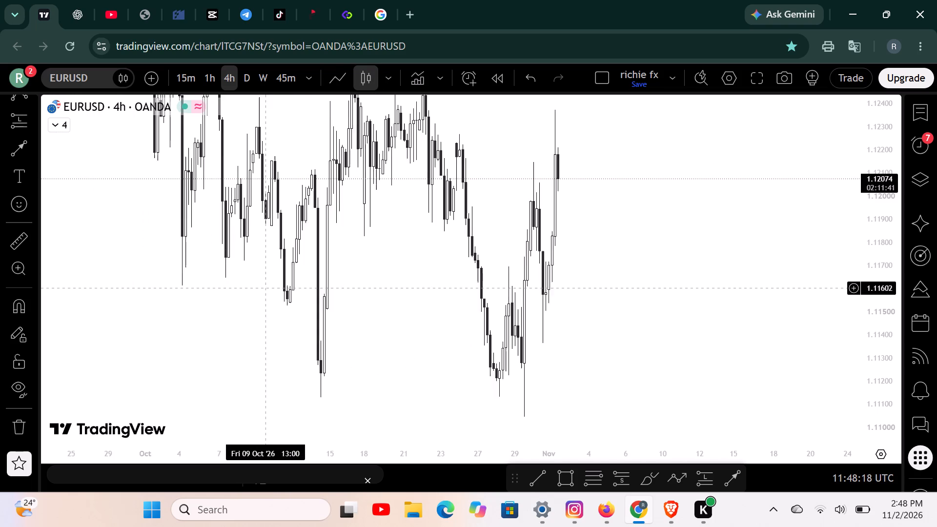
pyautogui.scroll(3, 265, 288)
pyautogui.moveTo(892, 160); pyautogui.dragTo(853, 341)
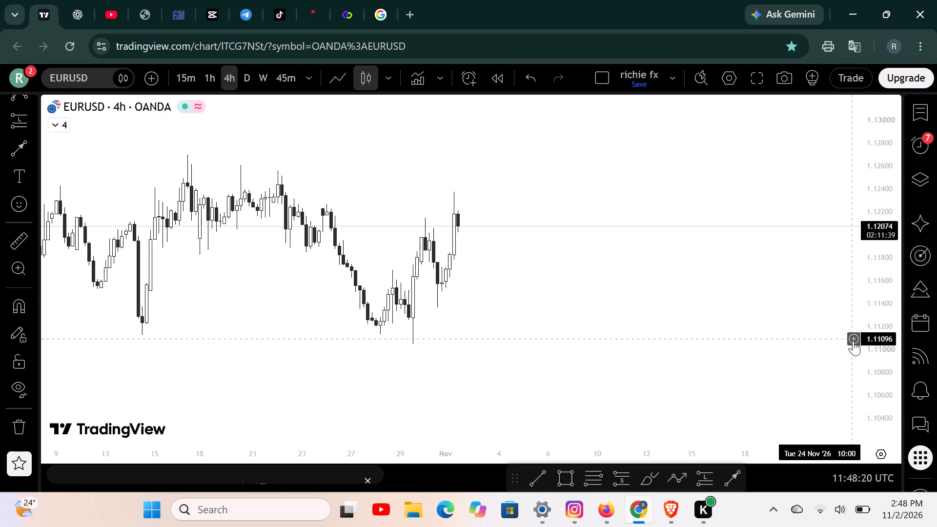
pyautogui.moveTo(853, 341); pyautogui.dragTo(838, 212)
pyautogui.scroll(-4, 640, 239)
pyautogui.moveTo(568, 286); pyautogui.dragTo(575, 353)
pyautogui.scroll(4, 470, 347)
pyautogui.moveTo(531, 359); pyautogui.dragTo(681, 287)
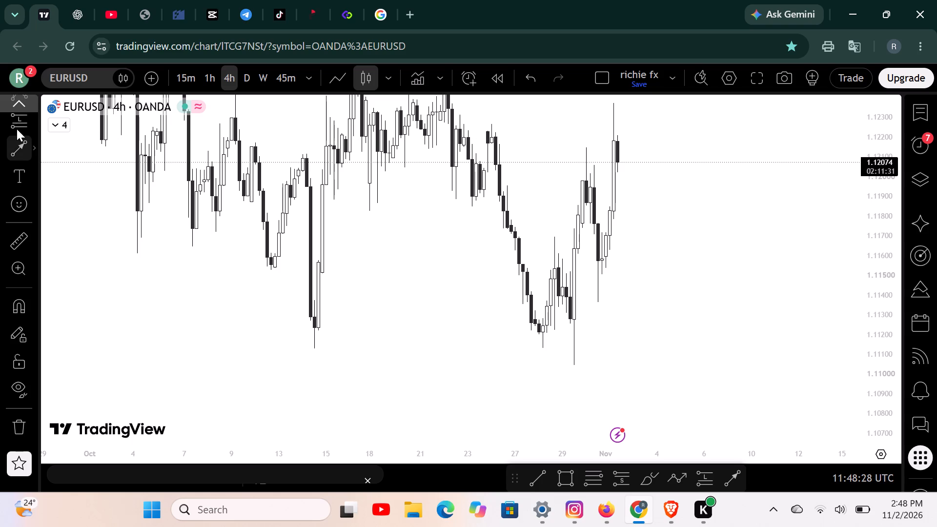
# Draw a rightward arrow from the 28 October swing low at about 1.1121 to about 2 November.
pyautogui.click(16, 151)
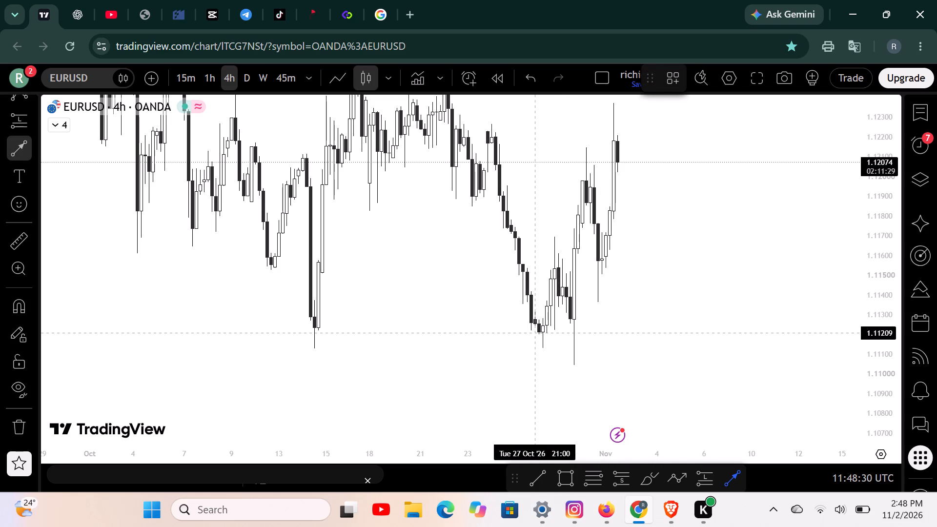
pyautogui.click(539, 331)
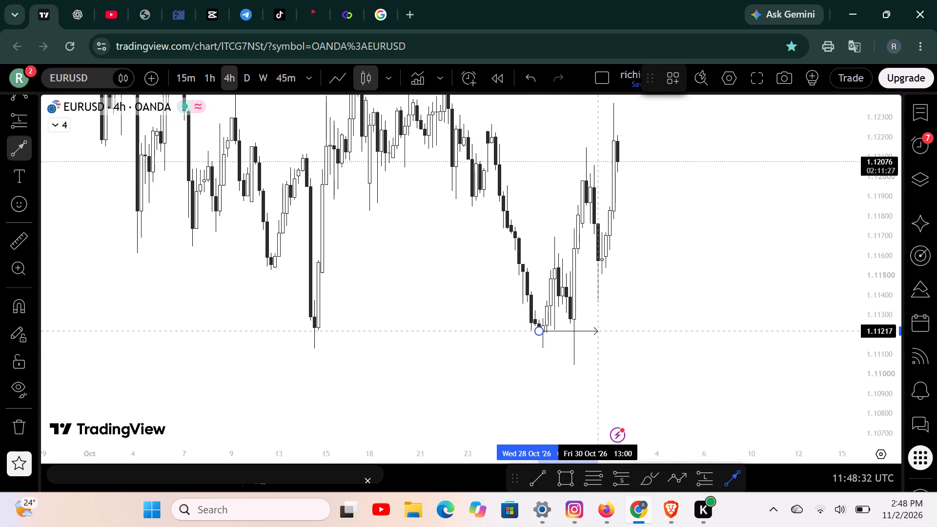
pyautogui.click(625, 330)
pyautogui.click(441, 364)
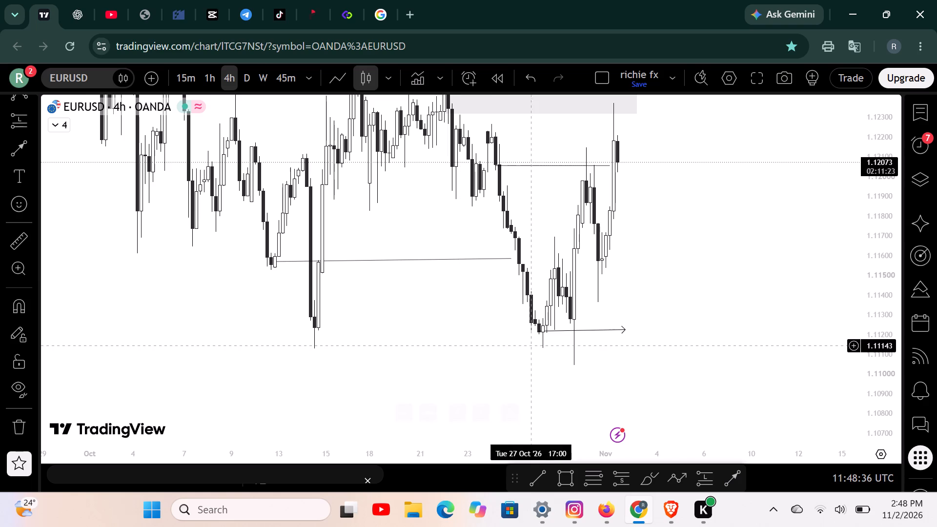
# Adjust the new arrow's head so it runs level at about 1.1122, ending around 3 November.
pyautogui.moveTo(666, 286); pyautogui.dragTo(608, 350)
pyautogui.moveTo(576, 381); pyautogui.dragTo(583, 383)
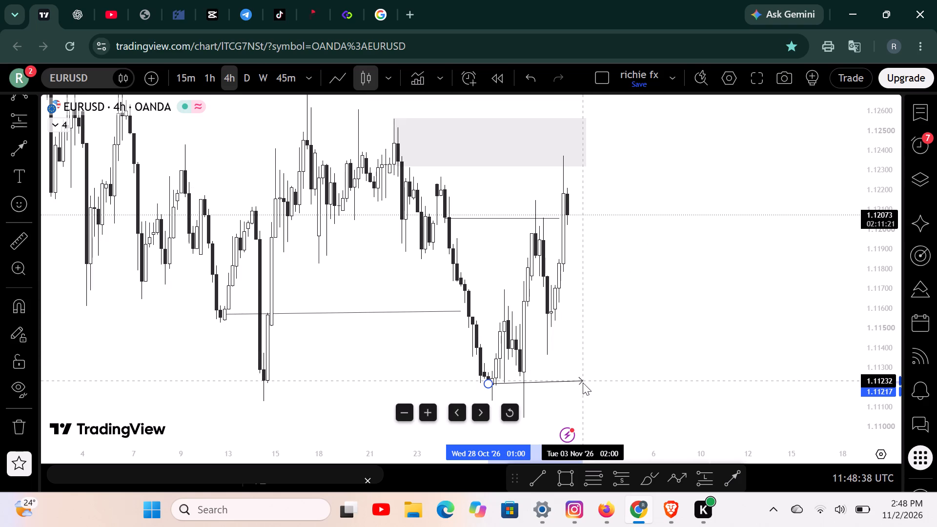
pyautogui.moveTo(583, 383); pyautogui.dragTo(583, 384)
pyautogui.click(680, 362)
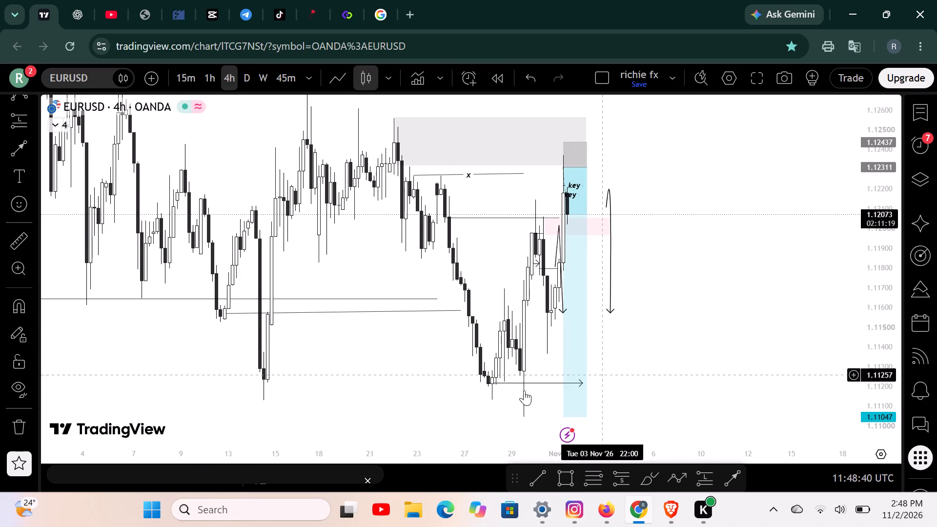
# Switch the EURUSD chart to the 1-hour timeframe.
pyautogui.scroll(3, 378, 401)
pyautogui.moveTo(725, 346); pyautogui.dragTo(779, 356)
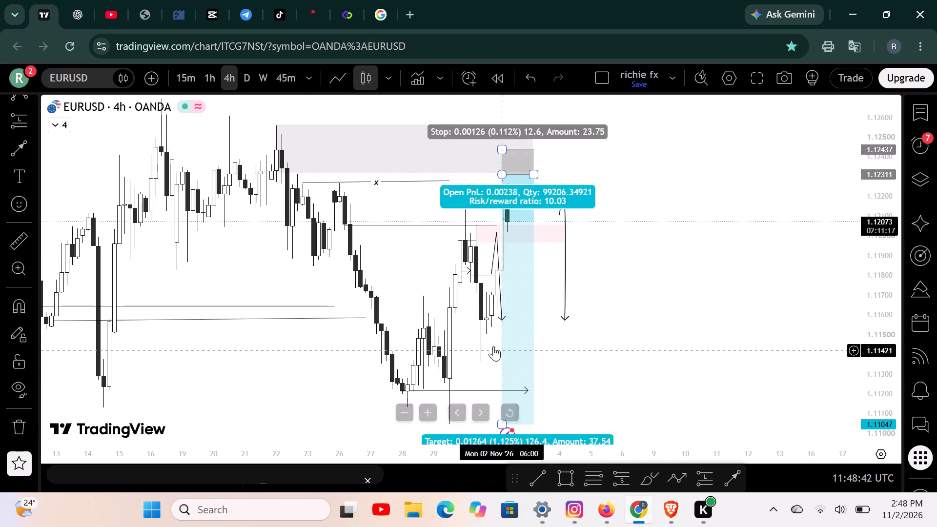
pyautogui.moveTo(256, 351); pyautogui.dragTo(285, 407)
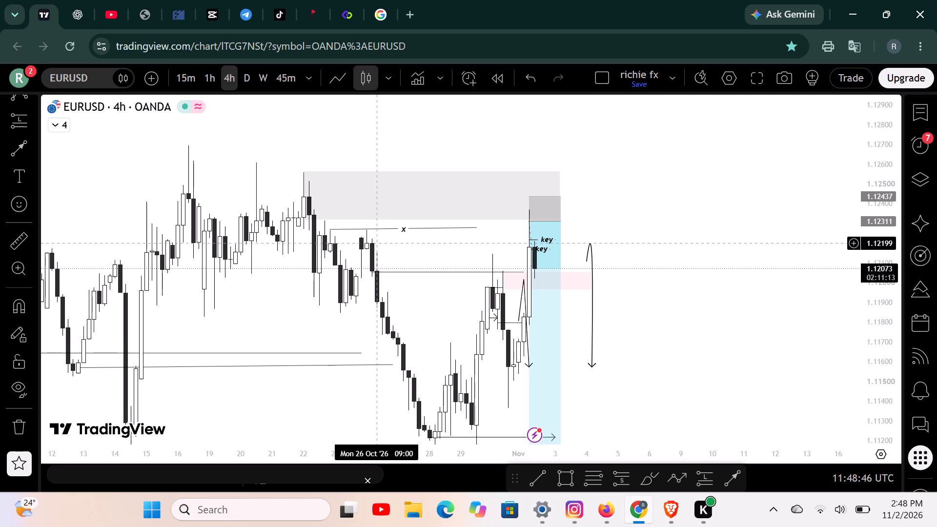
pyautogui.click(432, 249)
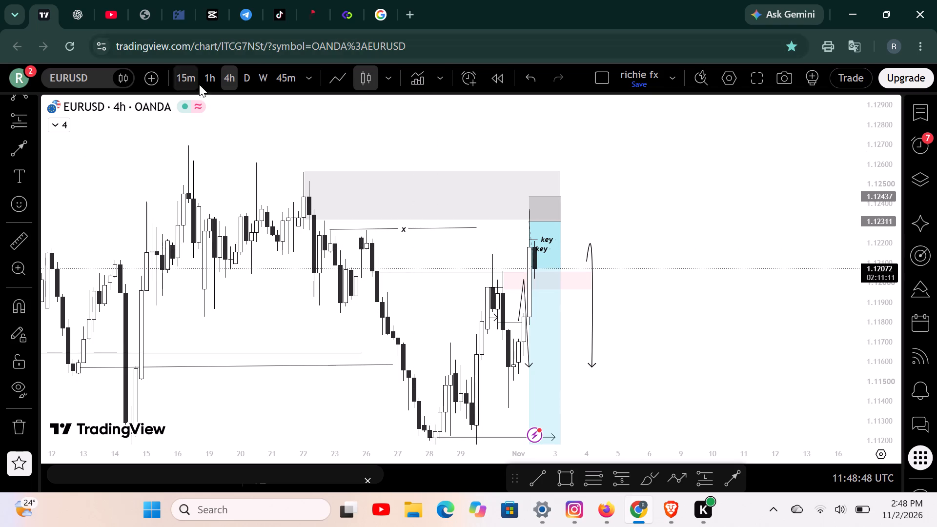
pyautogui.click(210, 75)
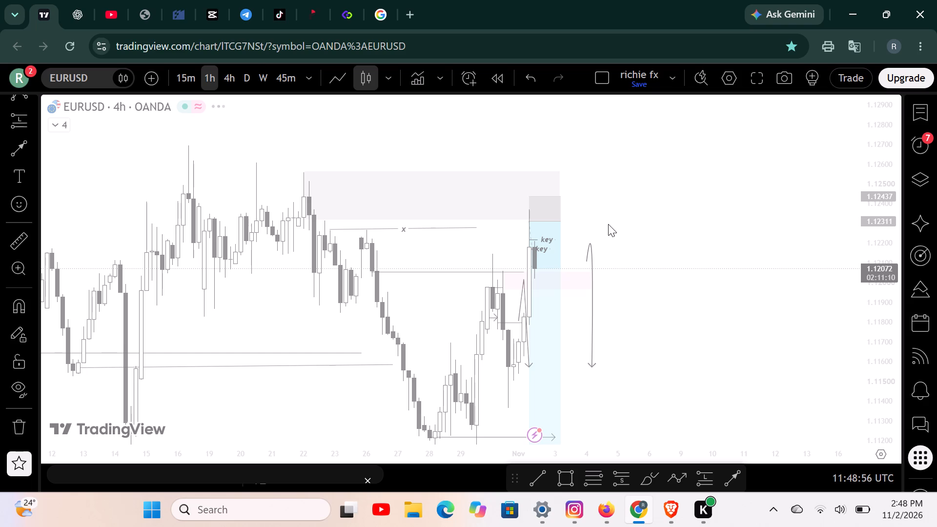
# Examine the EURUSD 1-hour price action around the short position, the pink zone and the swing-low target arrow.
pyautogui.scroll(-1, 710, 270)
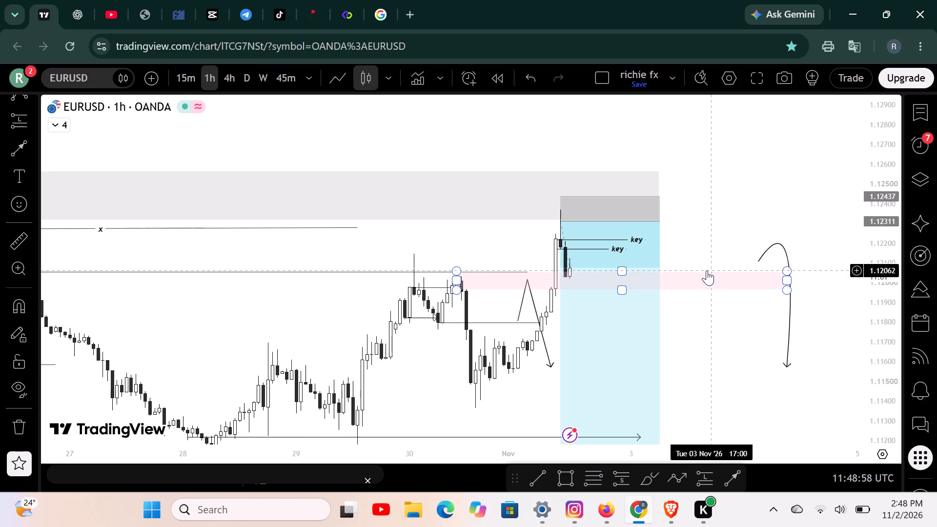
pyautogui.scroll(1, 699, 269)
pyautogui.moveTo(682, 367); pyautogui.dragTo(688, 333)
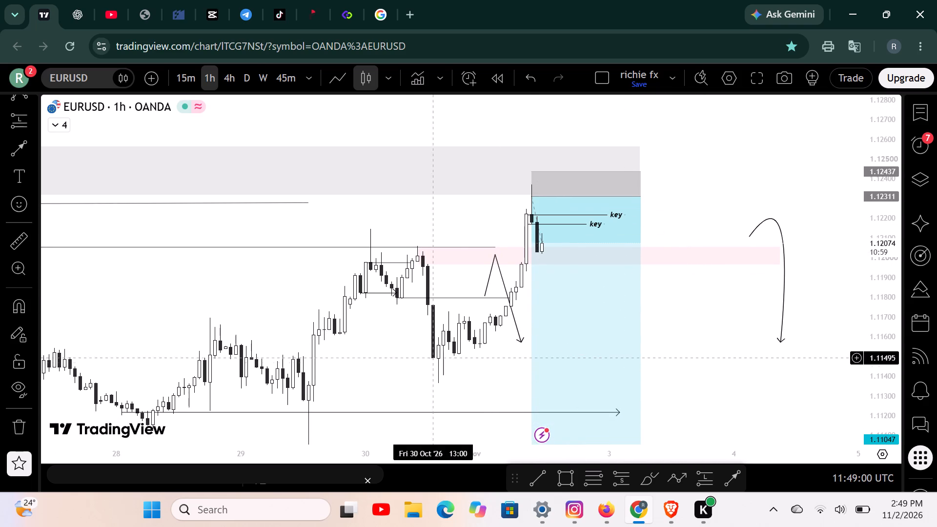
pyautogui.scroll(-1, 372, 372)
pyautogui.moveTo(425, 379); pyautogui.dragTo(410, 313)
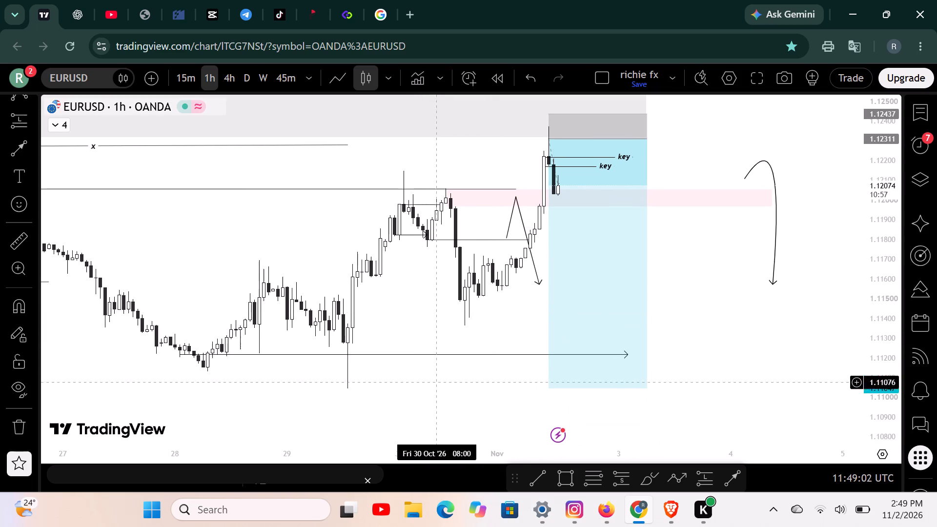
pyautogui.moveTo(407, 406); pyautogui.dragTo(412, 374)
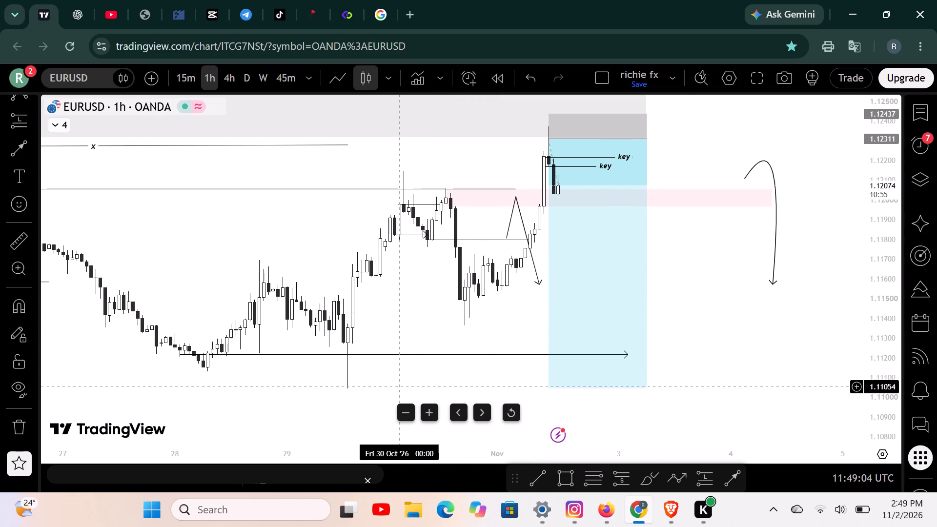
pyautogui.moveTo(756, 304); pyautogui.dragTo(766, 326)
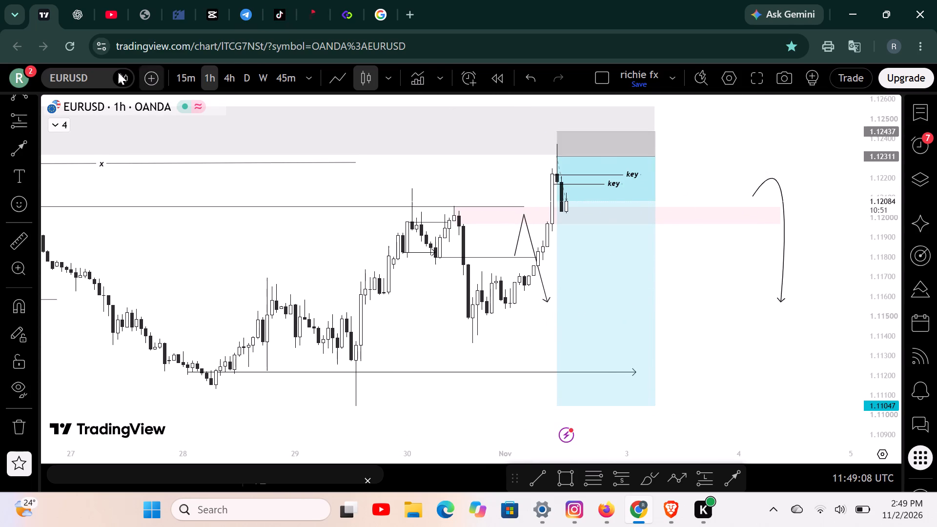
# Switch to YouTube and look through the "storyline malaysian snr" search results for Malaysian SnR strategy videos.
pyautogui.click(105, 15)
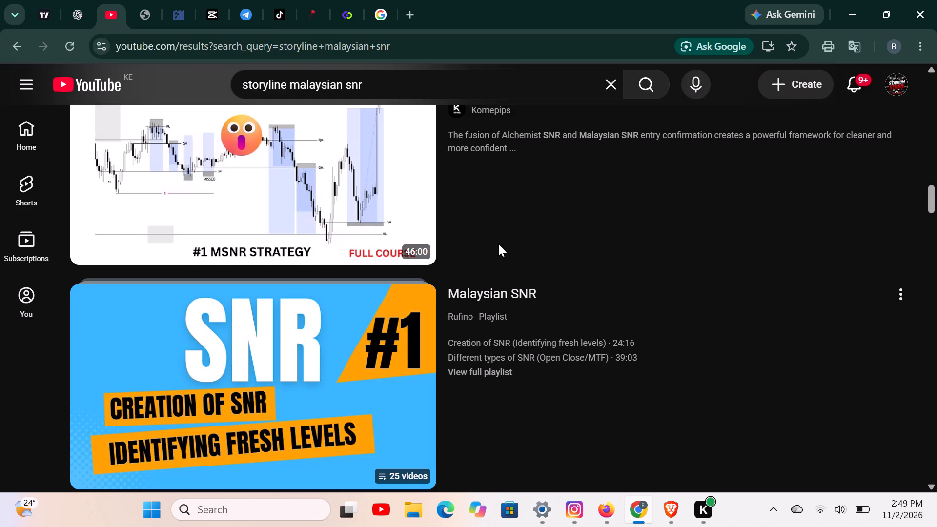
pyautogui.scroll(-6, 501, 249)
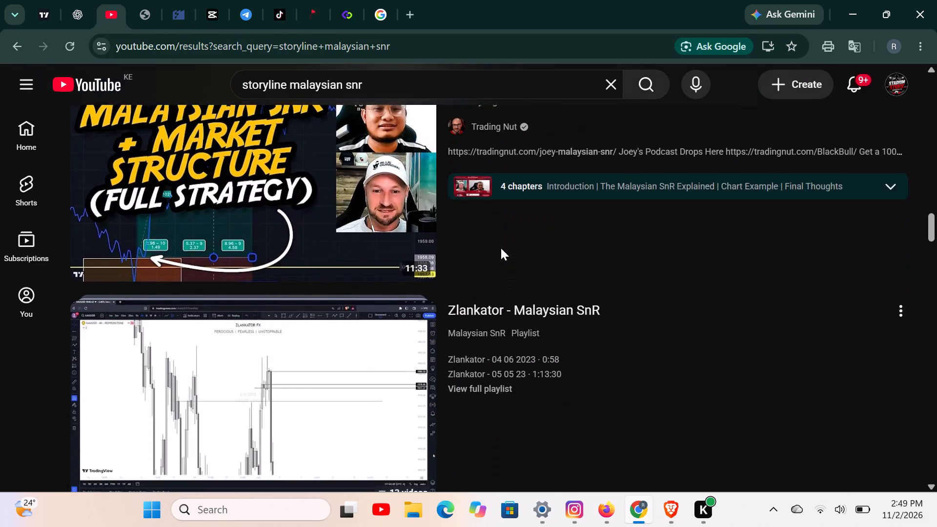
pyautogui.scroll(-1, 501, 248)
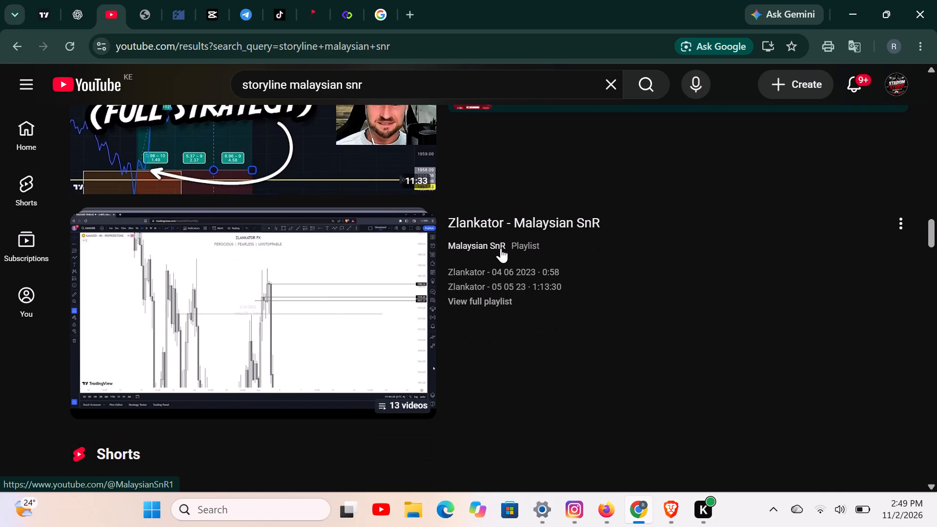
pyautogui.scroll(1, 501, 247)
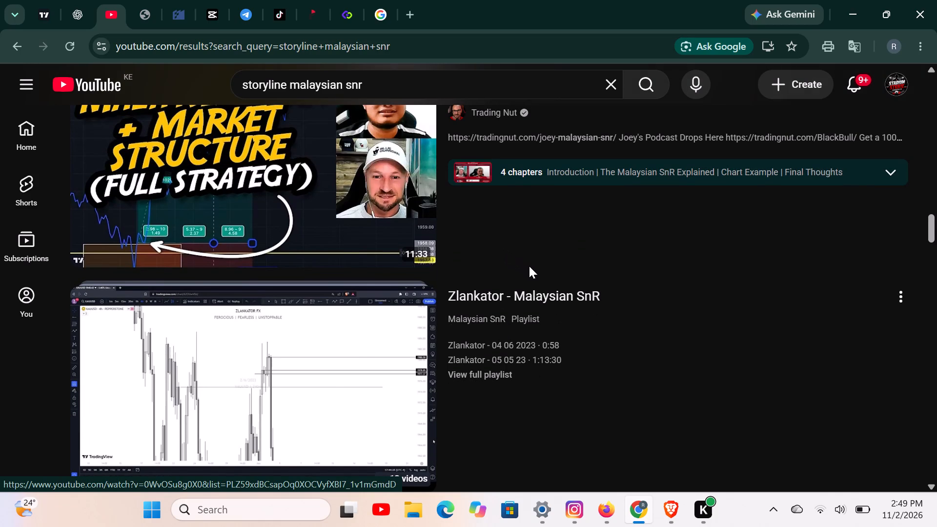
pyautogui.scroll(1, 511, 281)
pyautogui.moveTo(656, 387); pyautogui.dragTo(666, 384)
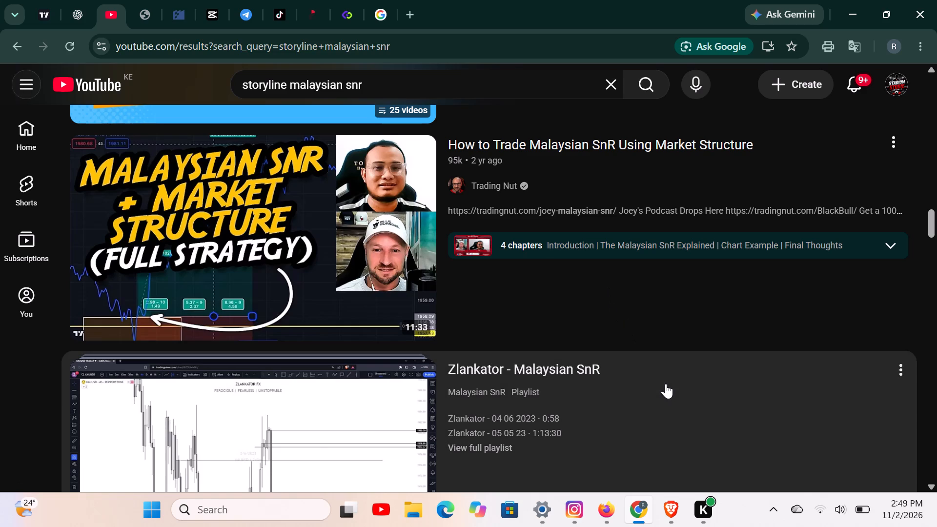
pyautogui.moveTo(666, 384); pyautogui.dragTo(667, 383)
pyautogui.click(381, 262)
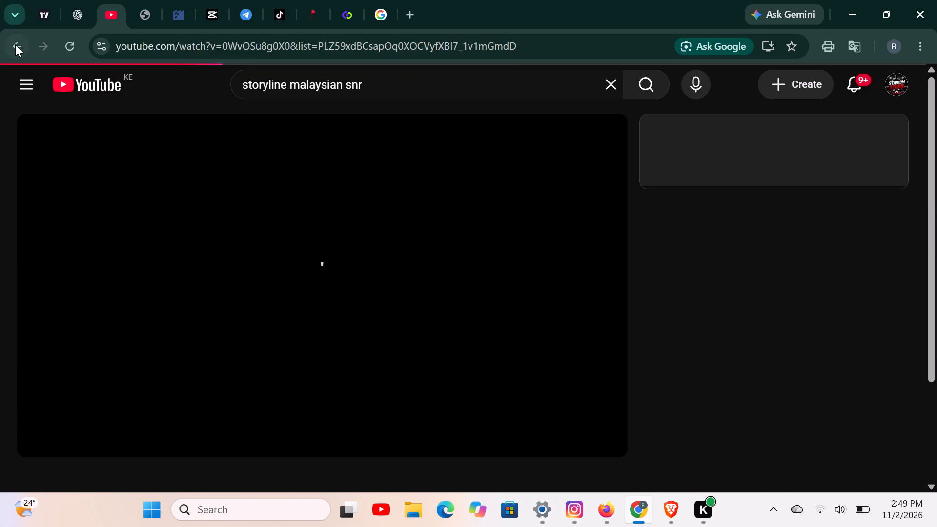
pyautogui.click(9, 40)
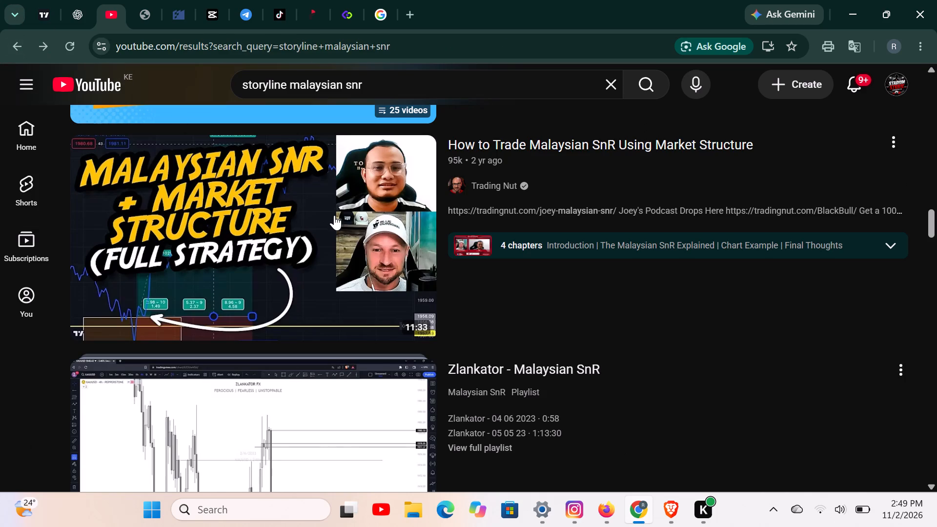
# Open the video "How to Trade Malaysian SnR Using Market Structure" and look through its comments and related videos.
pyautogui.click(345, 176)
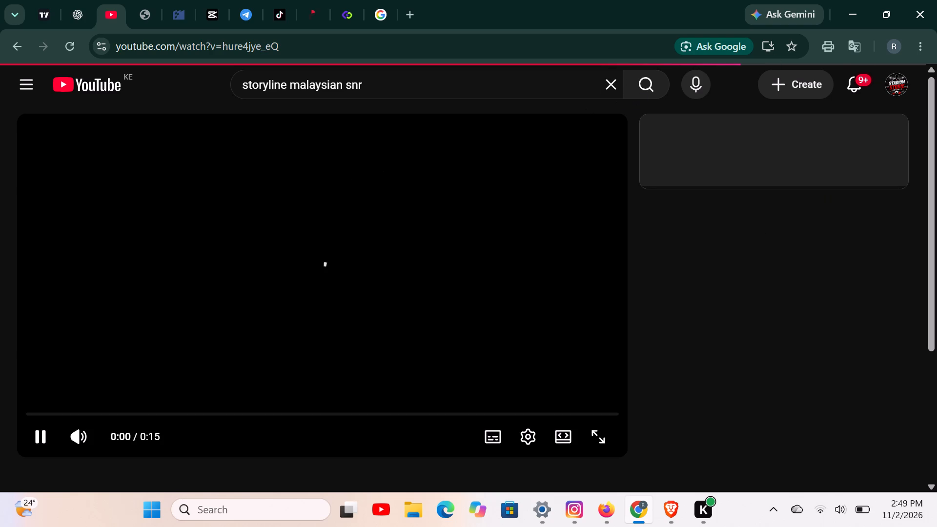
pyautogui.scroll(-2, 418, 255)
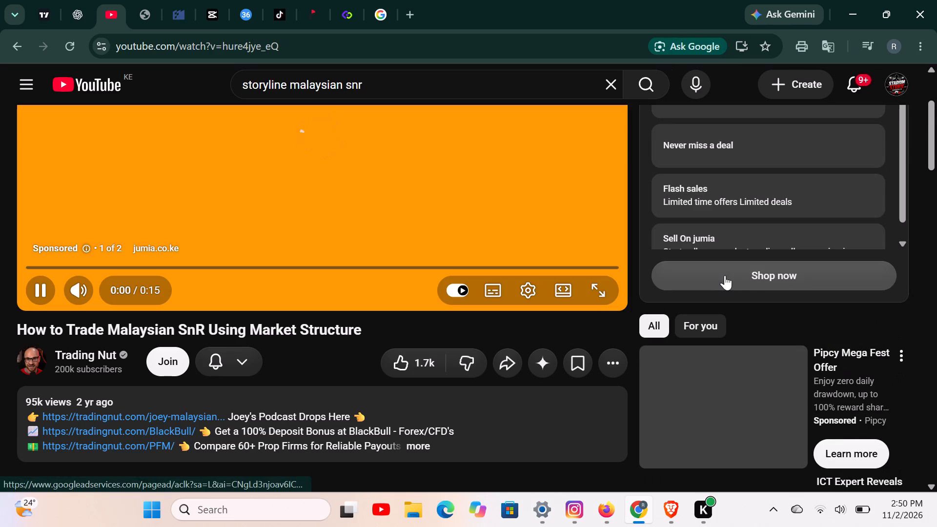
pyautogui.moveTo(737, 76); pyautogui.dragTo(744, 74)
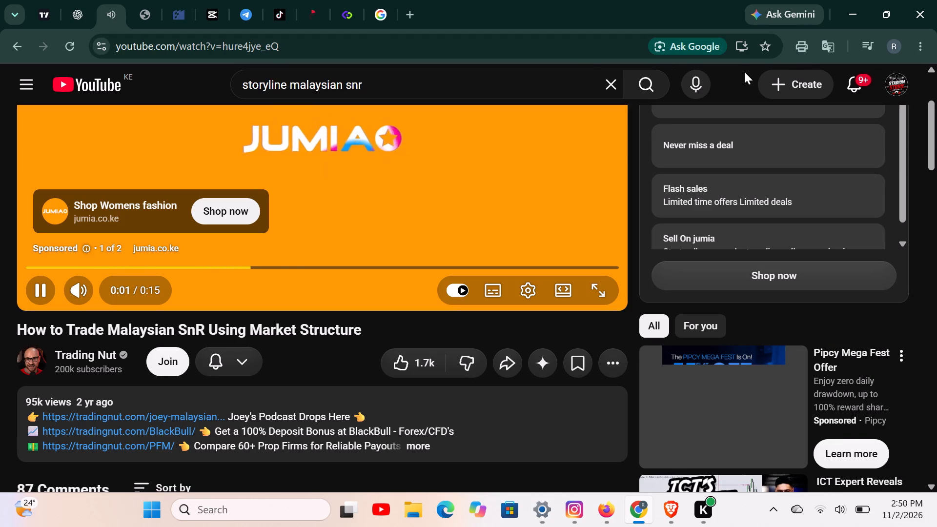
pyautogui.scroll(-4, 809, 209)
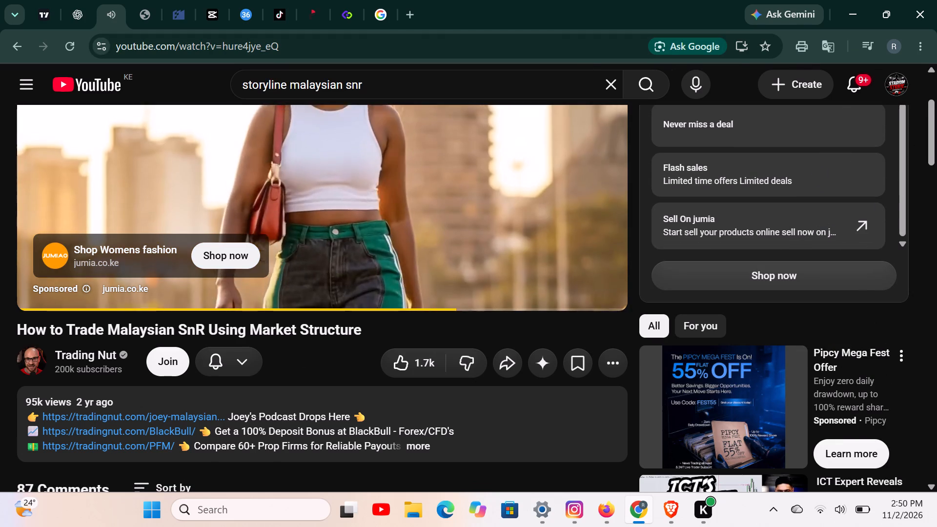
pyautogui.click(827, 300)
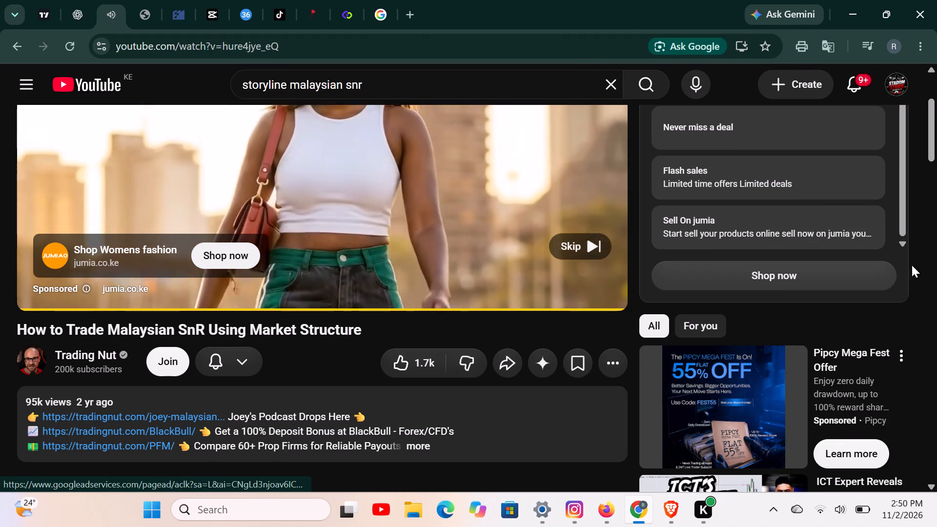
pyautogui.scroll(-6, 936, 174)
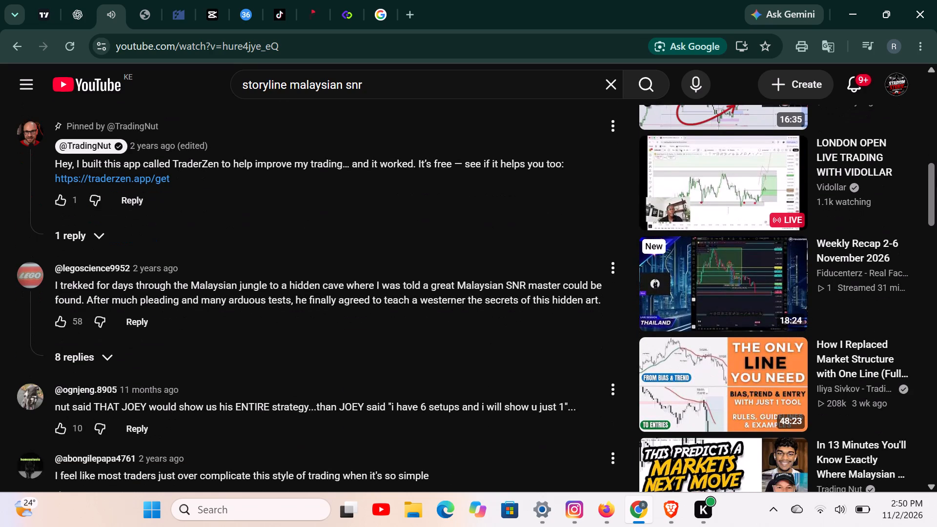
# Open the related live stream "LONDON OPEN LIVE TRADING WITH VIDOLLAR" and like it.
pyautogui.click(716, 194)
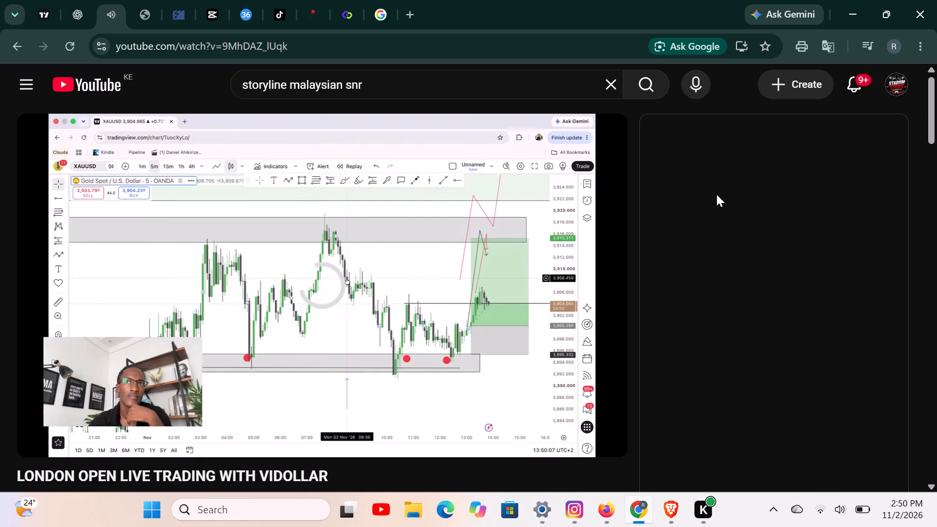
pyautogui.scroll(-1, 359, 308)
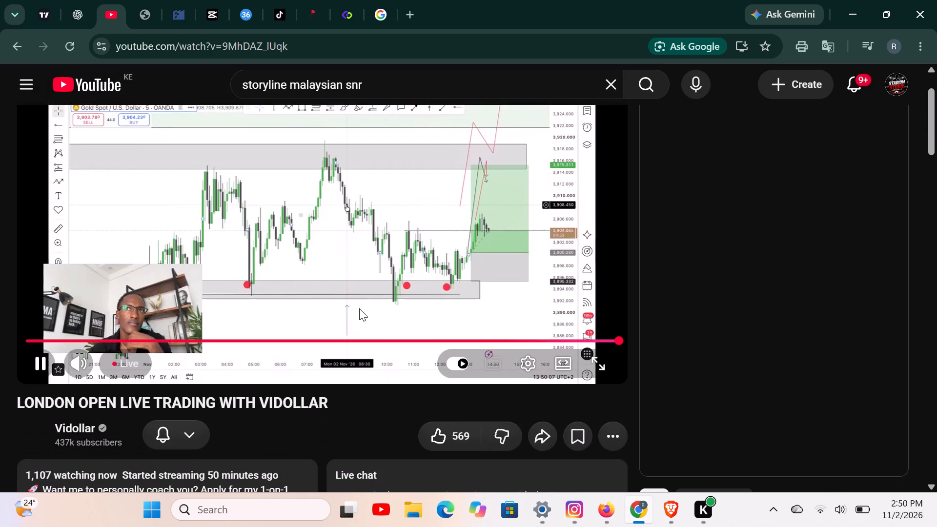
pyautogui.scroll(-1, 359, 308)
pyautogui.scroll(1, 359, 306)
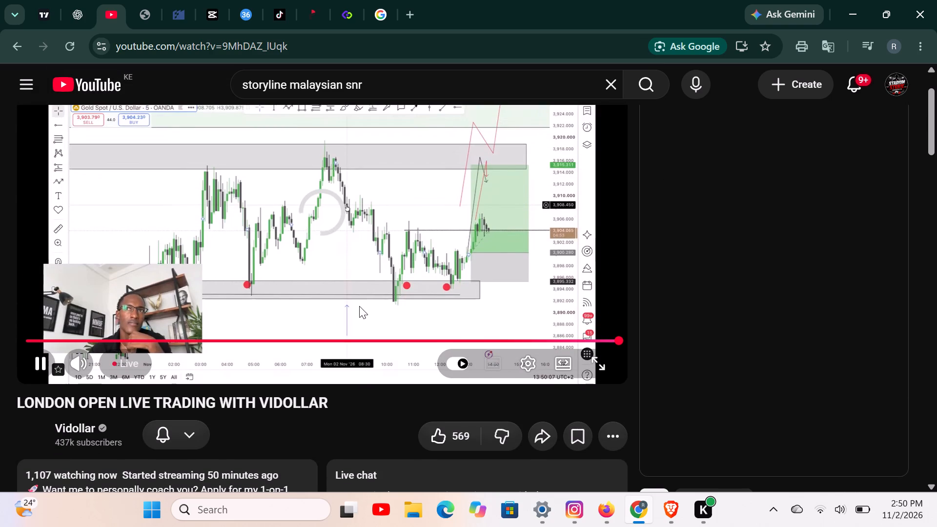
pyautogui.scroll(-1, 359, 305)
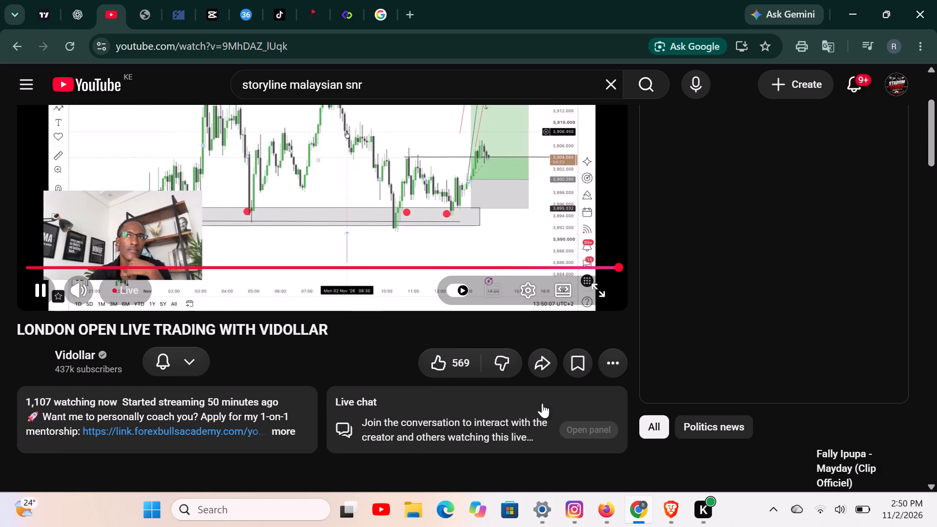
pyautogui.click(444, 351)
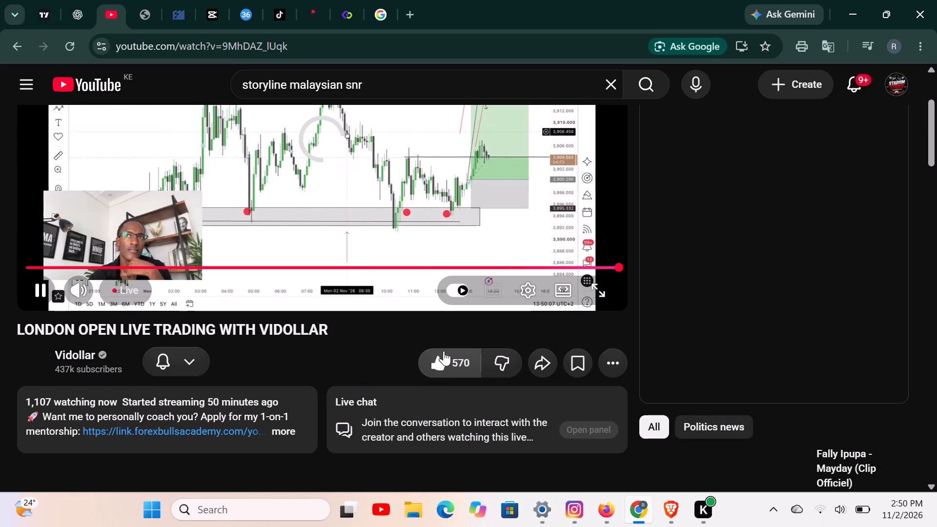
pyautogui.scroll(2, 443, 350)
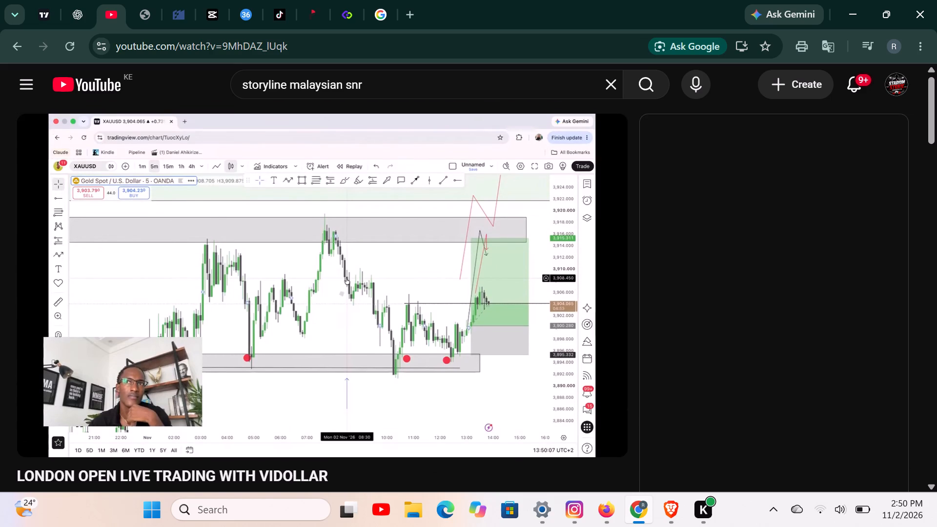
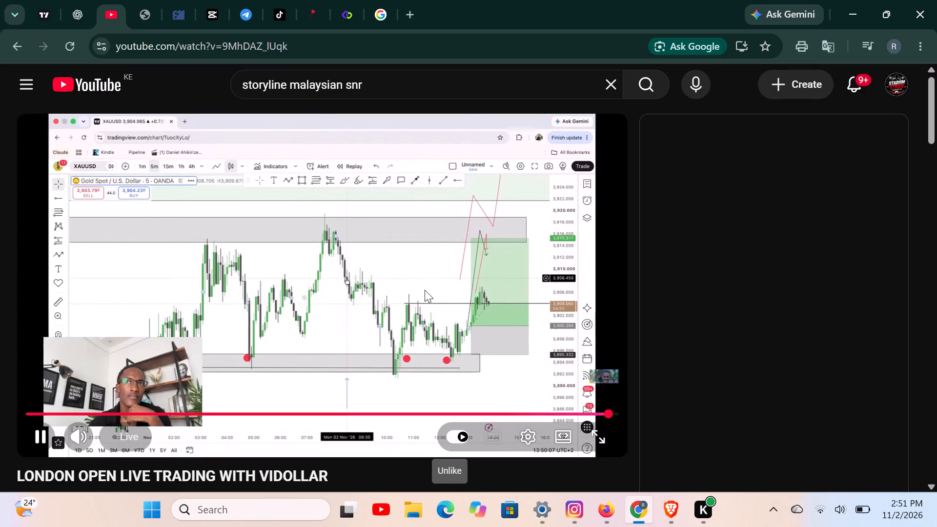
# Move playback of the live stream to its live edge.
pyautogui.click(518, 338)
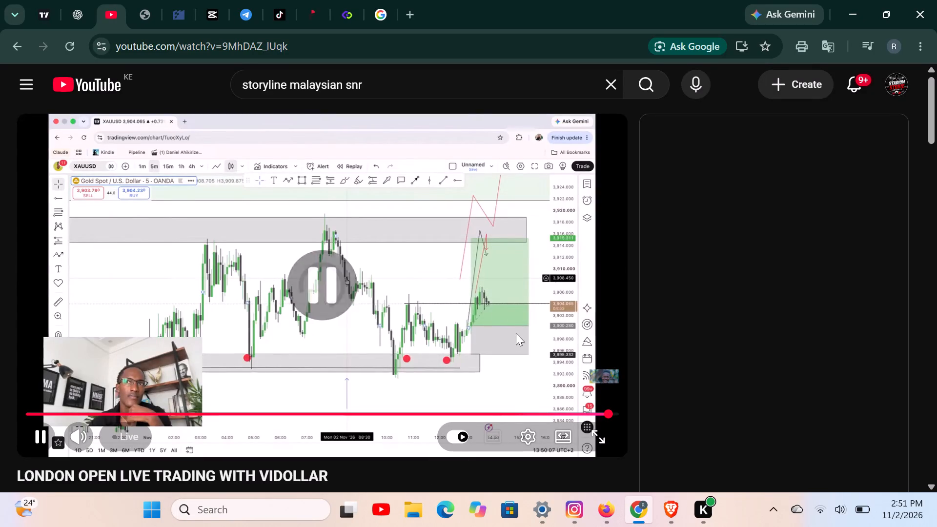
pyautogui.moveTo(410, 415); pyautogui.dragTo(413, 420)
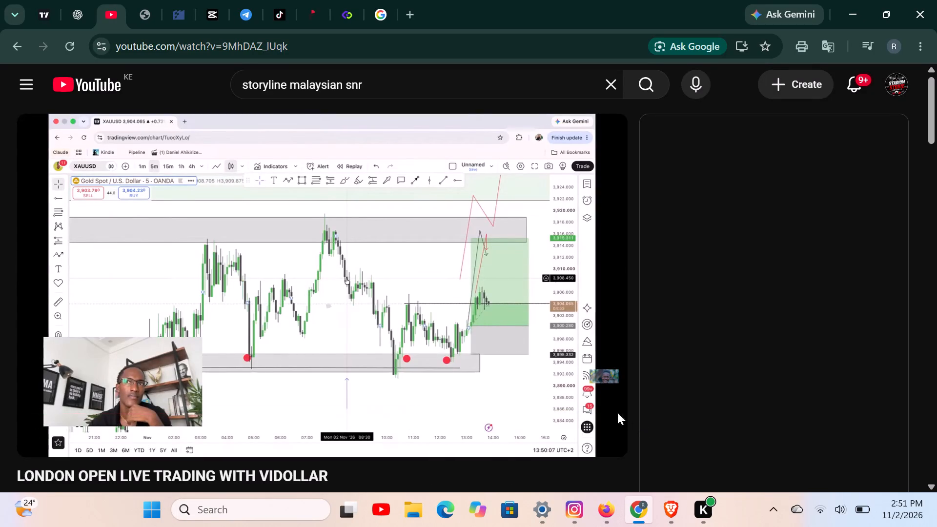
pyautogui.click(611, 413)
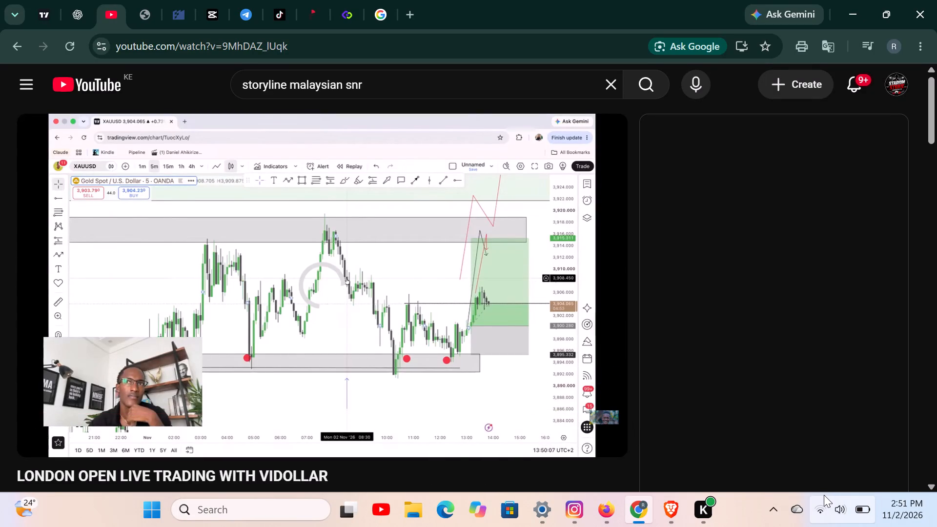
# Connect the computer to the Wi-Fi network KyU_WIFI_2025.
pyautogui.click(823, 495)
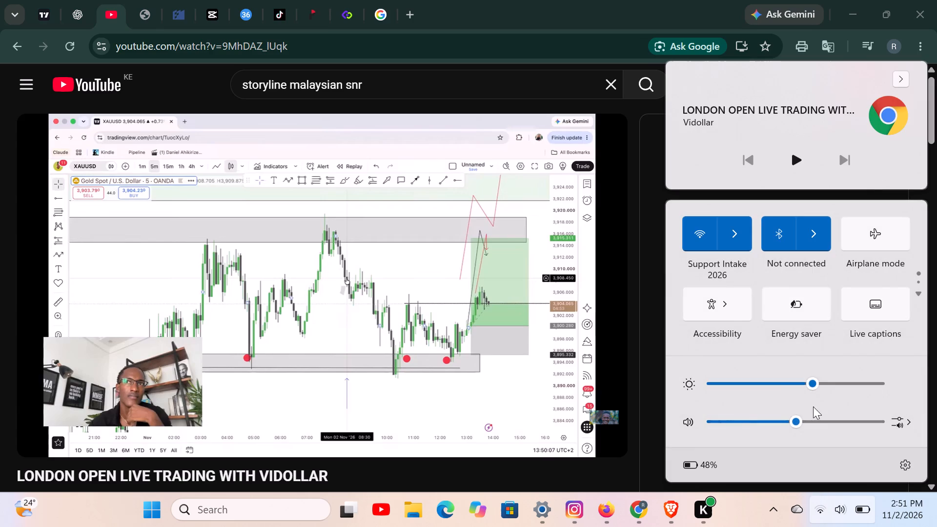
pyautogui.click(742, 244)
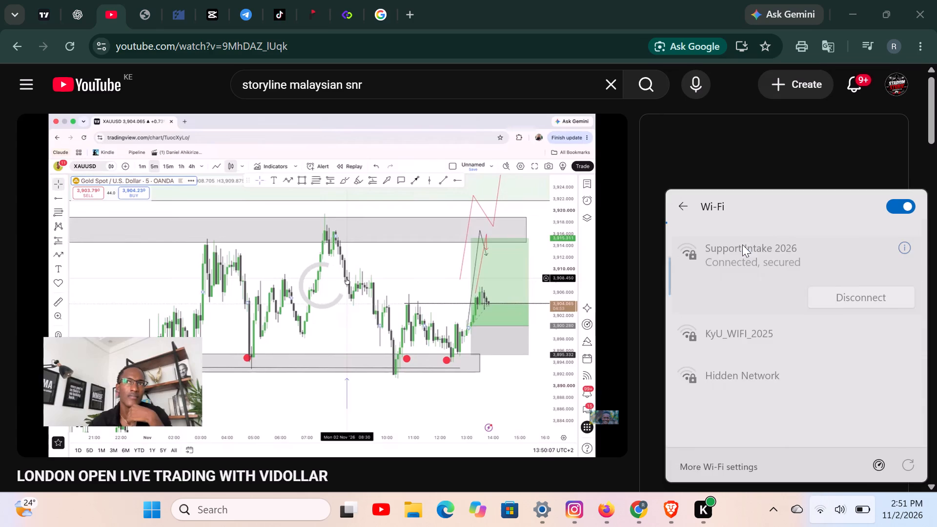
pyautogui.click(719, 338)
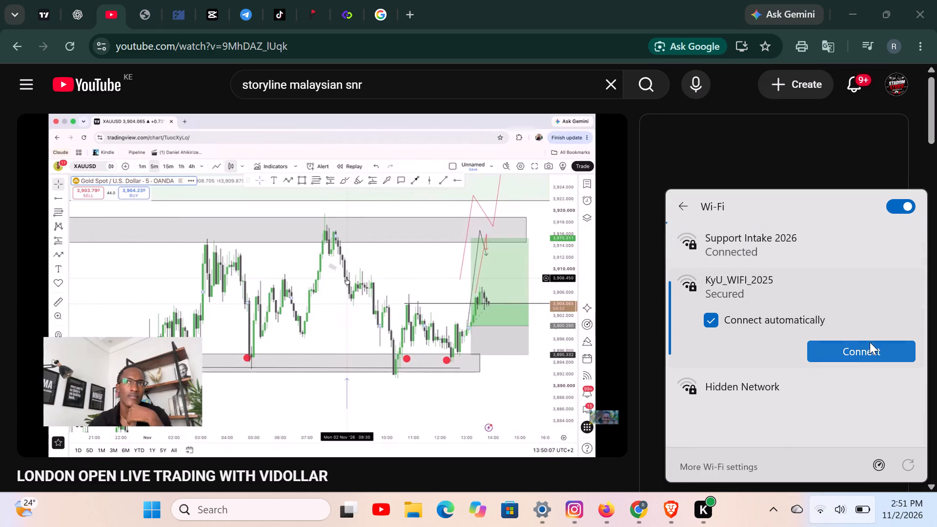
pyautogui.click(868, 349)
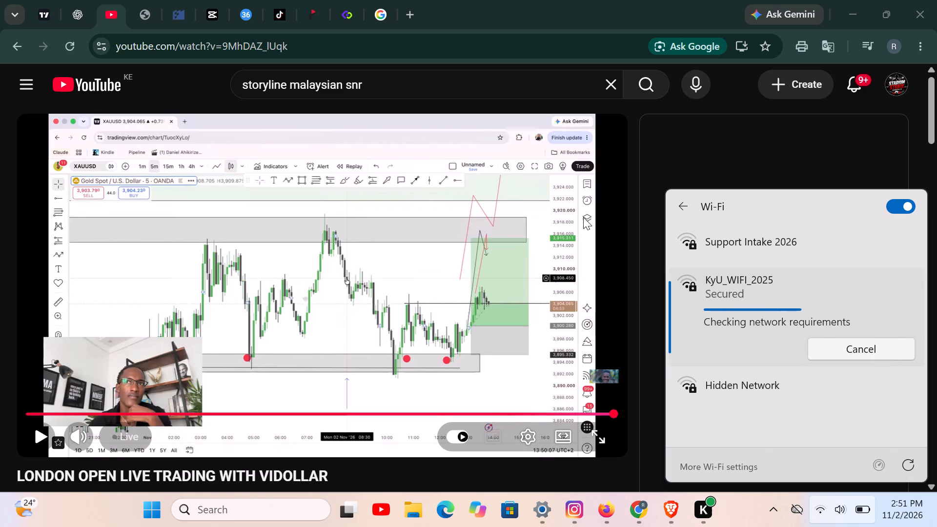
pyautogui.scroll(-1, 695, 193)
pyautogui.click(625, 182)
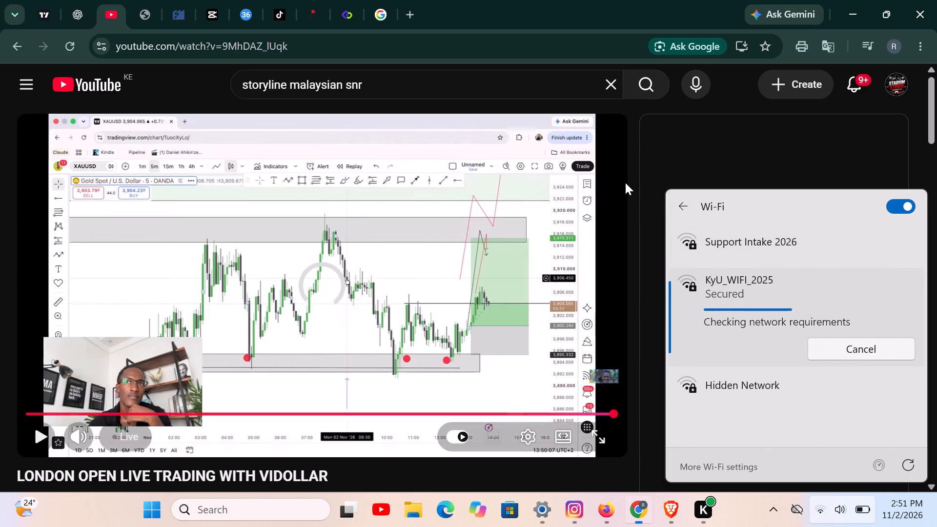
# Pause the live stream and look through the details and related videos on its page.
pyautogui.click(338, 259)
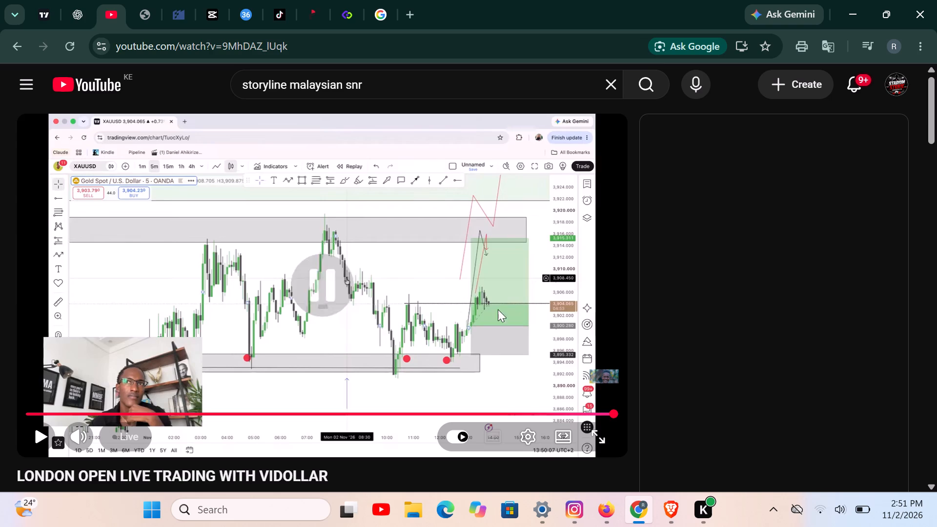
pyautogui.scroll(-4, 637, 305)
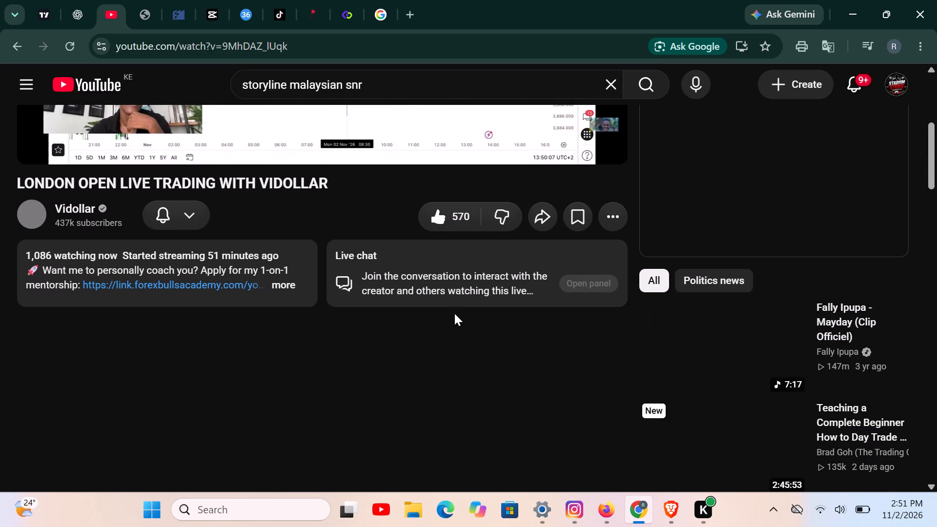
pyautogui.scroll(-3, 454, 314)
pyautogui.scroll(1, 453, 314)
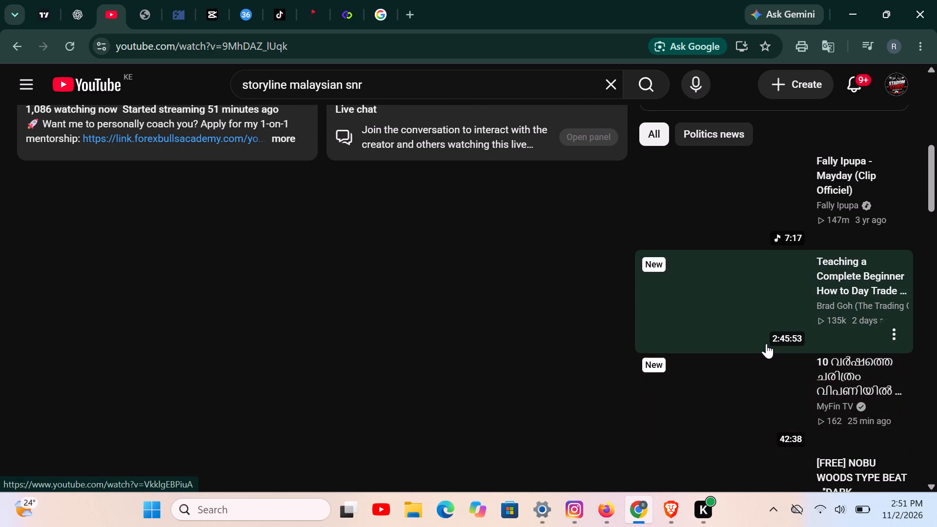
pyautogui.scroll(-1, 765, 343)
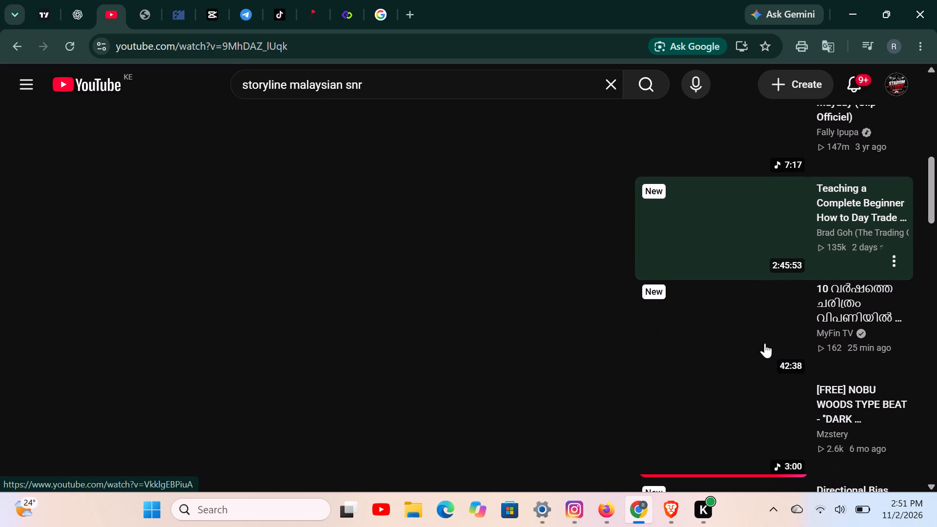
pyautogui.scroll(-1, 765, 343)
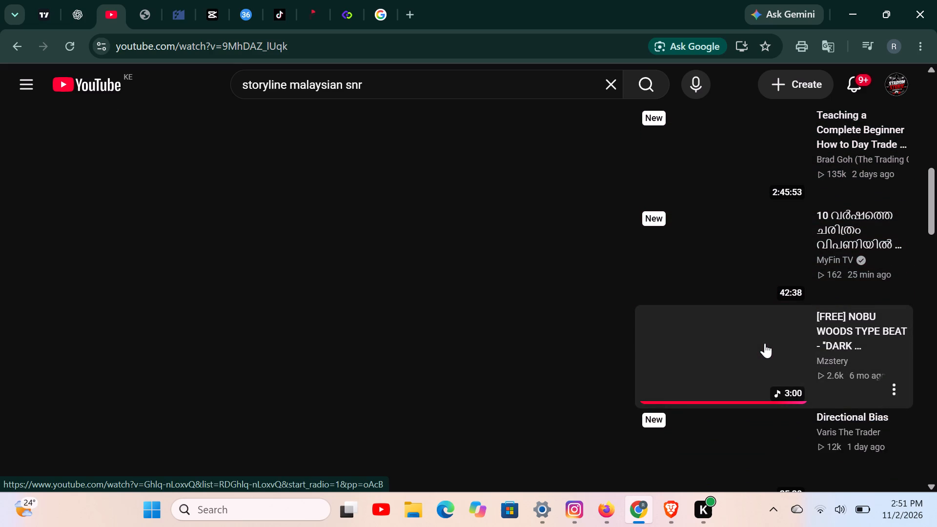
# Return to TradingView's EURUSD 1-hour chart and extend the x-labelled line horizontally to the 2 November 08:00 candle at about 1.12270.
pyautogui.scroll(3, 765, 343)
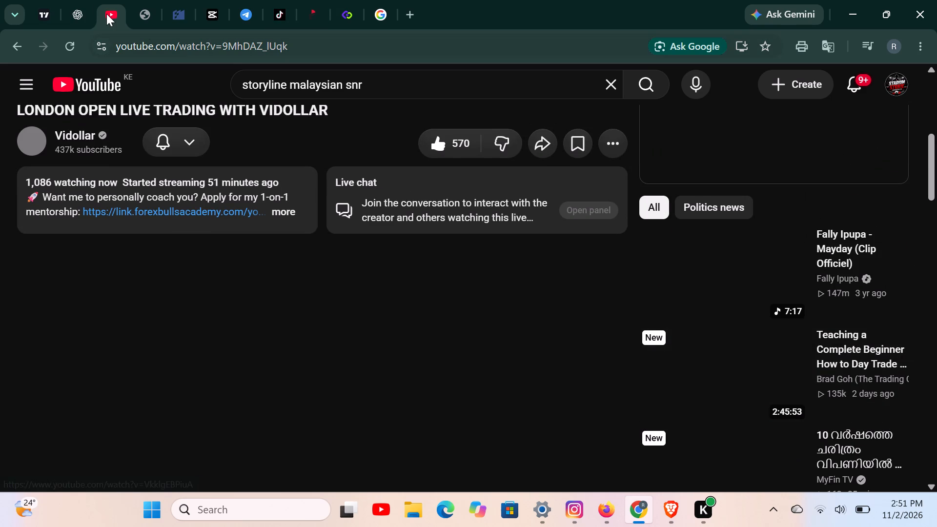
pyautogui.click(42, 2)
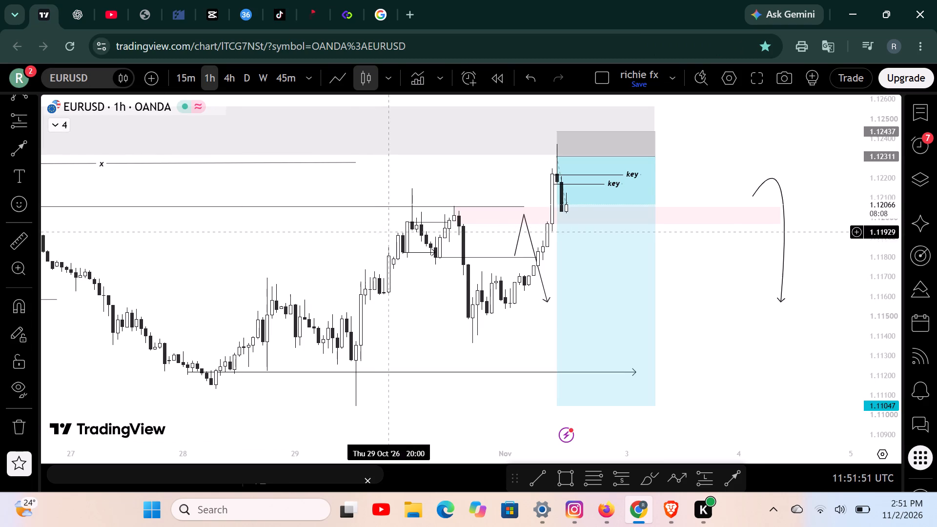
pyautogui.click(247, 252)
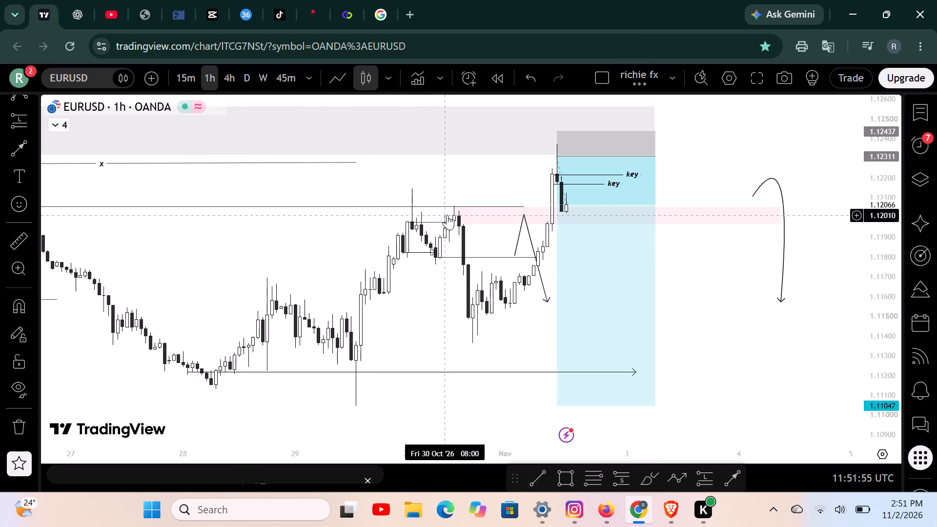
pyautogui.scroll(-5, 263, 244)
pyautogui.scroll(2, 263, 244)
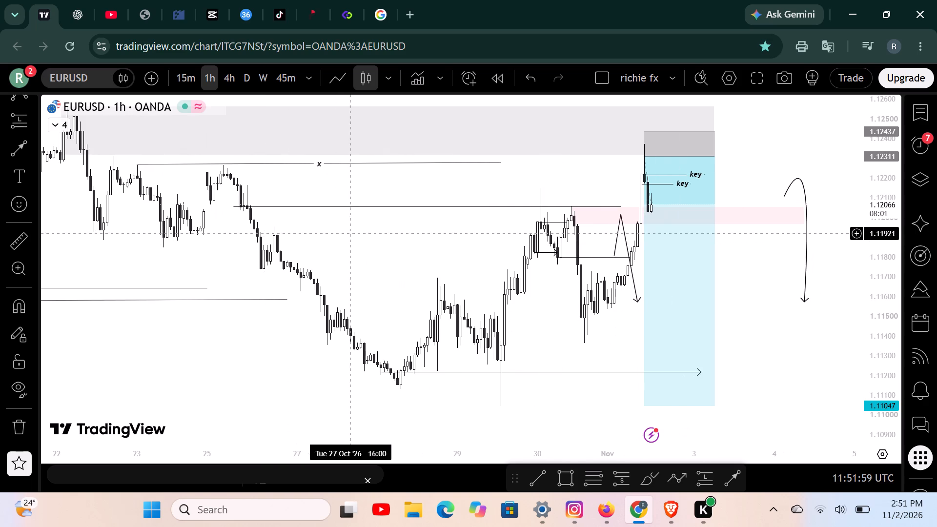
pyautogui.moveTo(407, 256); pyautogui.dragTo(429, 299)
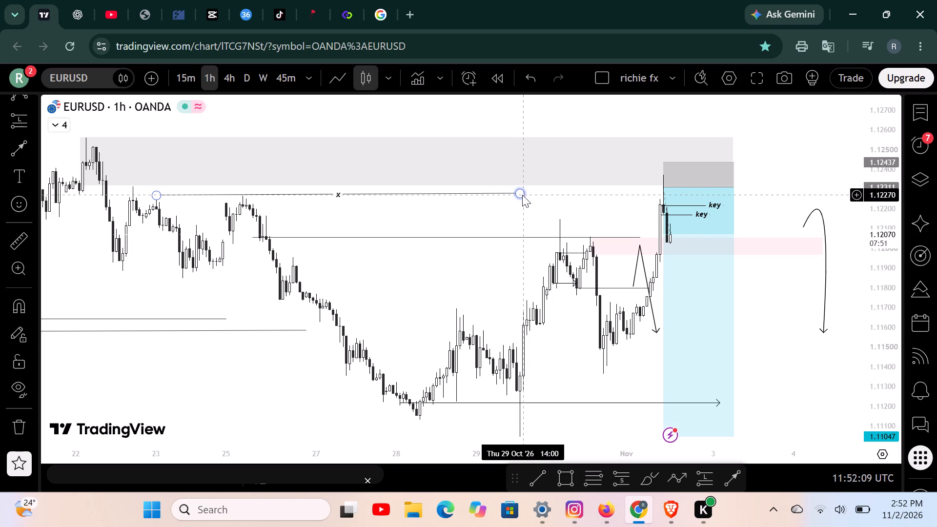
pyautogui.moveTo(522, 195); pyautogui.dragTo(649, 188)
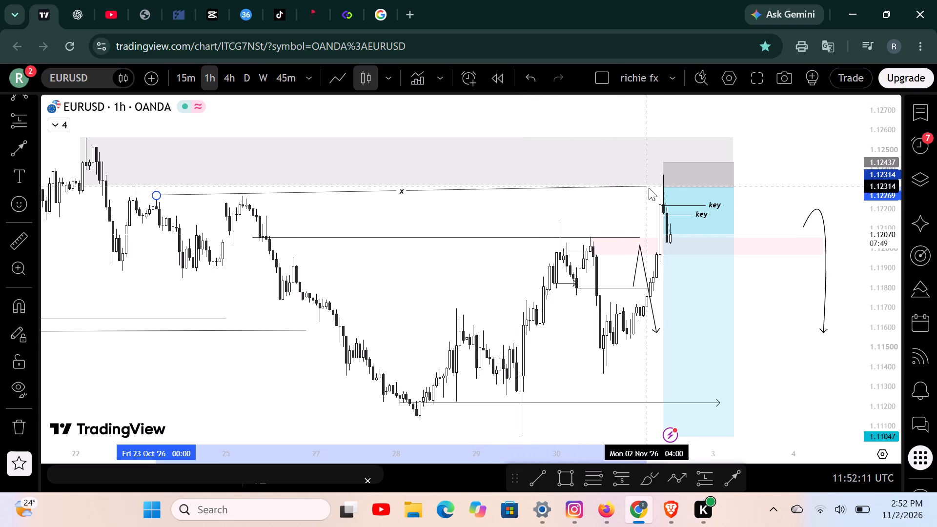
pyautogui.moveTo(649, 188); pyautogui.dragTo(661, 195)
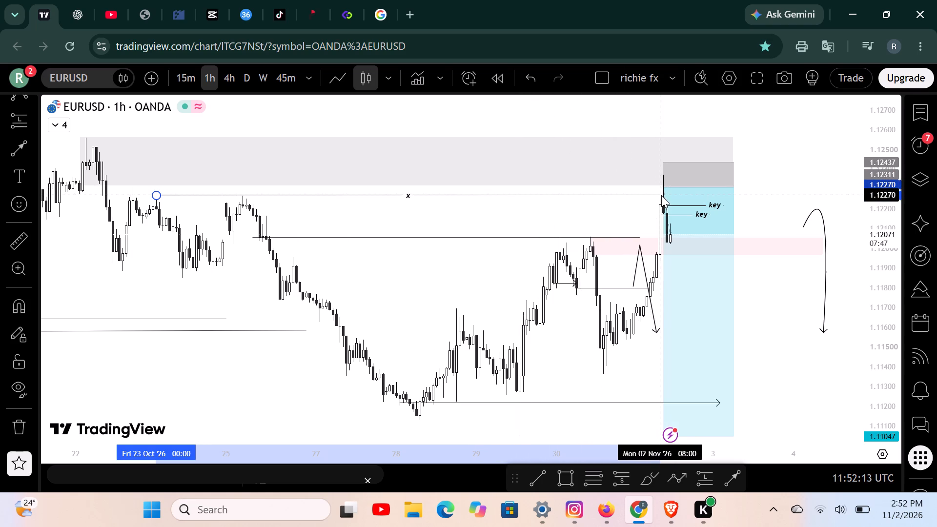
pyautogui.moveTo(661, 195); pyautogui.dragTo(662, 195)
pyautogui.click(488, 219)
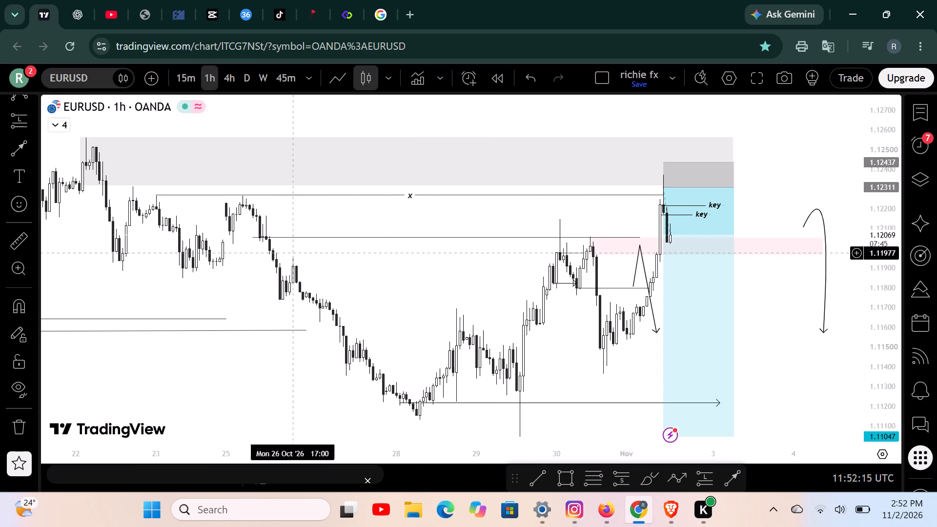
# Switch the chart symbol from EURUSD to Deriv's VOLATILITY_50_1S_INDEX.
pyautogui.scroll(-3, 181, 297)
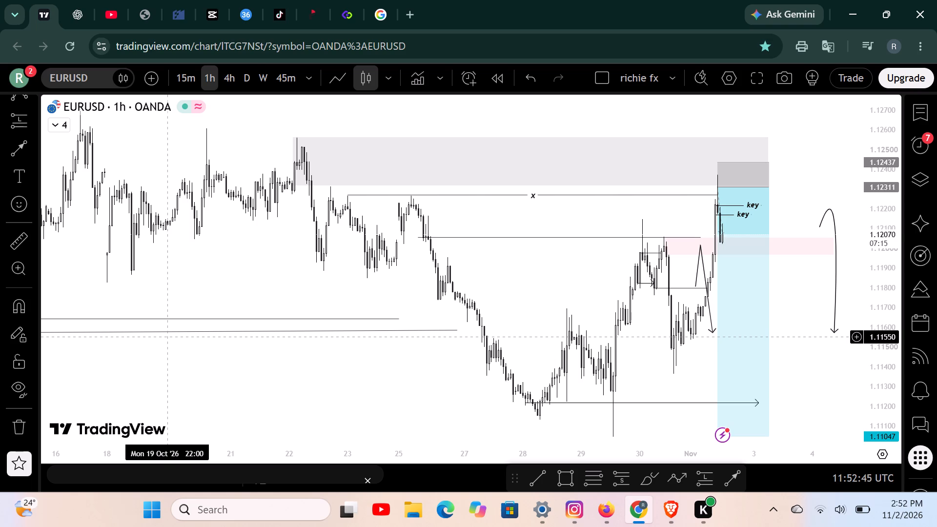
pyautogui.scroll(-1, 50, 3)
pyautogui.click(66, 73)
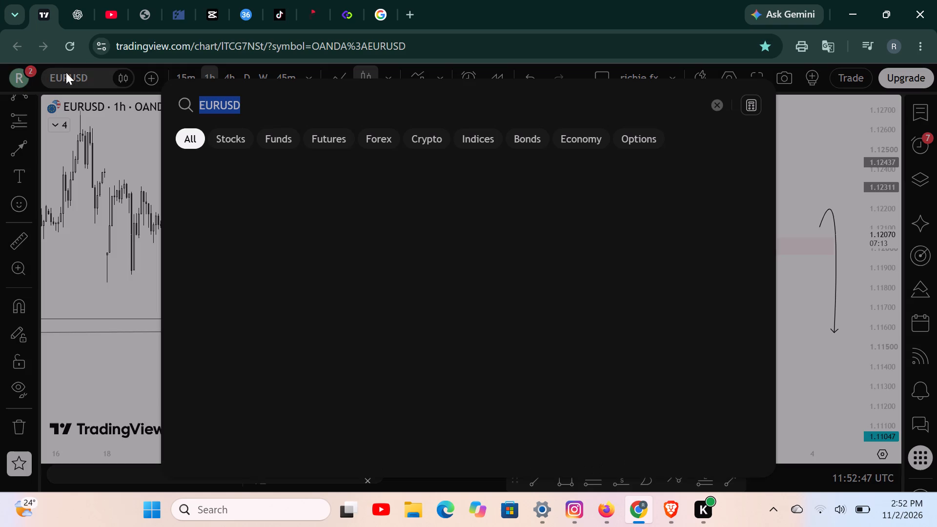
pyautogui.click(699, 103)
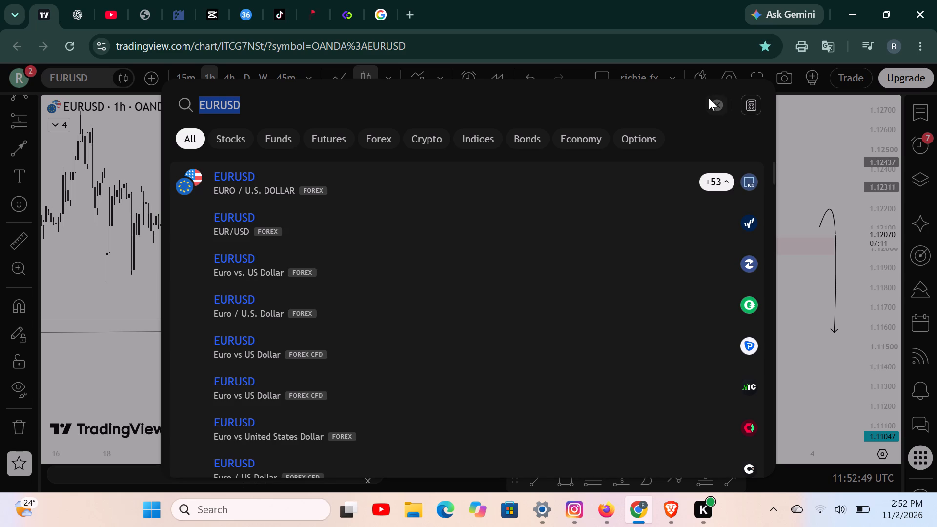
pyautogui.moveTo(718, 98); pyautogui.dragTo(729, 101)
pyautogui.click(719, 107)
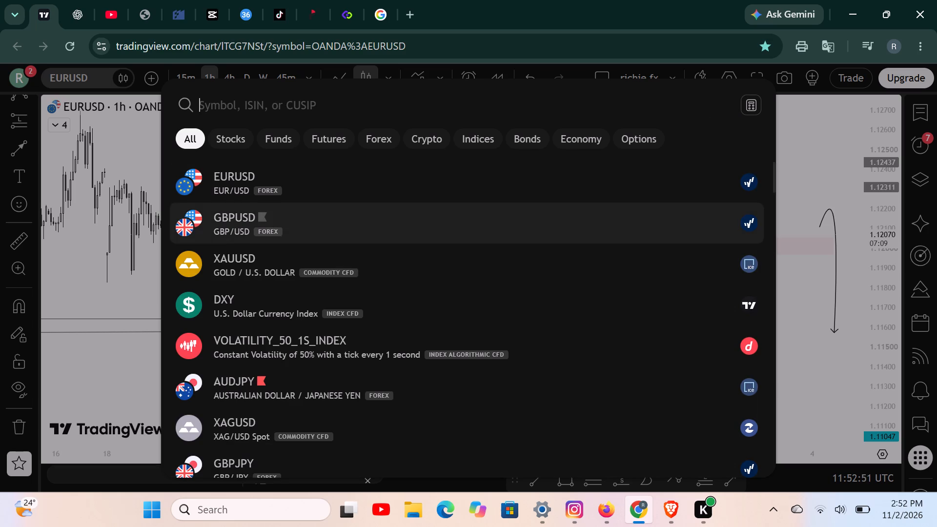
pyautogui.scroll(-1, 270, 277)
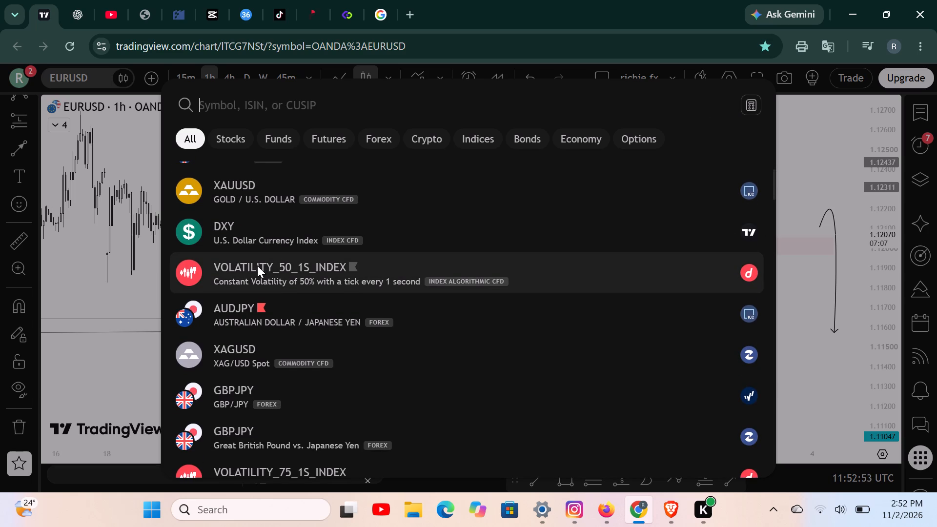
pyautogui.click(257, 266)
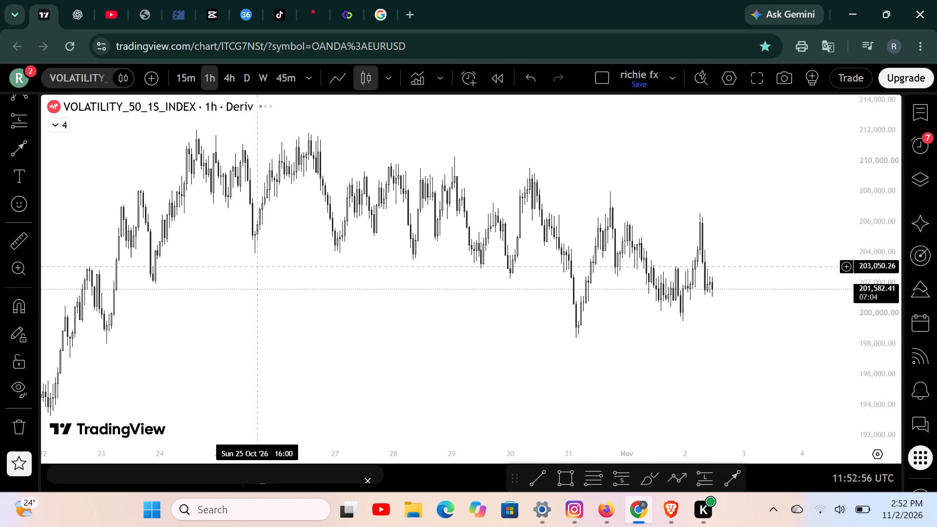
# Examine the Volatility 50 (1s) 1-hour price action around the two short positions, the MSS level and the curved arrow.
pyautogui.scroll(-3, 655, 340)
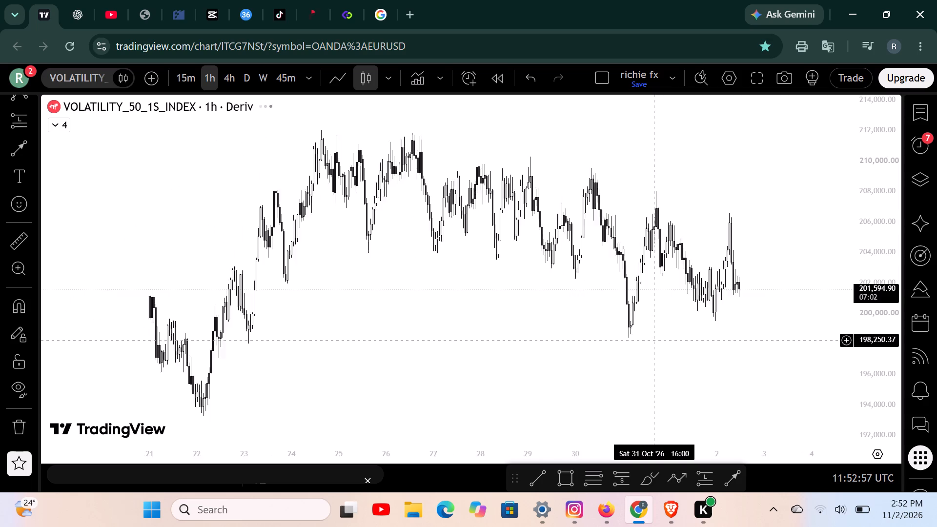
pyautogui.scroll(-2, 655, 340)
pyautogui.scroll(6, 656, 336)
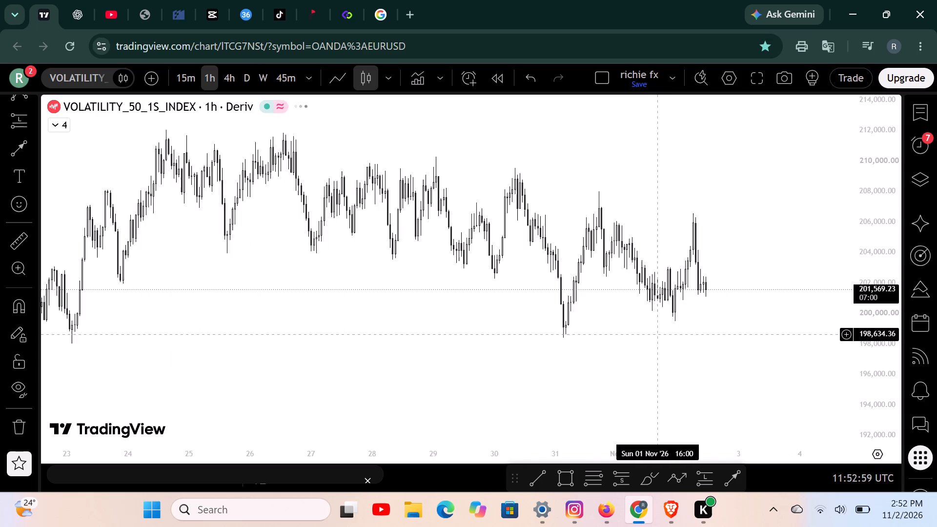
pyautogui.scroll(1, 656, 334)
pyautogui.moveTo(810, 337); pyautogui.dragTo(815, 332)
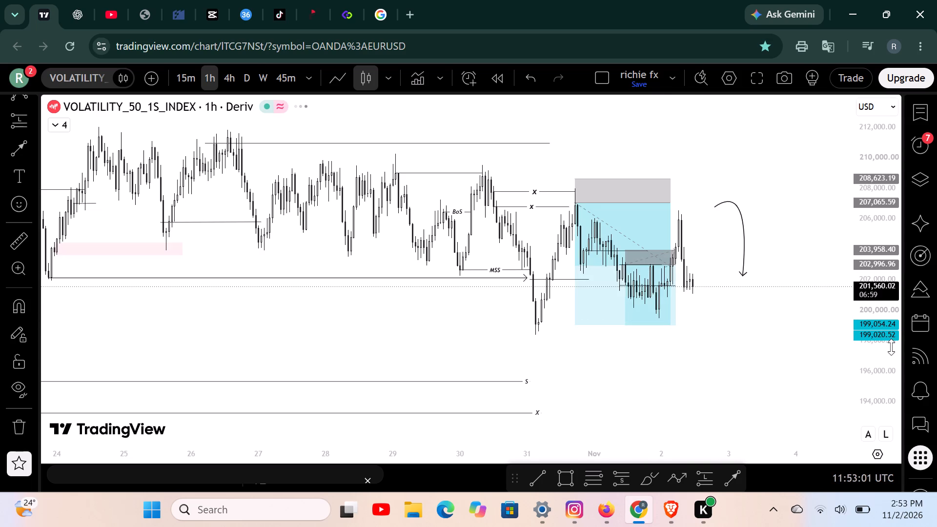
pyautogui.moveTo(889, 385); pyautogui.dragTo(878, 291)
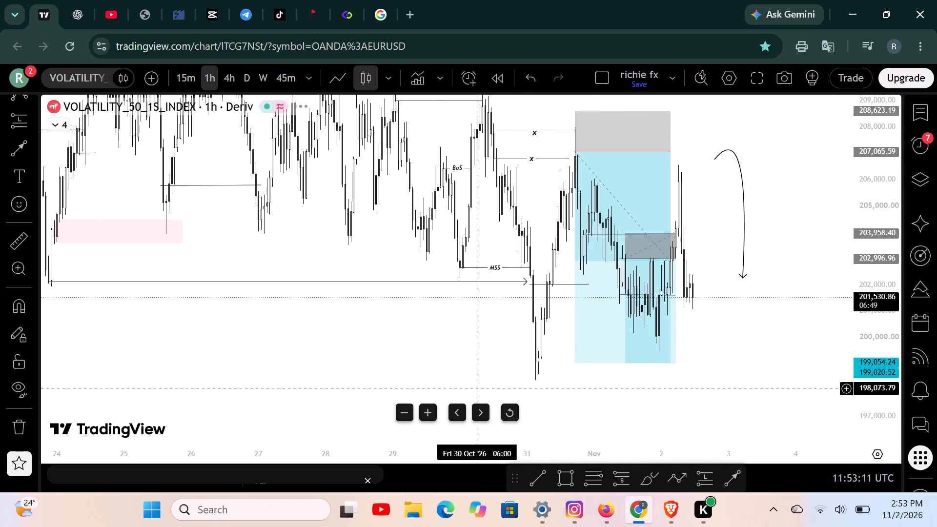
pyautogui.scroll(-1, 318, 385)
pyautogui.scroll(1, 316, 382)
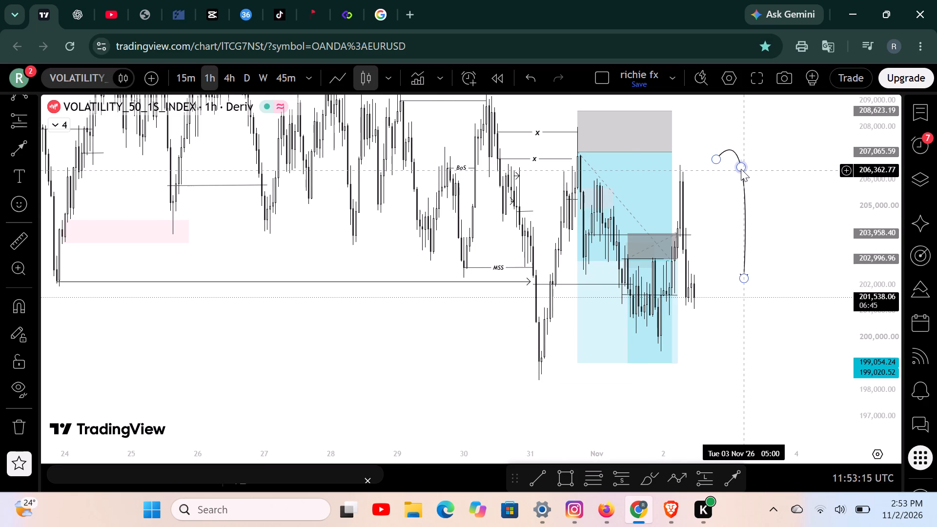
# Slightly adjust the bend of the curved projection arrow beyond the latest Volatility 50 candles.
pyautogui.click(739, 168)
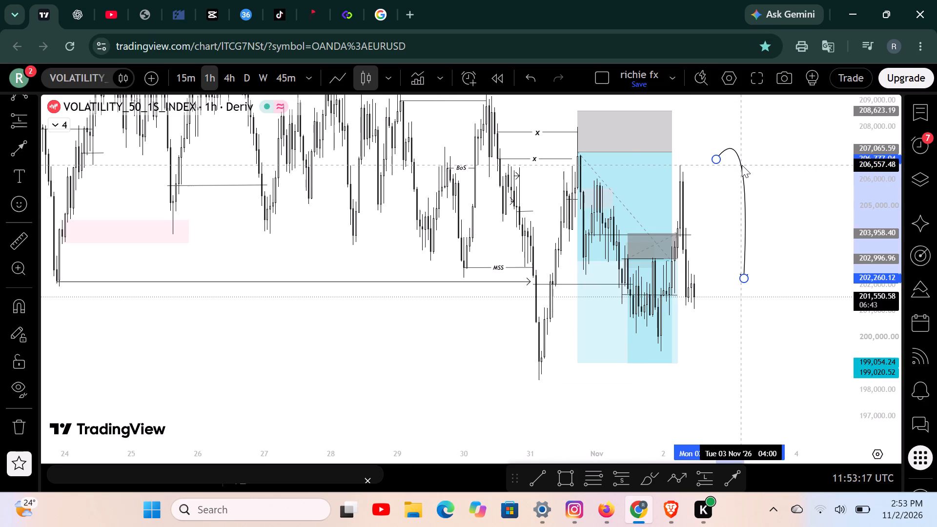
pyautogui.click(766, 177)
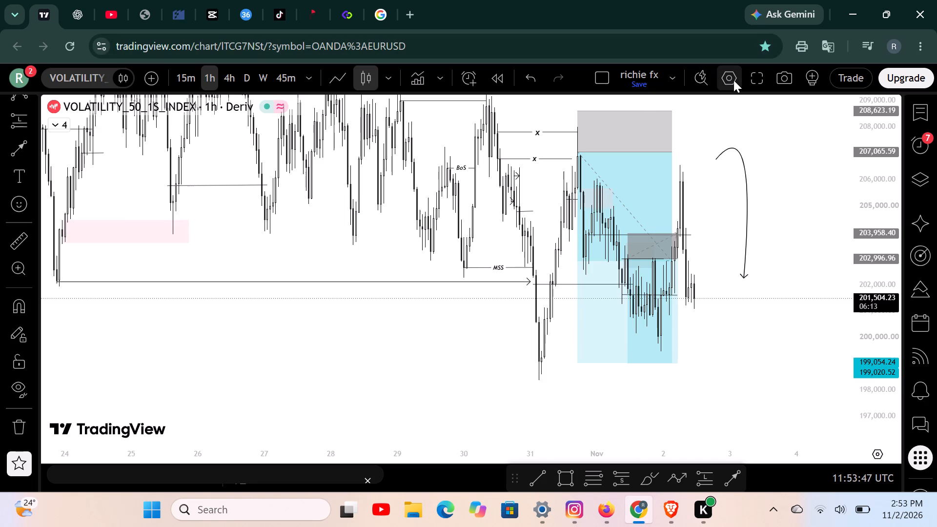
# Switch to the Populii site and look over its two-factor authentication page.
pyautogui.click(310, 12)
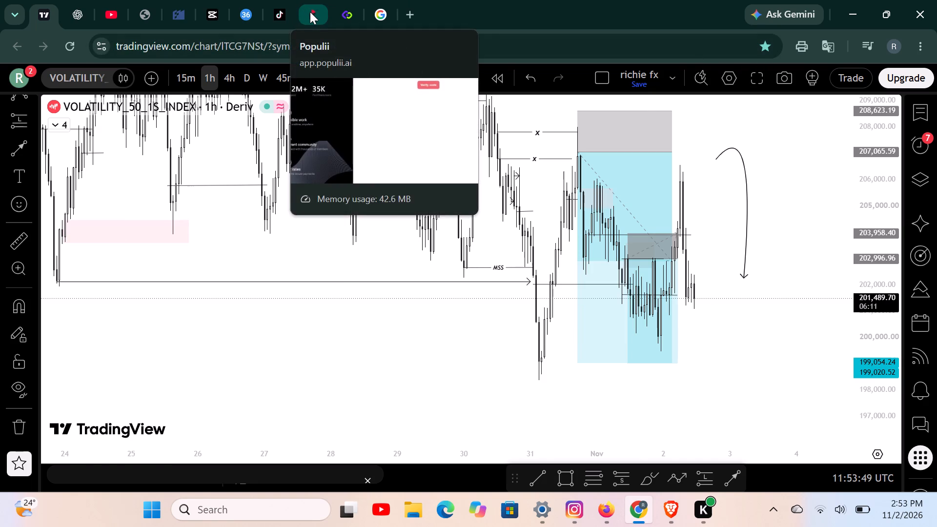
pyautogui.scroll(-4, 102, 305)
pyautogui.scroll(9, 471, 339)
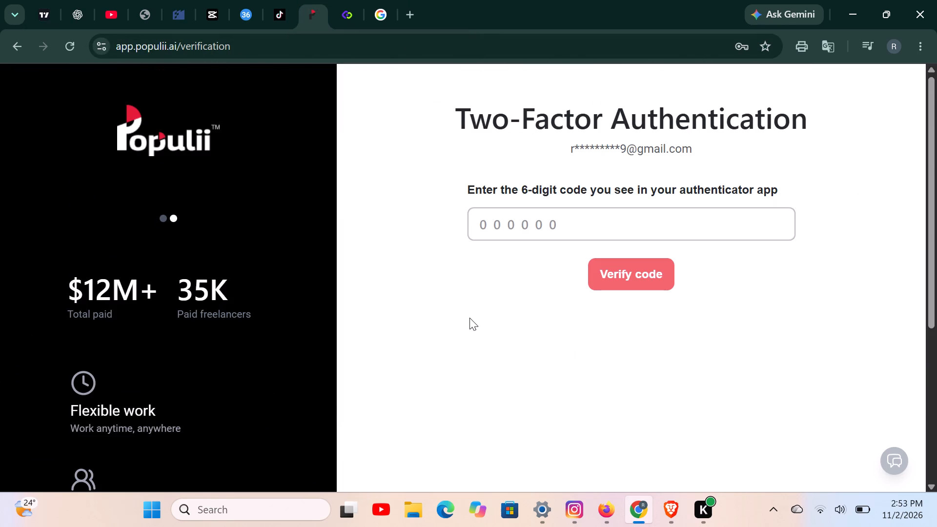
pyautogui.scroll(-3, 514, 188)
pyautogui.scroll(5, 514, 188)
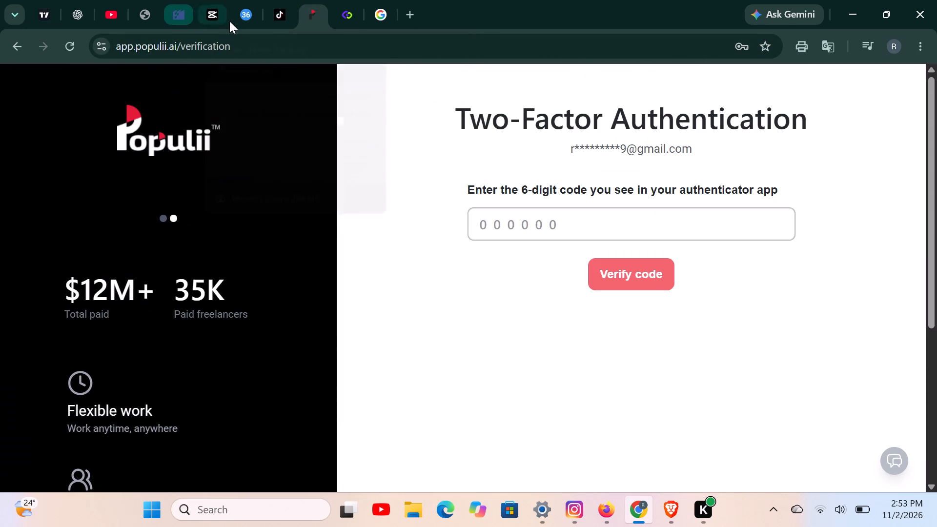
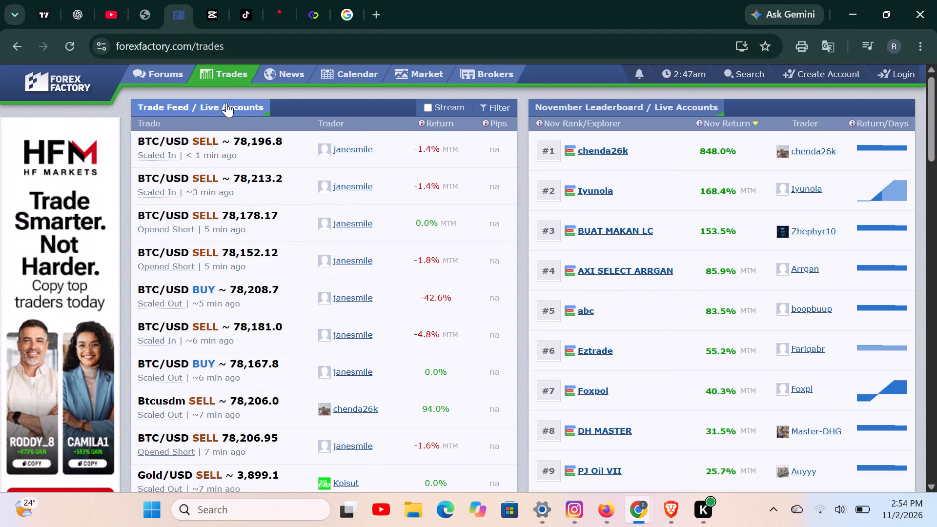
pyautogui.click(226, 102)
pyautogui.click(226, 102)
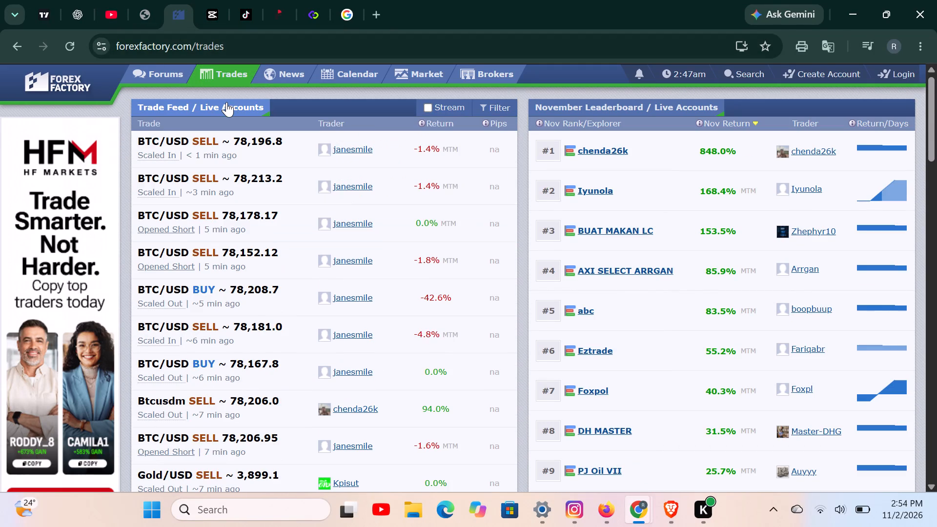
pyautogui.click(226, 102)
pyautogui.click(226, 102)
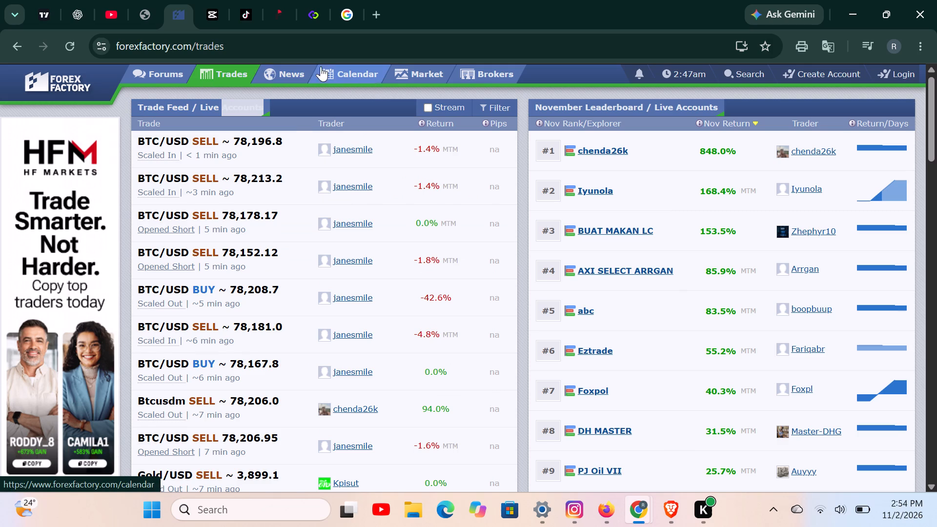
# Switch the Forex Factory site from the Trades page to the Market page.
pyautogui.click(398, 80)
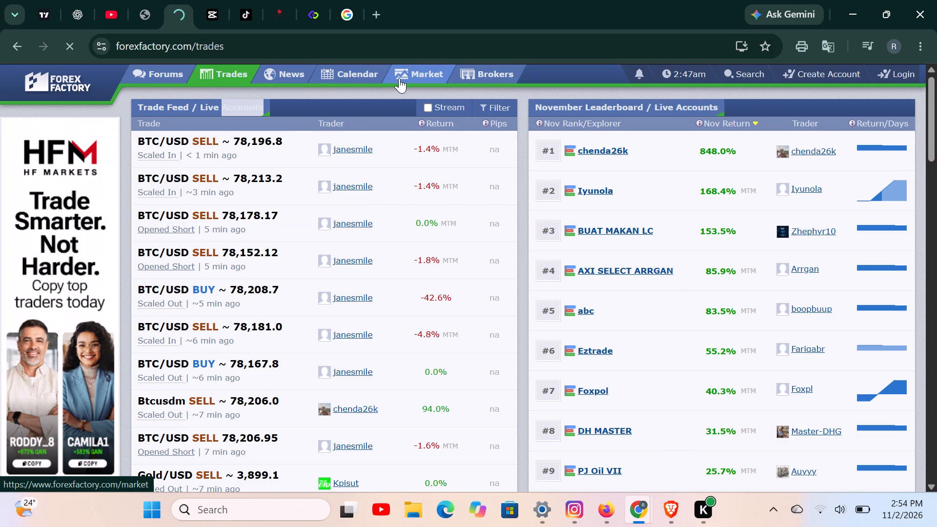
pyautogui.click(399, 78)
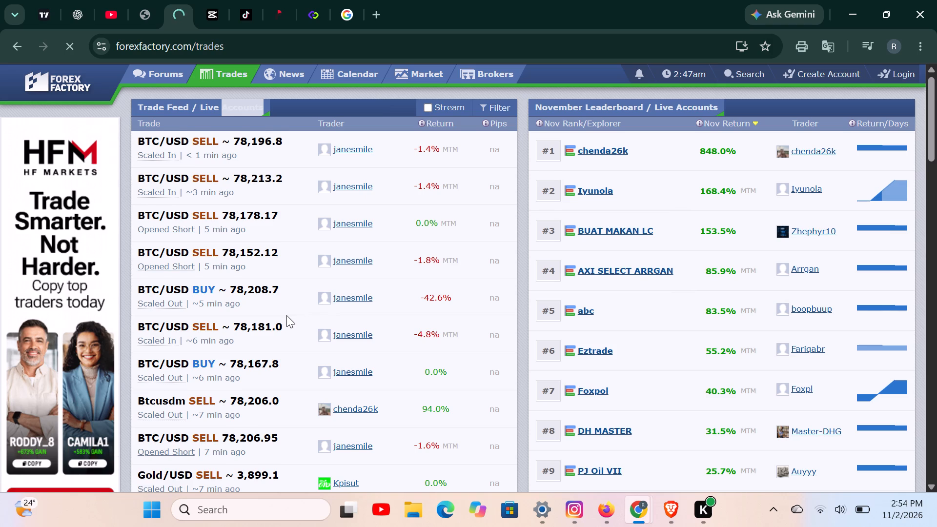
pyautogui.scroll(-3, 286, 315)
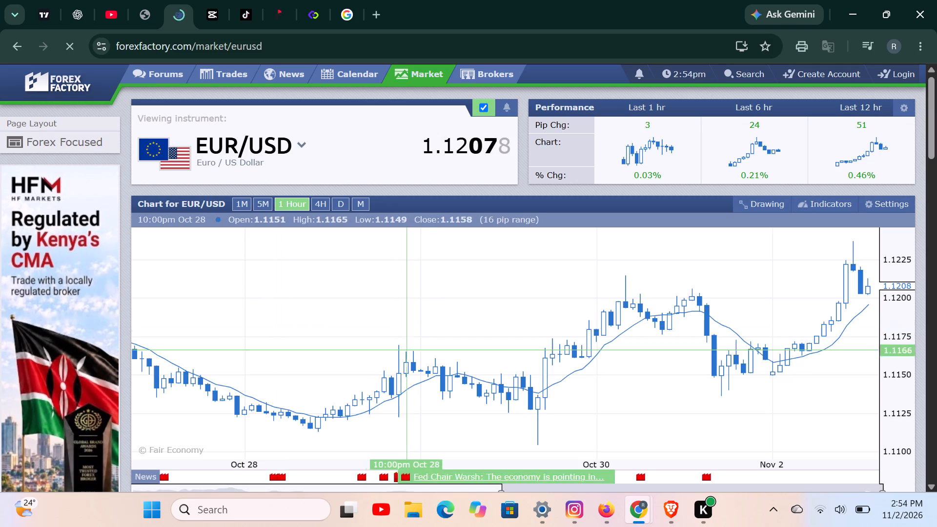
# Examine the EUR/USD 1-hour chart's price action from mid-October up to the latest Nov 2 candles.
pyautogui.moveTo(630, 402); pyautogui.dragTo(423, 370)
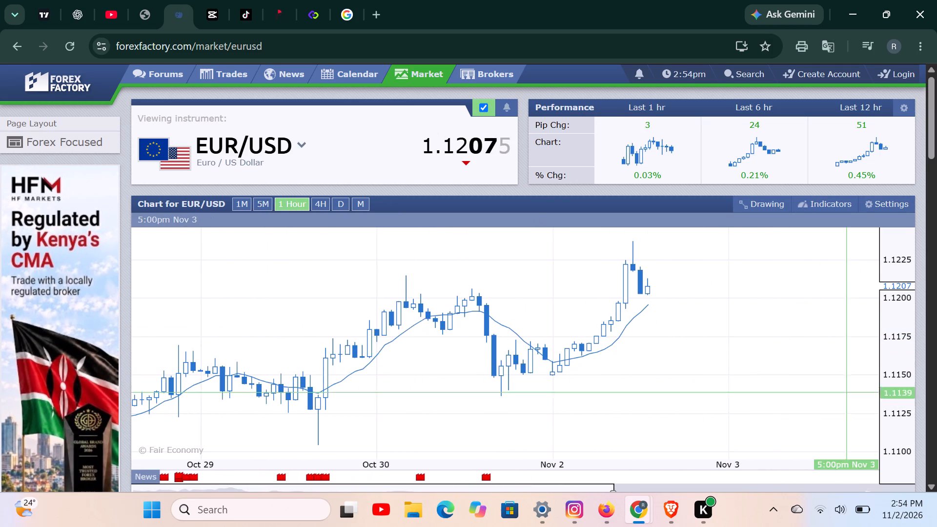
pyautogui.moveTo(913, 442); pyautogui.dragTo(883, 369)
pyautogui.moveTo(895, 400); pyautogui.dragTo(888, 404)
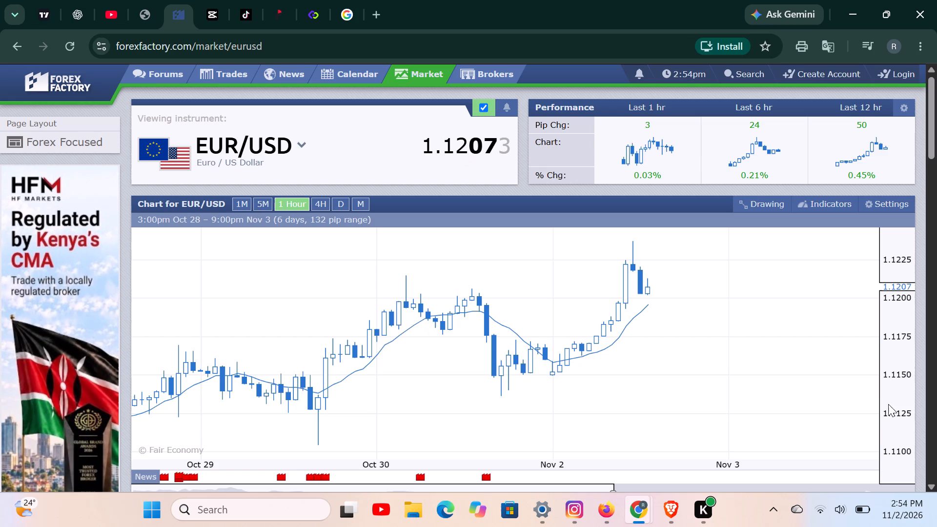
pyautogui.moveTo(888, 404); pyautogui.dragTo(886, 400)
pyautogui.moveTo(901, 437); pyautogui.dragTo(849, 359)
pyautogui.scroll(-3, 790, 405)
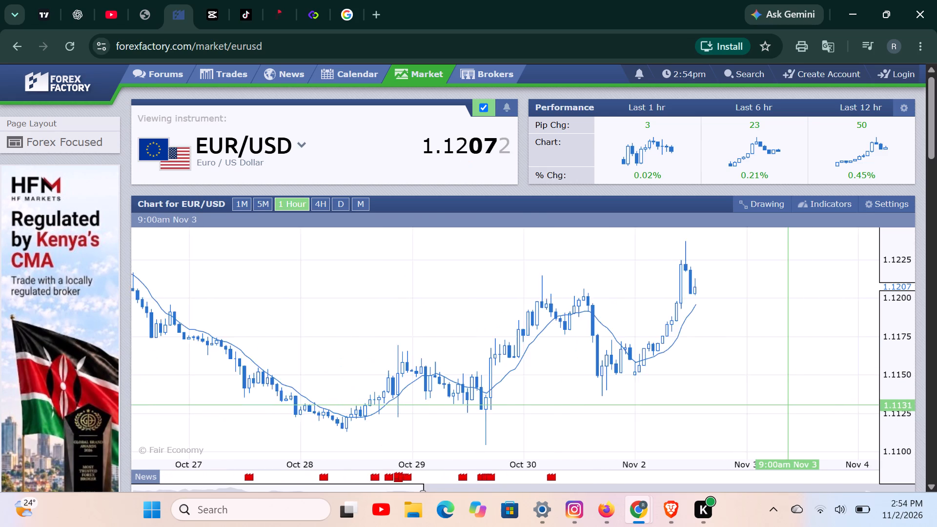
pyautogui.scroll(-6, 790, 405)
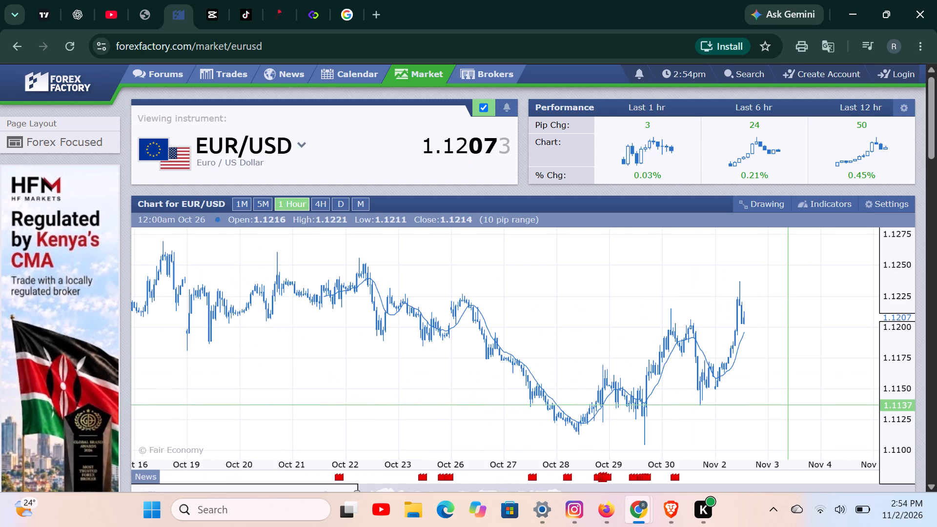
pyautogui.scroll(6, 789, 405)
pyautogui.moveTo(760, 352); pyautogui.dragTo(761, 436)
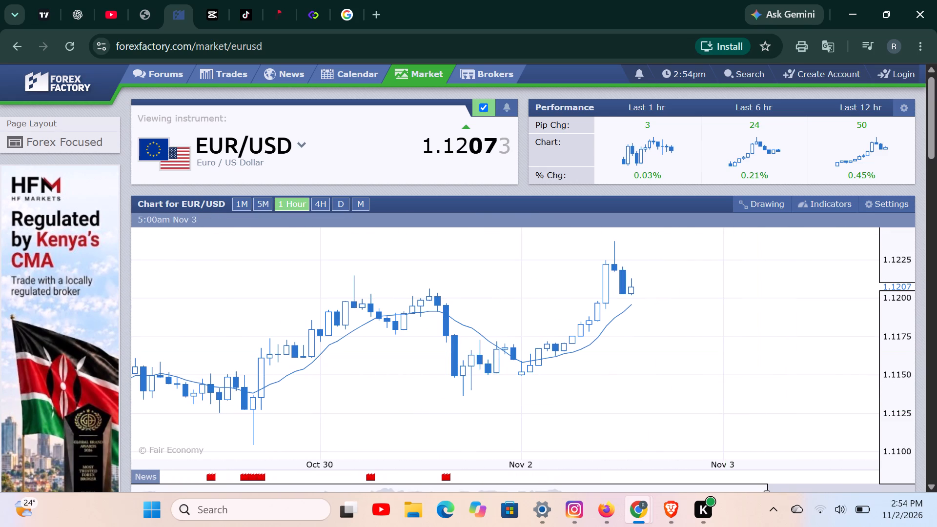
pyautogui.moveTo(761, 436); pyautogui.dragTo(761, 435)
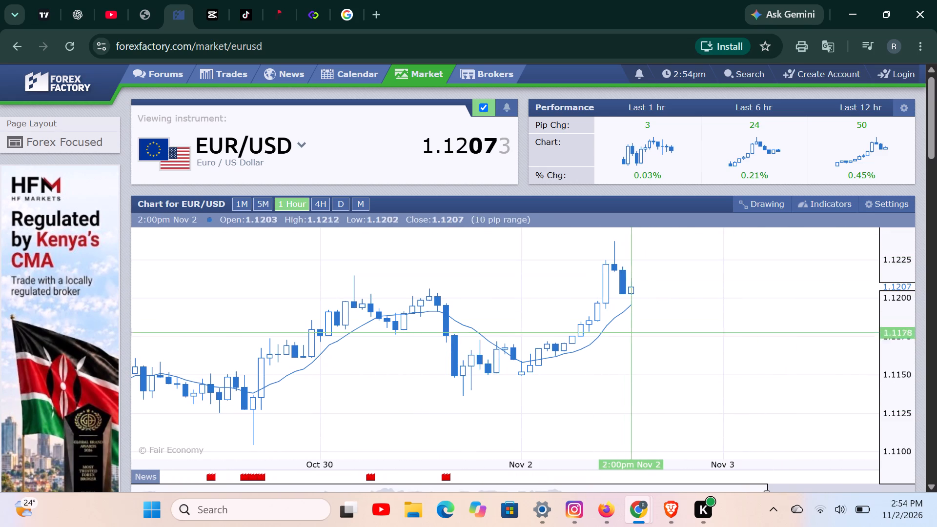
pyautogui.moveTo(621, 270); pyautogui.dragTo(639, 292)
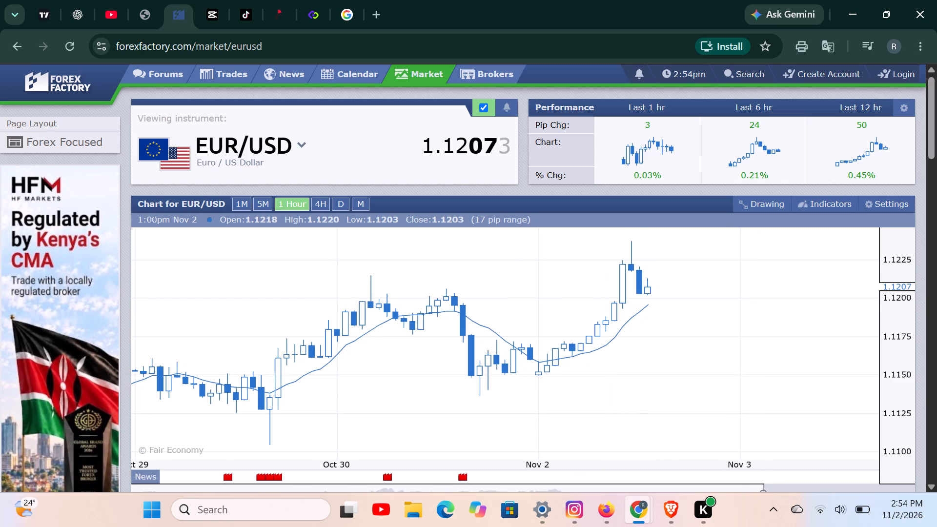
pyautogui.moveTo(639, 292); pyautogui.dragTo(640, 291)
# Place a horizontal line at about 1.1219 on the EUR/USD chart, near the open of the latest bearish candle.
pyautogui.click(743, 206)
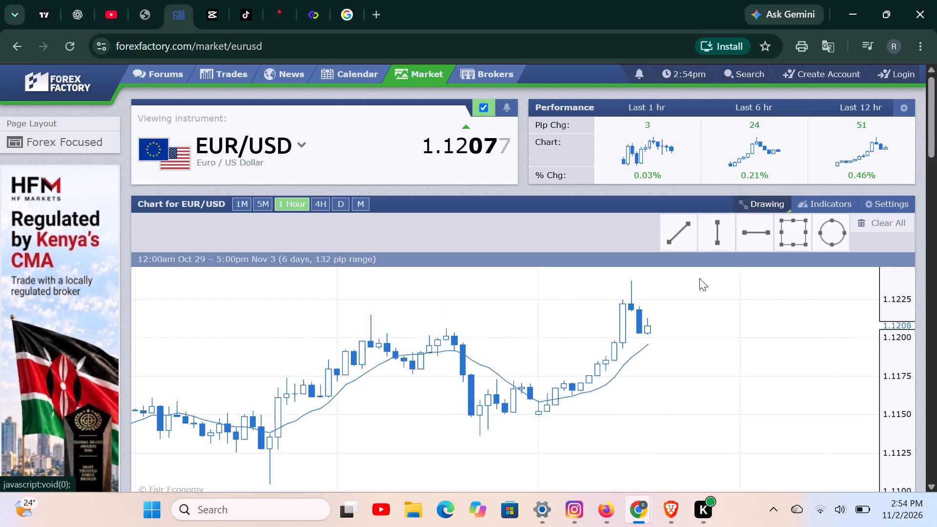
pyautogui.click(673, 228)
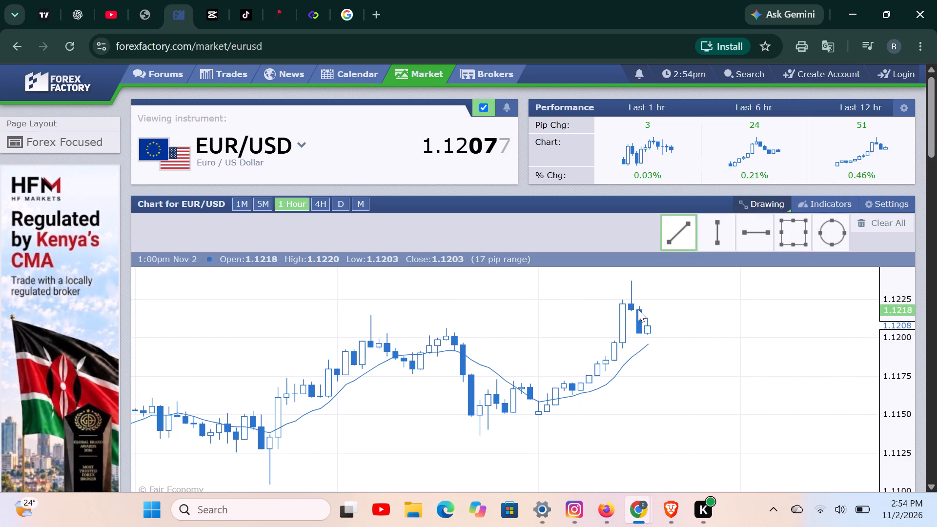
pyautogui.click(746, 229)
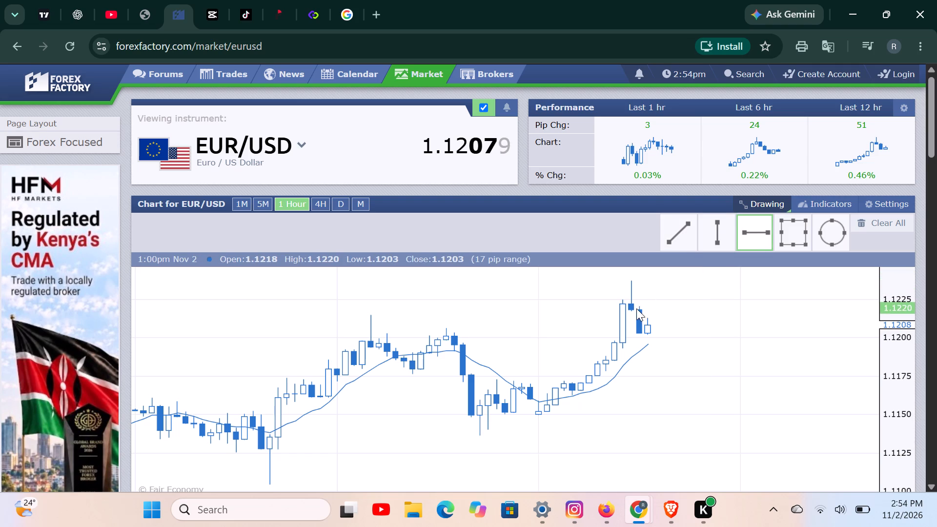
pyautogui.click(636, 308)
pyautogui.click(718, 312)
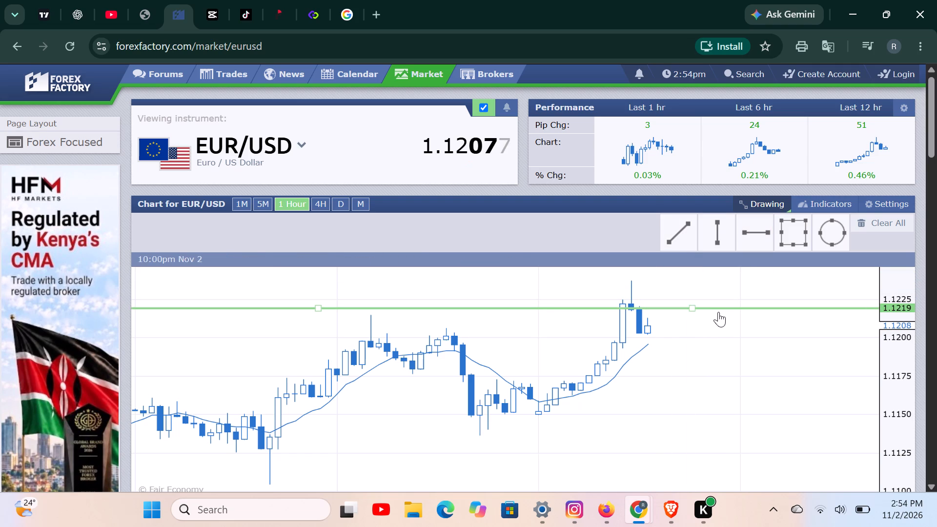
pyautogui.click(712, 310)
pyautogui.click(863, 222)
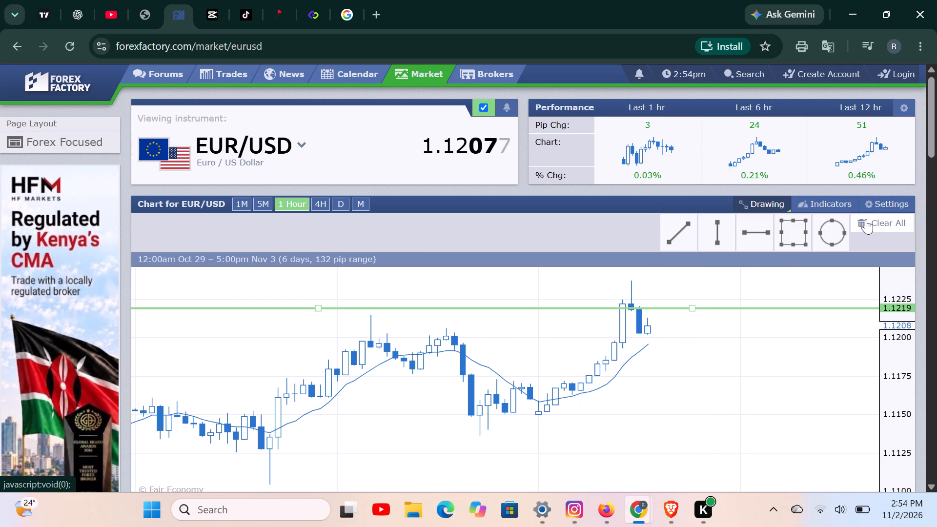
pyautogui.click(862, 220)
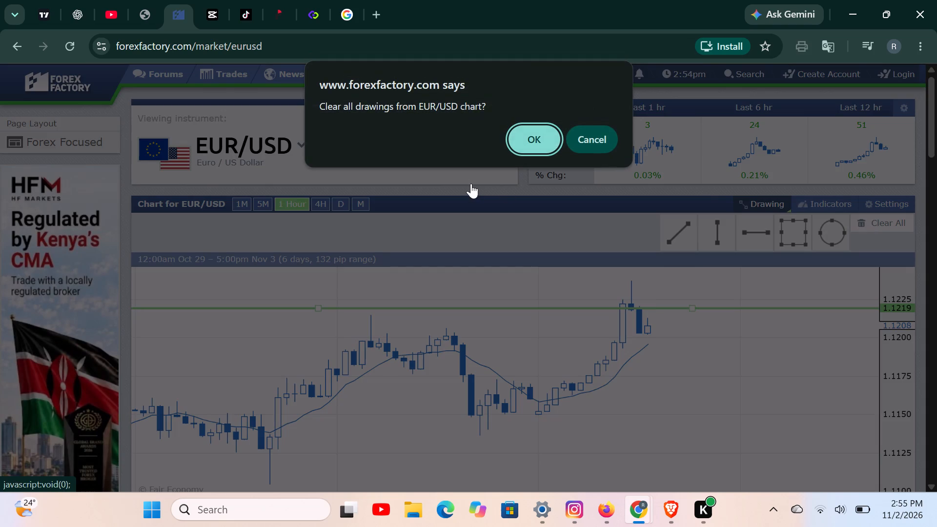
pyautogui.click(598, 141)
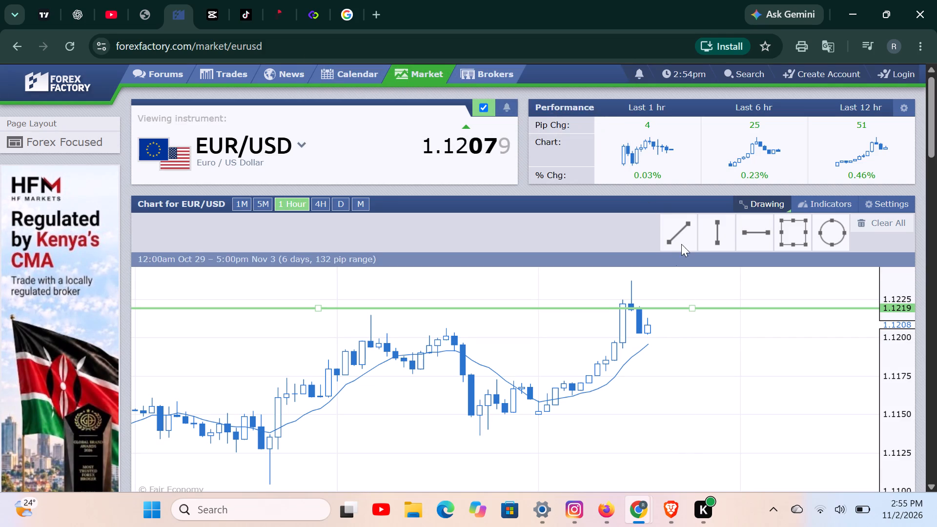
# Draw a level trend line at about 1.1223 from the Nov 2 swing-high candle into early Nov 3.
pyautogui.click(680, 231)
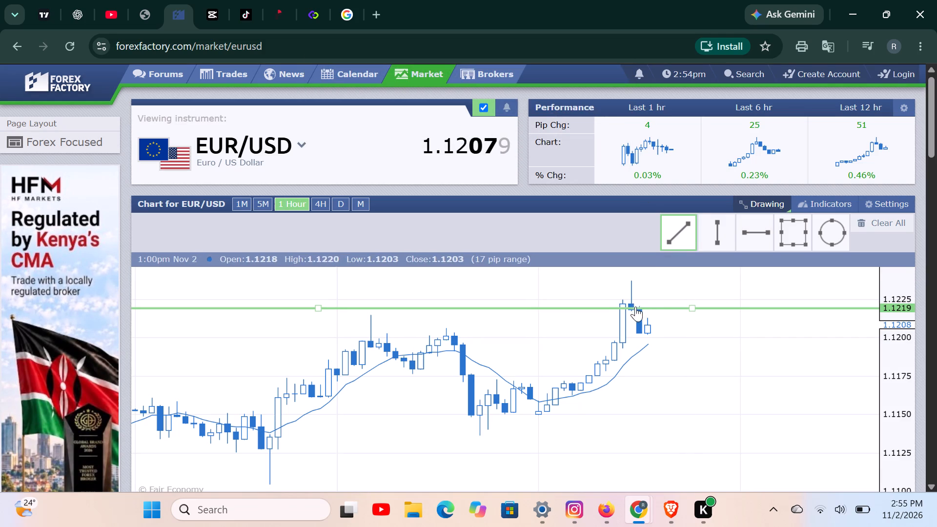
pyautogui.click(634, 303)
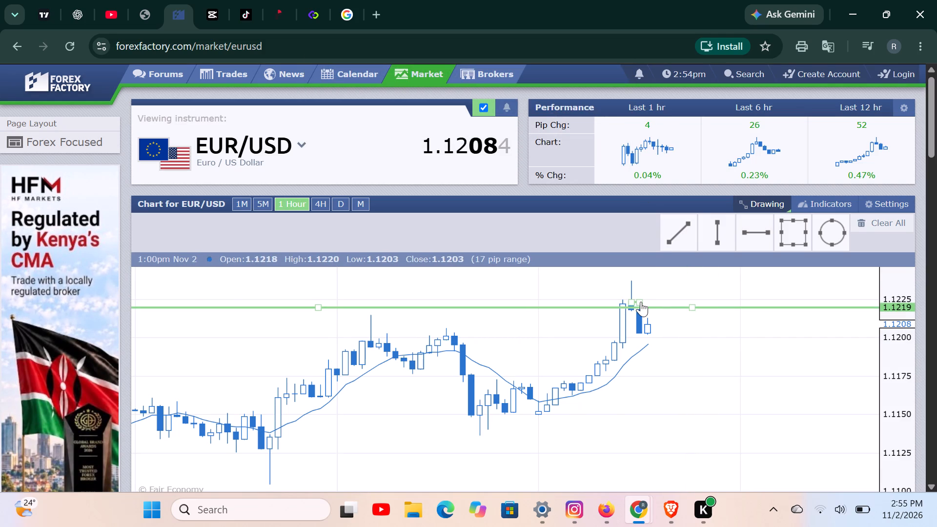
pyautogui.moveTo(642, 302); pyautogui.dragTo(783, 302)
pyautogui.click(768, 331)
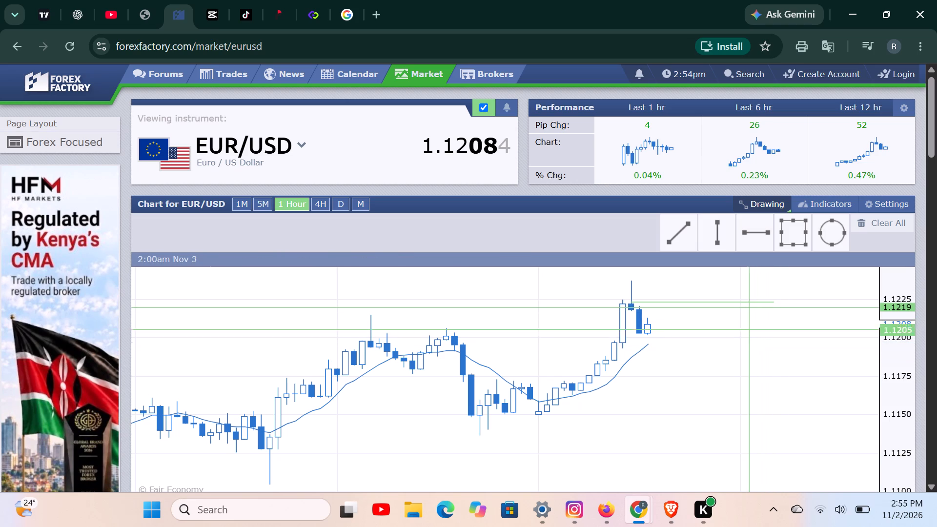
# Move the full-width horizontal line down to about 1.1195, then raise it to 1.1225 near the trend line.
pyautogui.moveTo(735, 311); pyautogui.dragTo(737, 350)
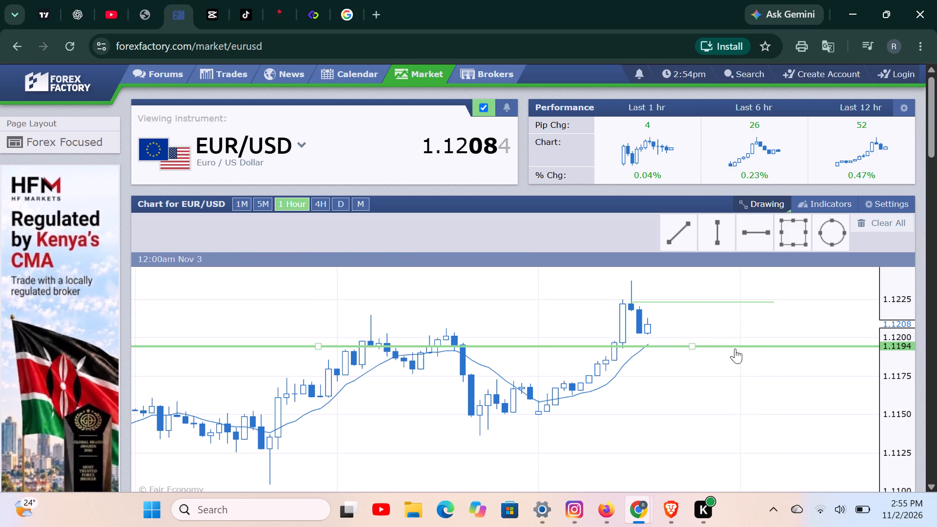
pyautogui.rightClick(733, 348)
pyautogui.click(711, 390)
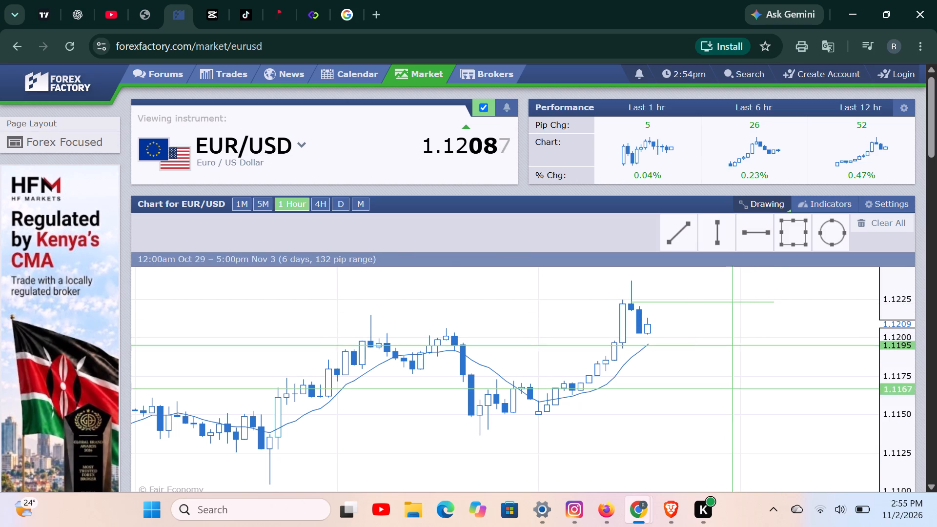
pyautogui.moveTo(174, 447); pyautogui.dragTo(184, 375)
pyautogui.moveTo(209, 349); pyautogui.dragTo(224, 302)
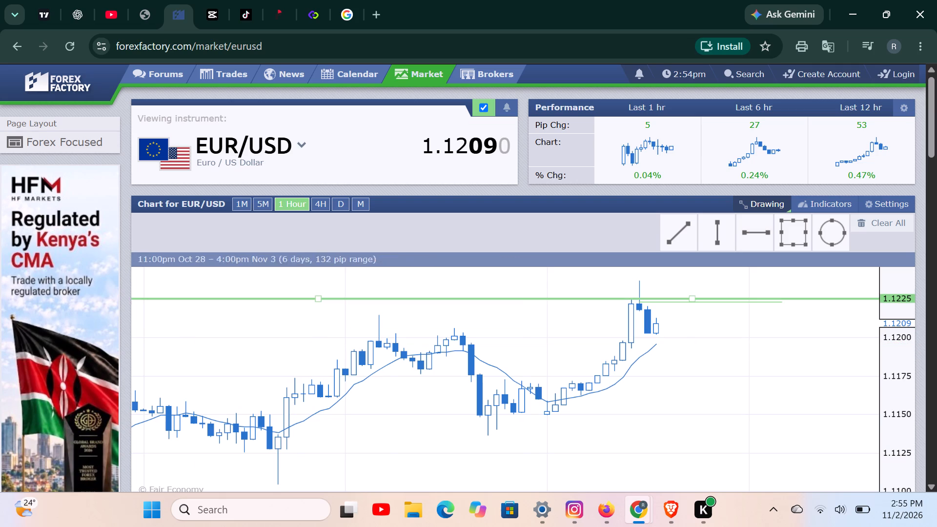
# Examine how EUR/USD price since about Oct 20 relates to the horizontal line at 1.1225.
pyautogui.scroll(-2, 539, 328)
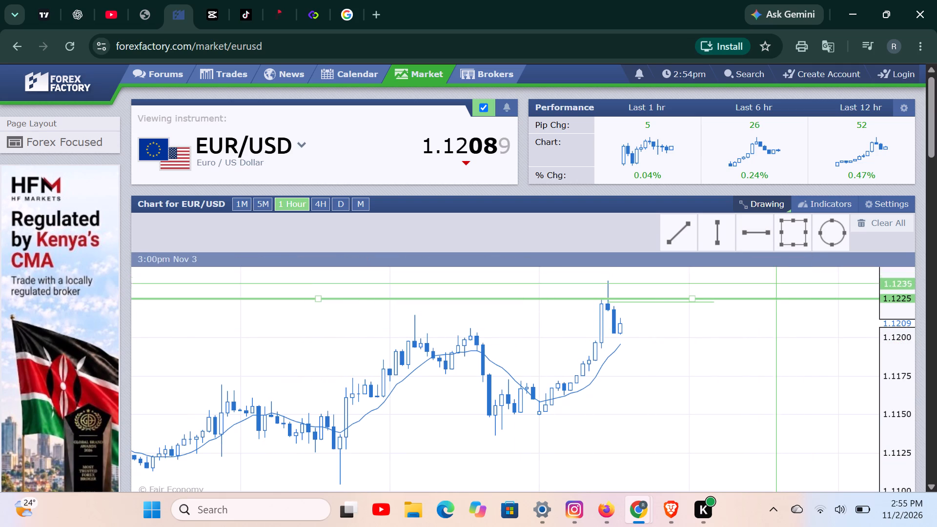
pyautogui.click(768, 304)
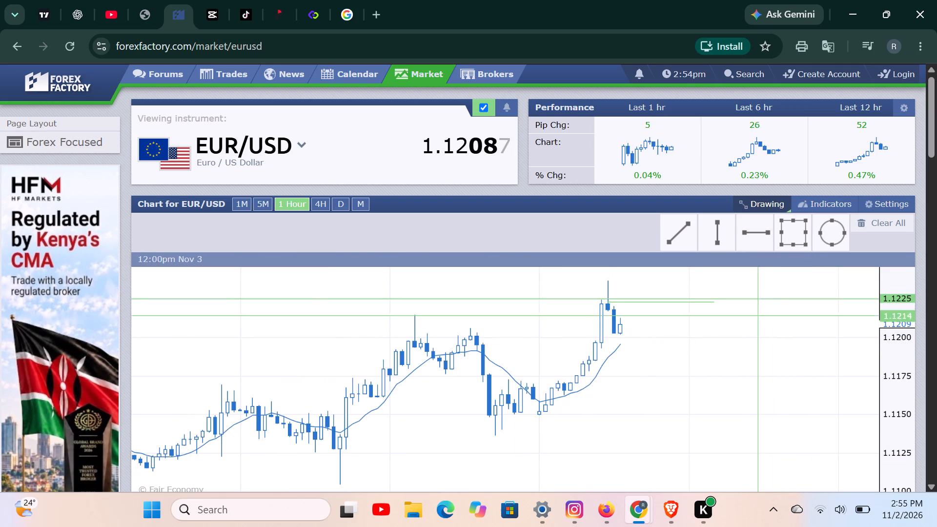
pyautogui.click(756, 294)
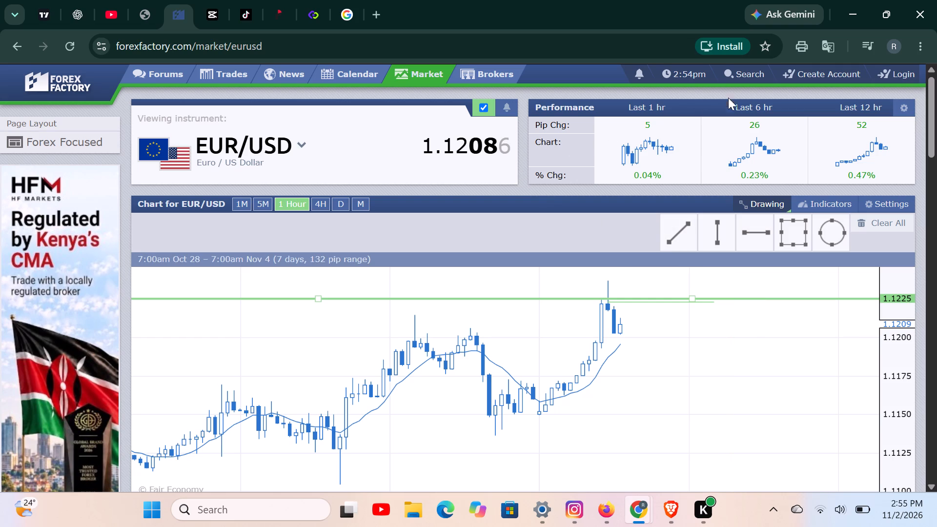
pyautogui.moveTo(761, 150); pyautogui.dragTo(862, 157)
pyautogui.scroll(-4, 630, 275)
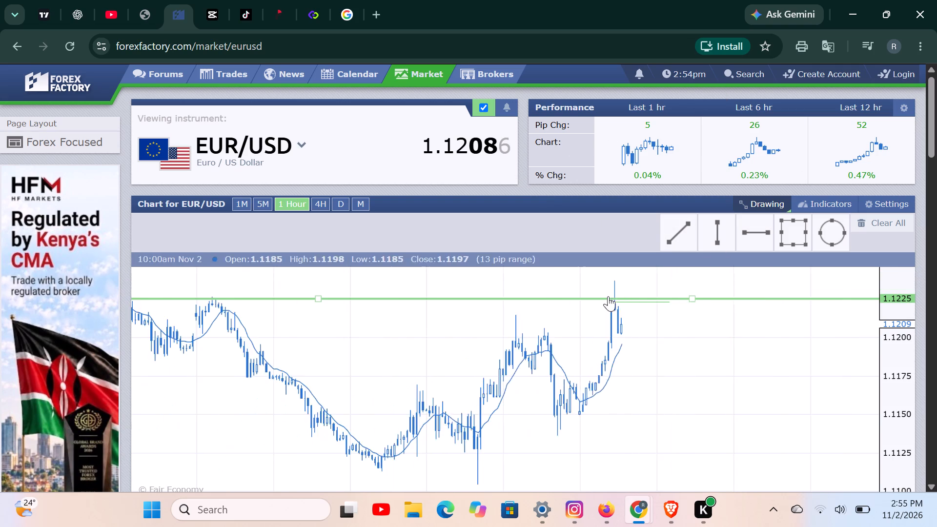
pyautogui.scroll(-1, 608, 296)
pyautogui.scroll(-14, 535, 444)
pyautogui.moveTo(242, 449); pyautogui.dragTo(242, 449)
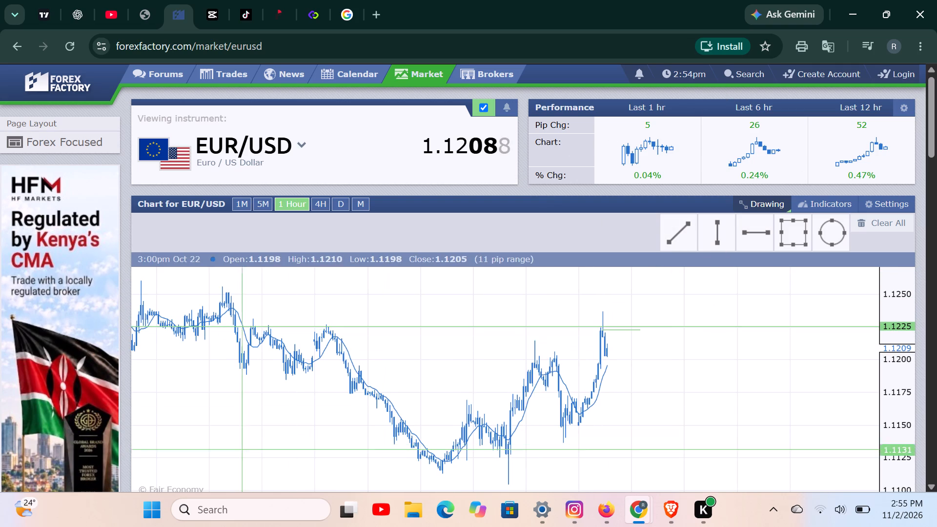
pyautogui.moveTo(242, 449); pyautogui.dragTo(234, 345)
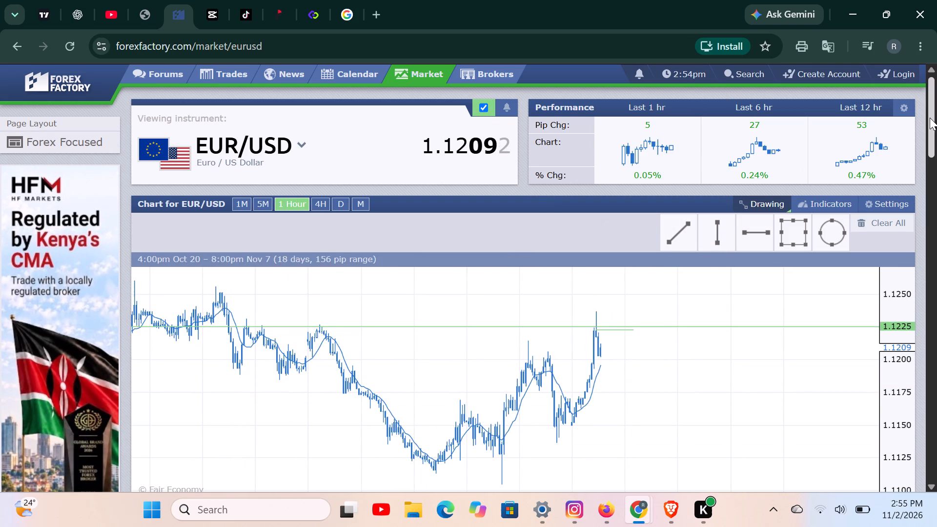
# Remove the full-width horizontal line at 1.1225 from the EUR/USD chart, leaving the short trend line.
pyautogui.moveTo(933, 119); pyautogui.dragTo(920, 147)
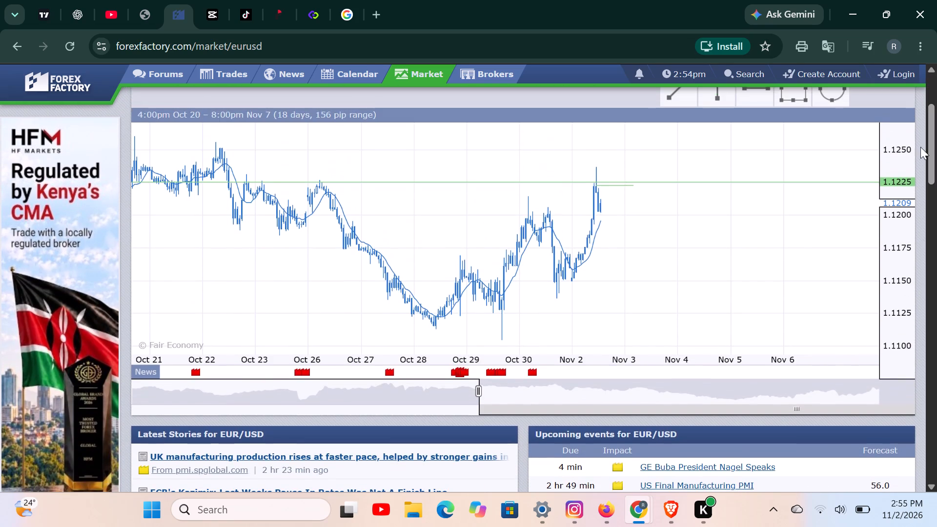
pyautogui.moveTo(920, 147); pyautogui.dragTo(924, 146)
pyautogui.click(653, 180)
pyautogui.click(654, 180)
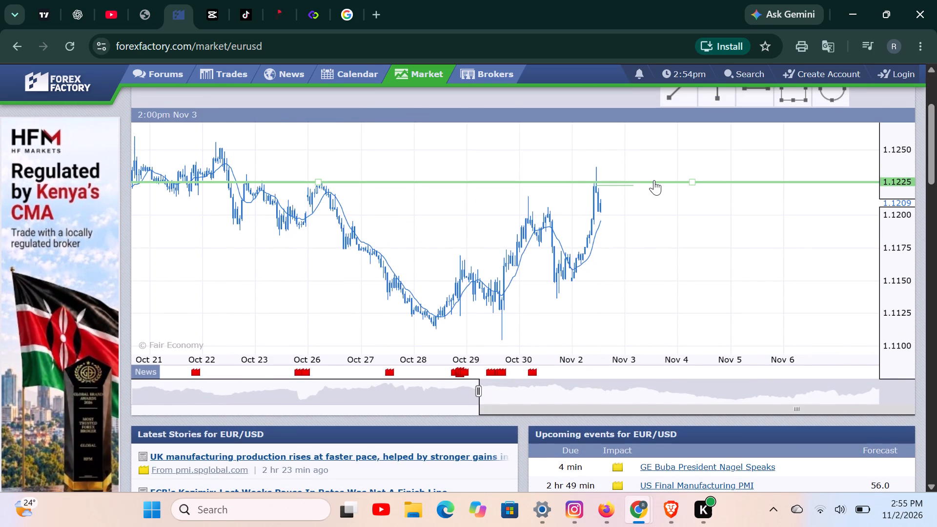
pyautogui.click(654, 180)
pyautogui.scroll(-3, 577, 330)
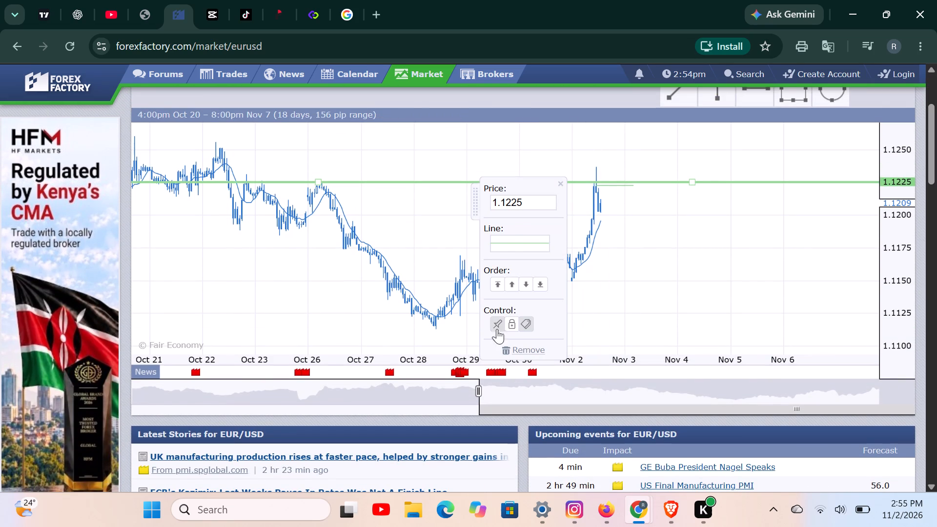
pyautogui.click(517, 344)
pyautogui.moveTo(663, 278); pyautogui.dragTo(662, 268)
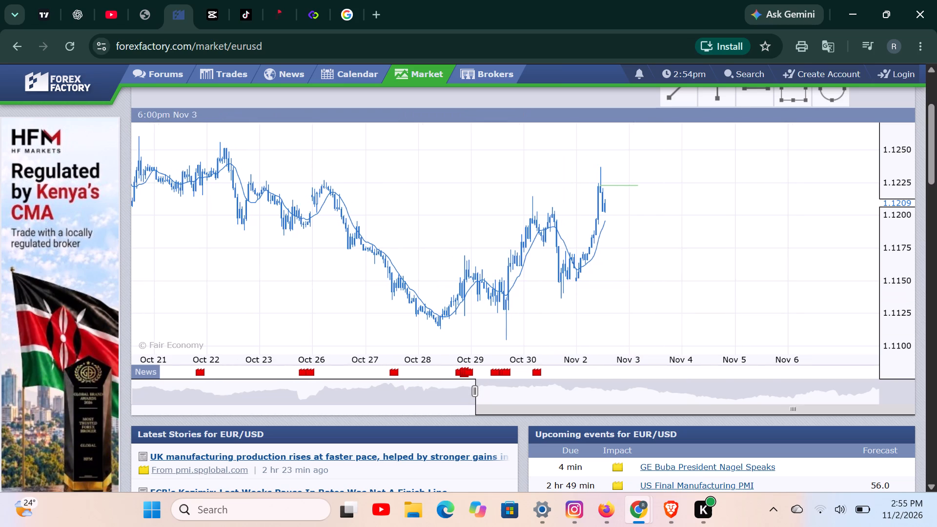
# Examine the EUR/USD candles from Oct 28 up to the Nov 2 swing high against the short level trend line.
pyautogui.scroll(3, 689, 283)
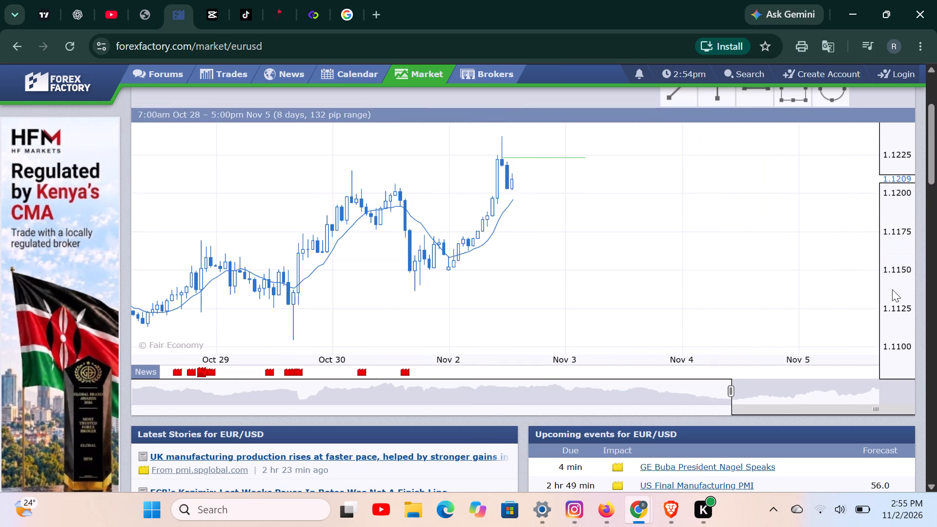
pyautogui.moveTo(892, 289); pyautogui.dragTo(886, 238)
pyautogui.moveTo(893, 330); pyautogui.dragTo(868, 262)
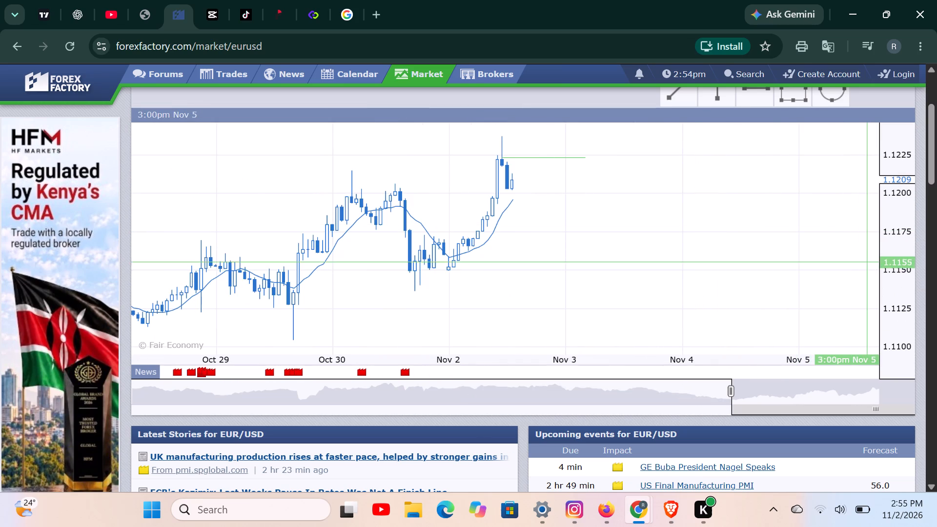
pyautogui.scroll(1, 868, 264)
pyautogui.moveTo(364, 303); pyautogui.dragTo(535, 365)
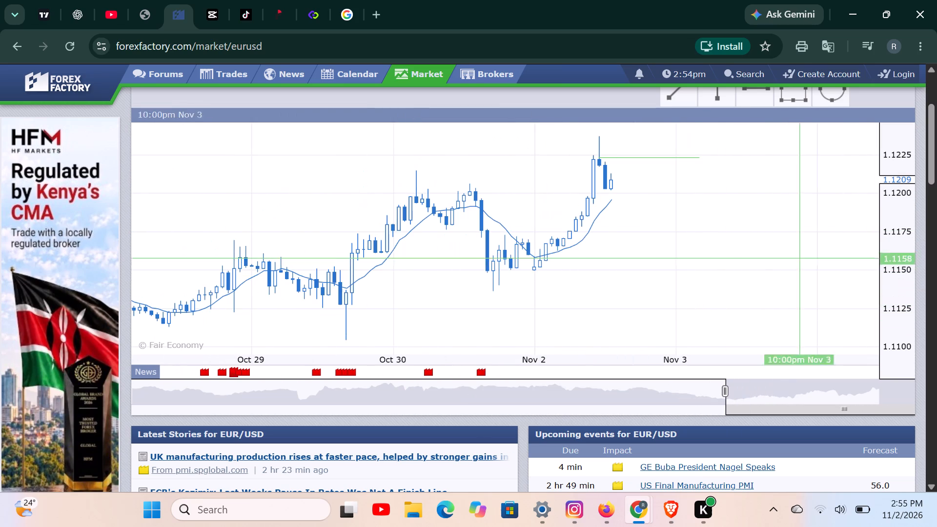
pyautogui.moveTo(893, 183); pyautogui.dragTo(905, 278)
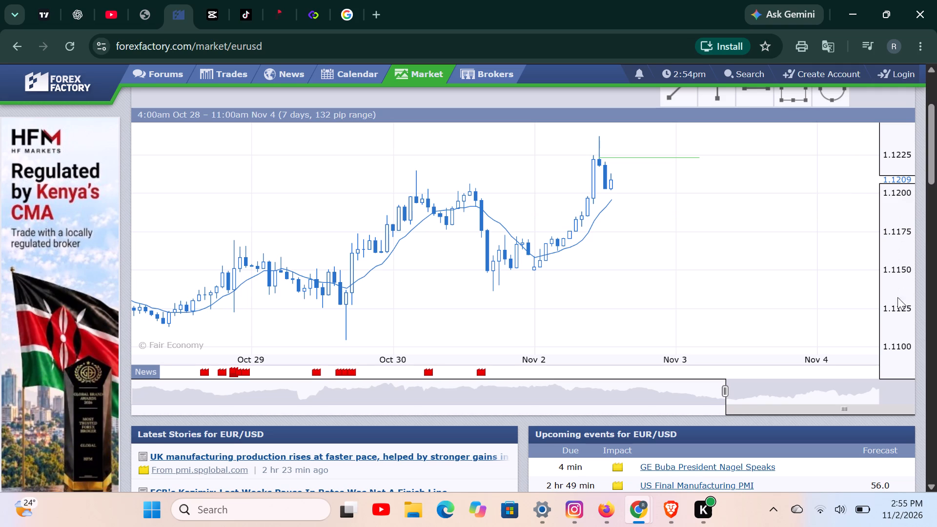
pyautogui.moveTo(895, 319); pyautogui.dragTo(888, 239)
pyautogui.moveTo(874, 297); pyautogui.dragTo(792, 171)
pyautogui.scroll(2, 654, 251)
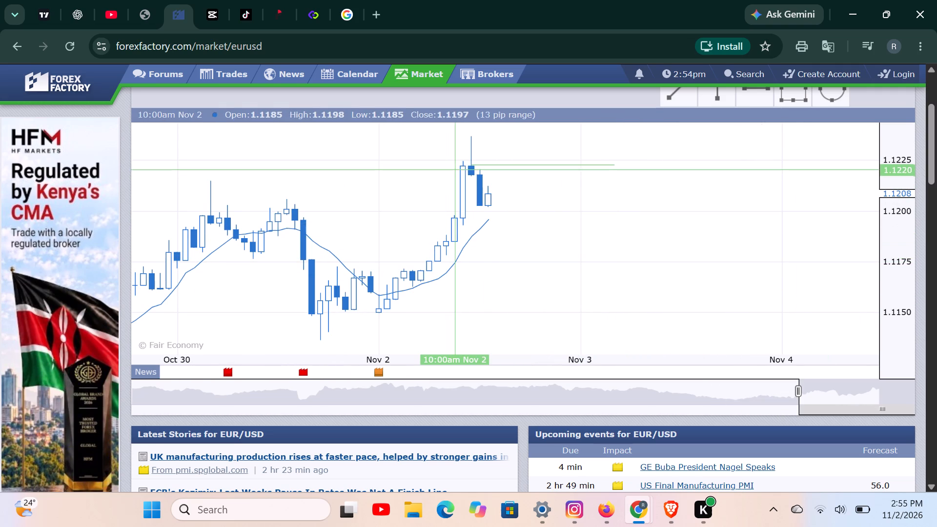
pyautogui.moveTo(457, 165); pyautogui.dragTo(464, 167)
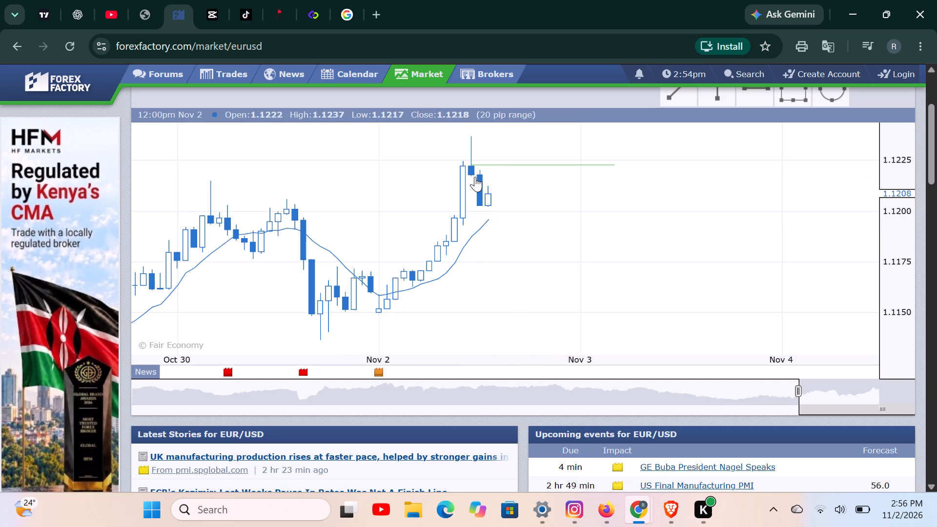
# Draw a steep falling trend line on Nov 2 evening from about 1.1224 to 1.1178, and lower the short level line to about 1.1219.
pyautogui.click(675, 93)
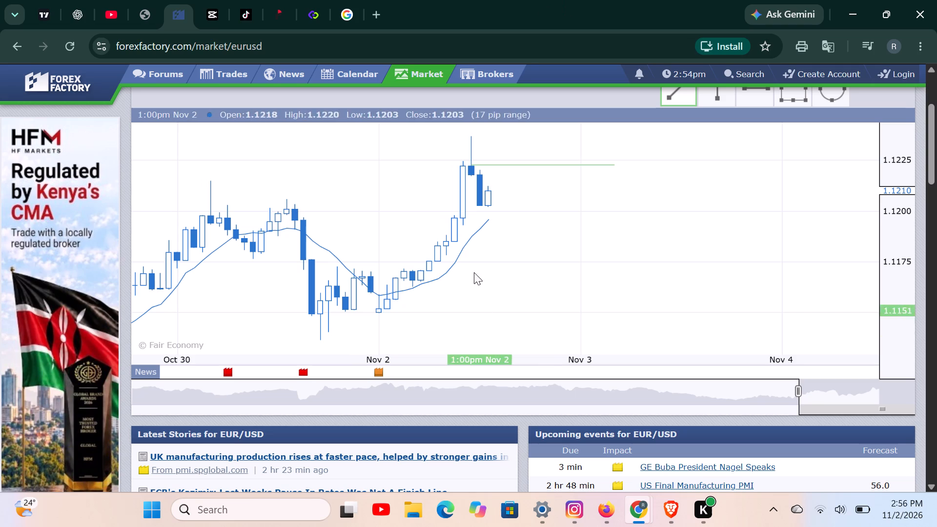
pyautogui.moveTo(520, 162); pyautogui.dragTo(524, 170)
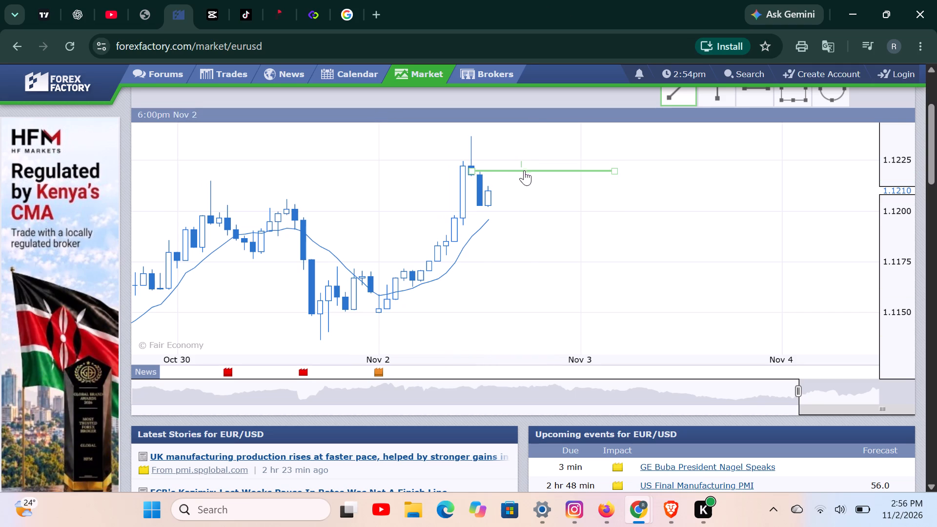
pyautogui.moveTo(524, 170); pyautogui.dragTo(524, 169)
pyautogui.click(557, 256)
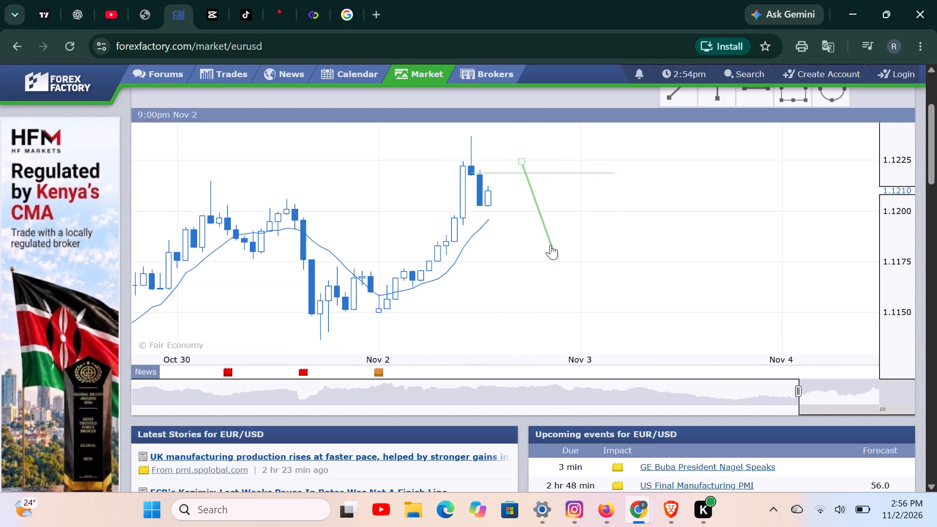
pyautogui.click(550, 244)
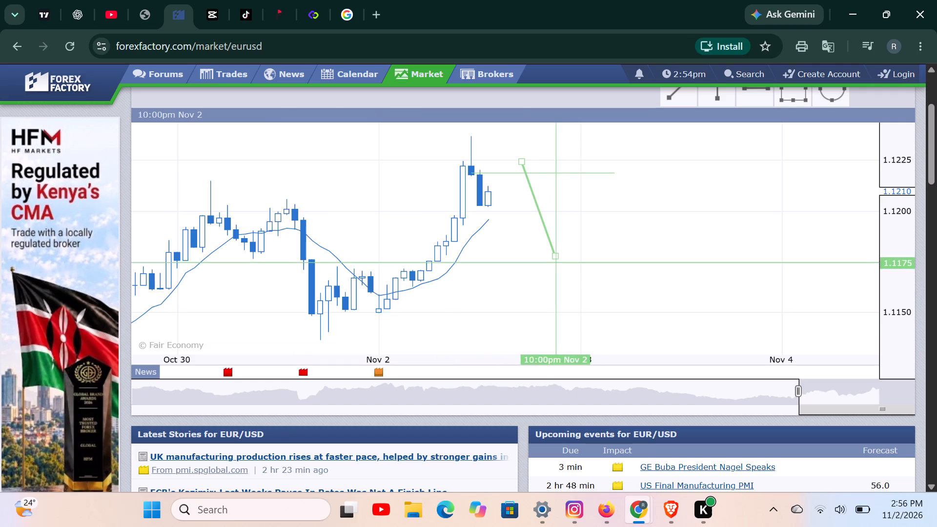
pyautogui.click(559, 262)
pyautogui.click(550, 248)
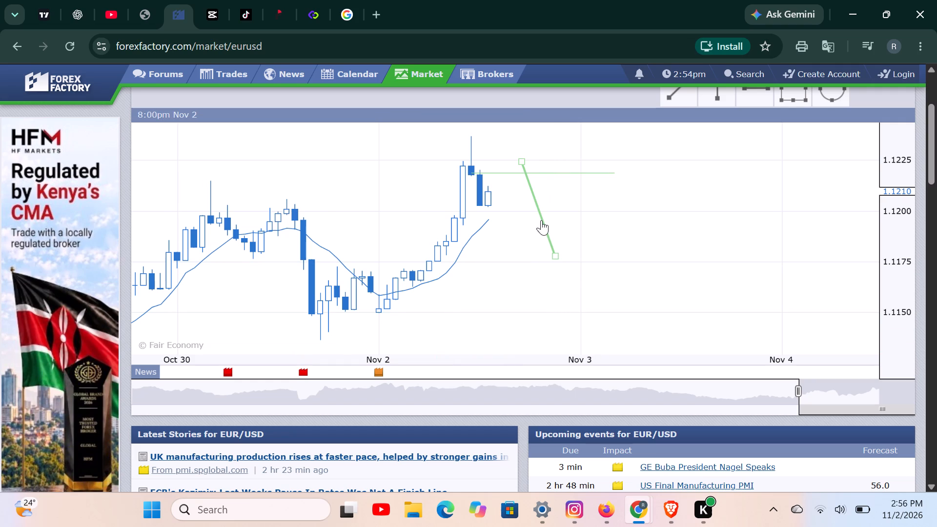
pyautogui.click(541, 220)
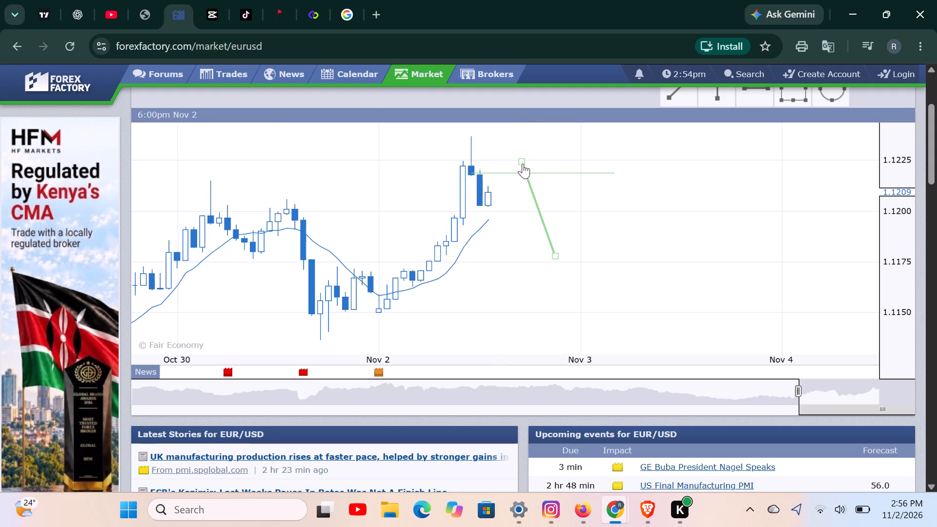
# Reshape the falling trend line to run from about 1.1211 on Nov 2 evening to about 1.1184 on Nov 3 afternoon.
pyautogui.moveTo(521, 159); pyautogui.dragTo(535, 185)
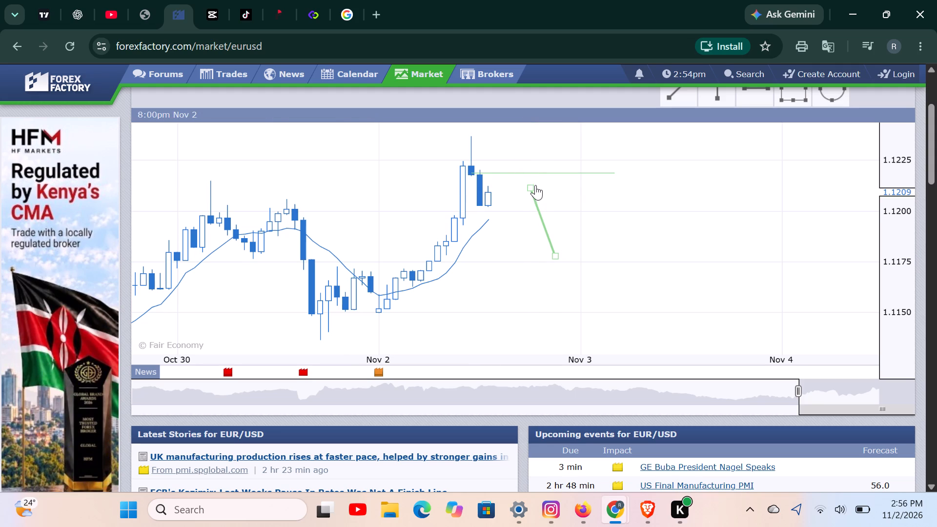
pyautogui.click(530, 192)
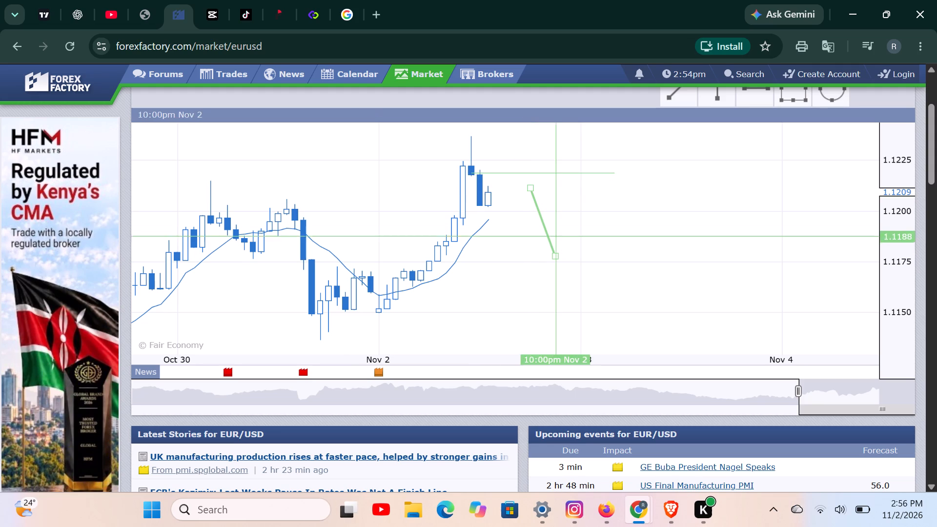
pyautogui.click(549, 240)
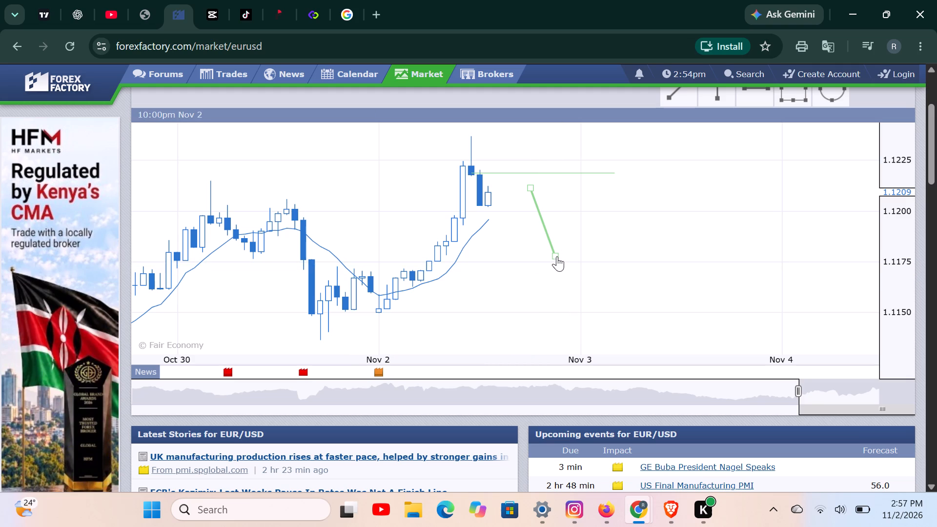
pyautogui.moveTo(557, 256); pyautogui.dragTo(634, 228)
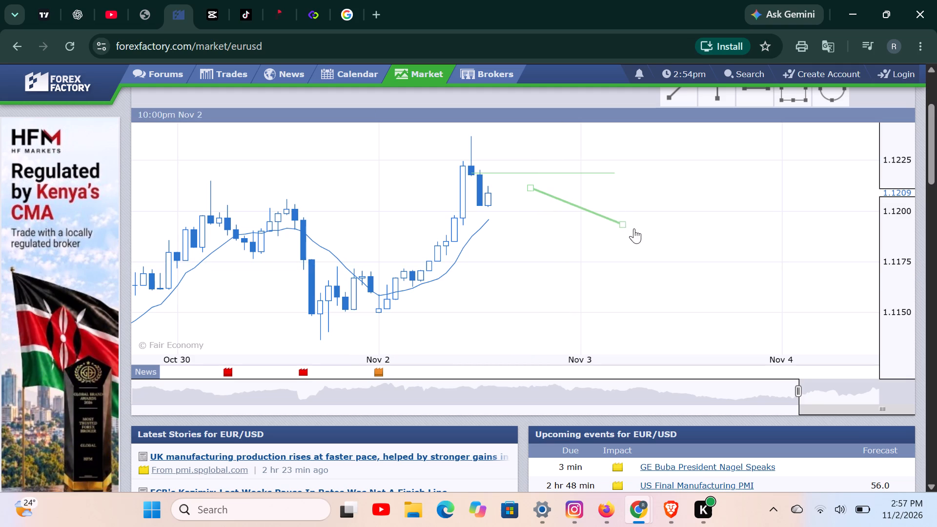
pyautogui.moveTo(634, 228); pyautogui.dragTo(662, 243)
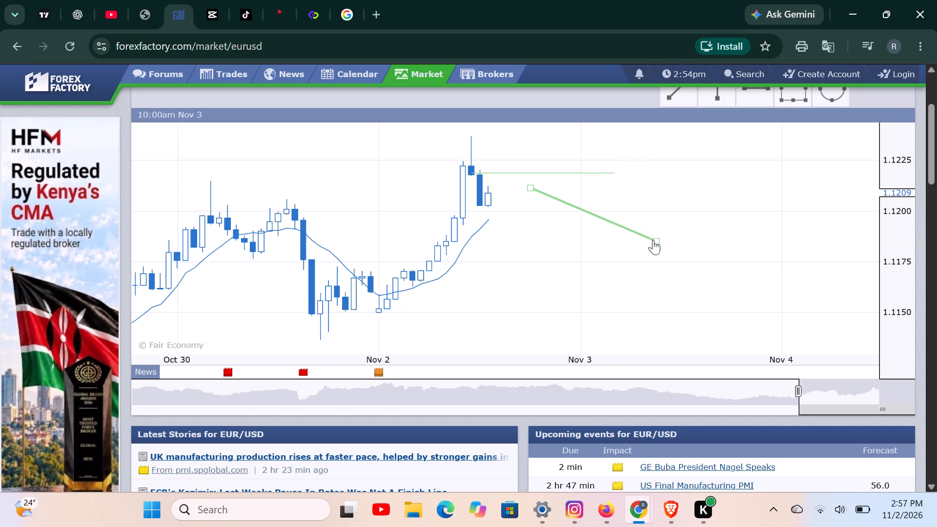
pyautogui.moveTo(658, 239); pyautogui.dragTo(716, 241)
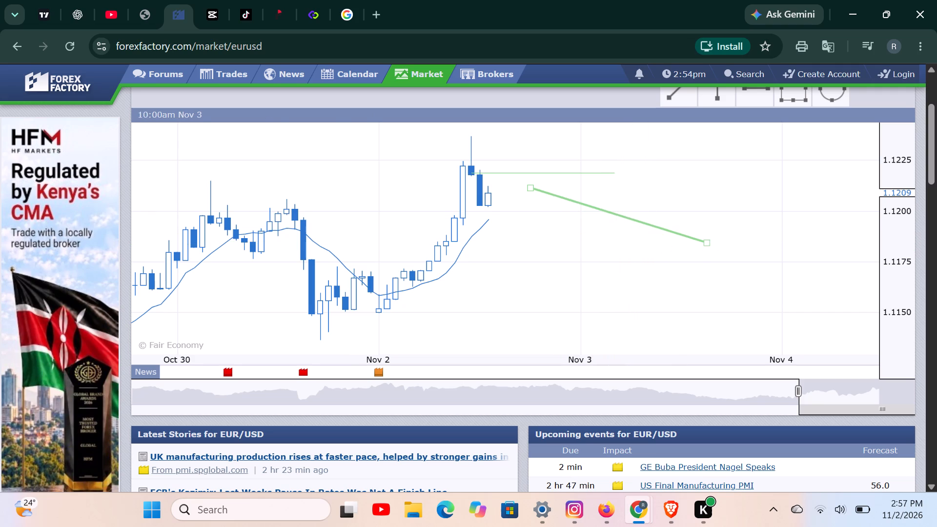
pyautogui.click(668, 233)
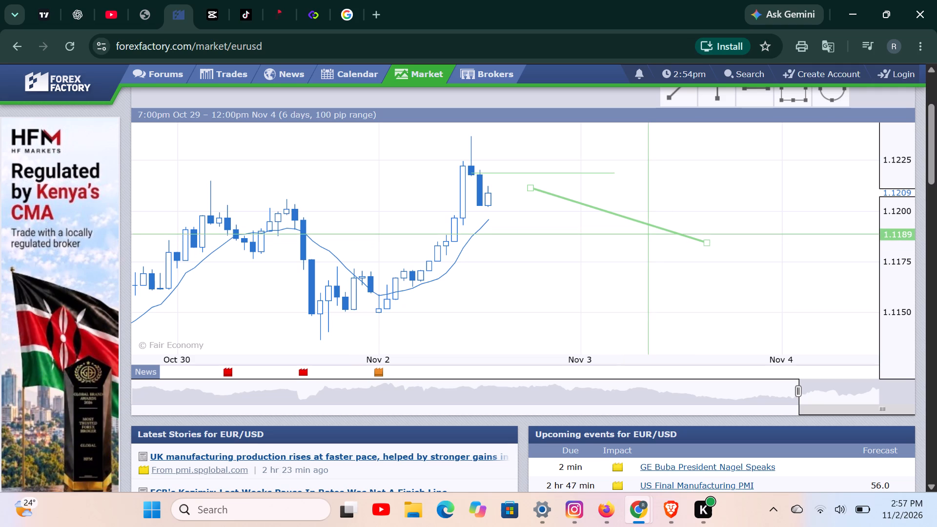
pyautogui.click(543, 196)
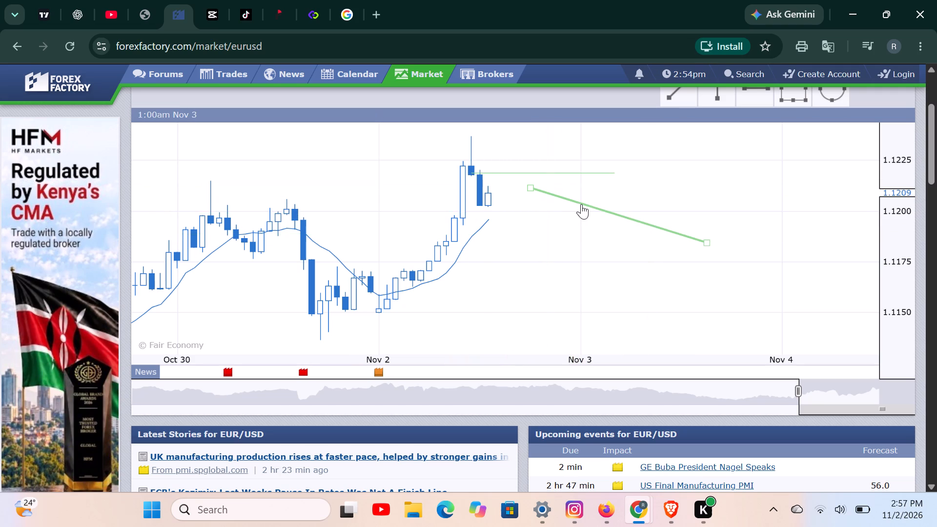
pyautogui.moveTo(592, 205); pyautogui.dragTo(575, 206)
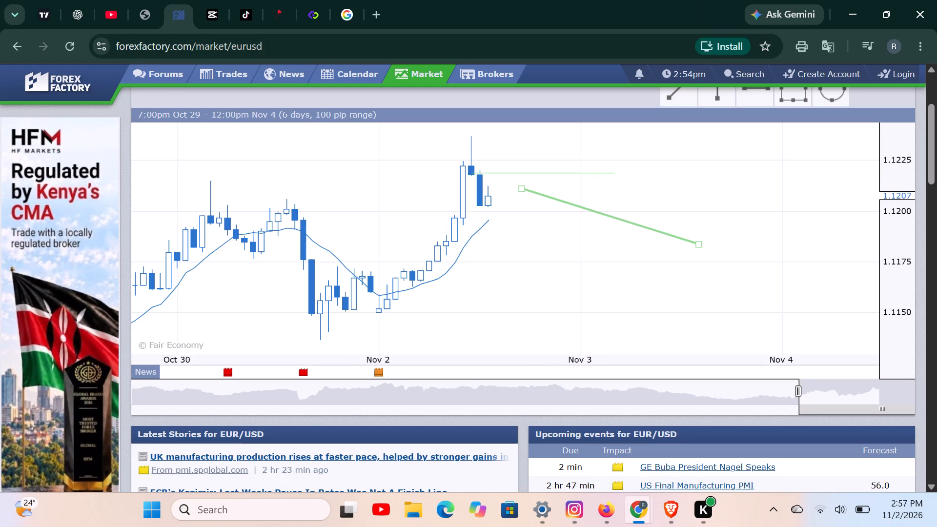
# Delete the falling trend line from the EUR/USD chart, keeping the short level line.
pyautogui.scroll(-3, 662, 258)
pyautogui.scroll(1, 659, 247)
pyautogui.doubleClick(650, 208)
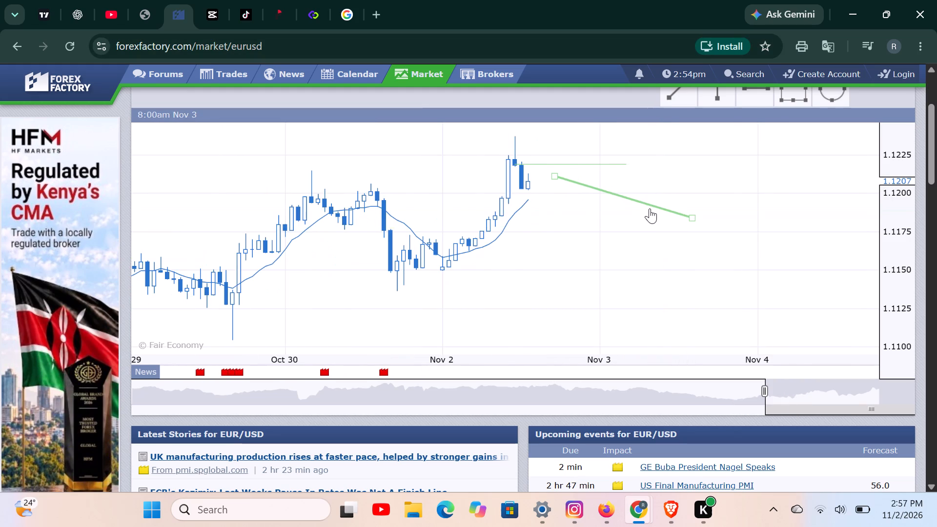
pyautogui.click(646, 201)
pyautogui.click(520, 365)
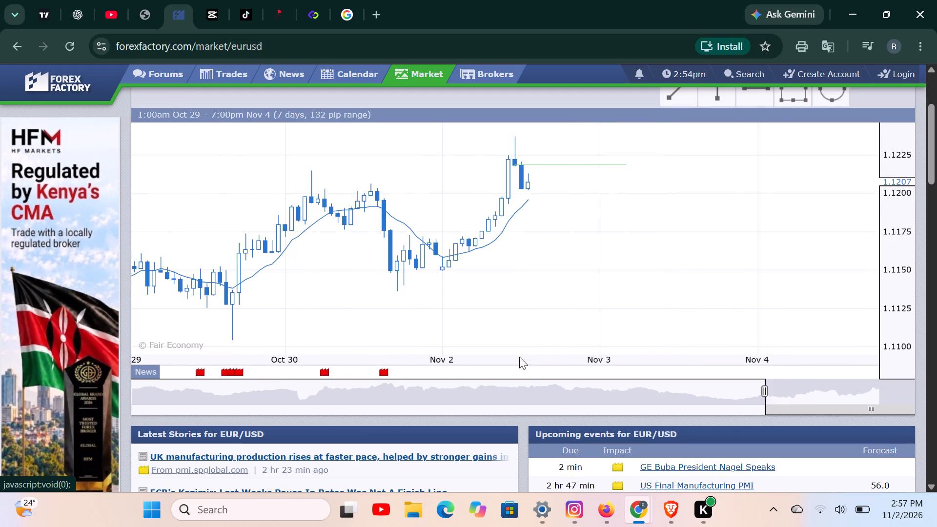
# Draw a nearly level trend line at about 1.1150 from the late Oct 30 lows to about 5:00pm Nov 3.
pyautogui.moveTo(534, 266); pyautogui.dragTo(537, 295)
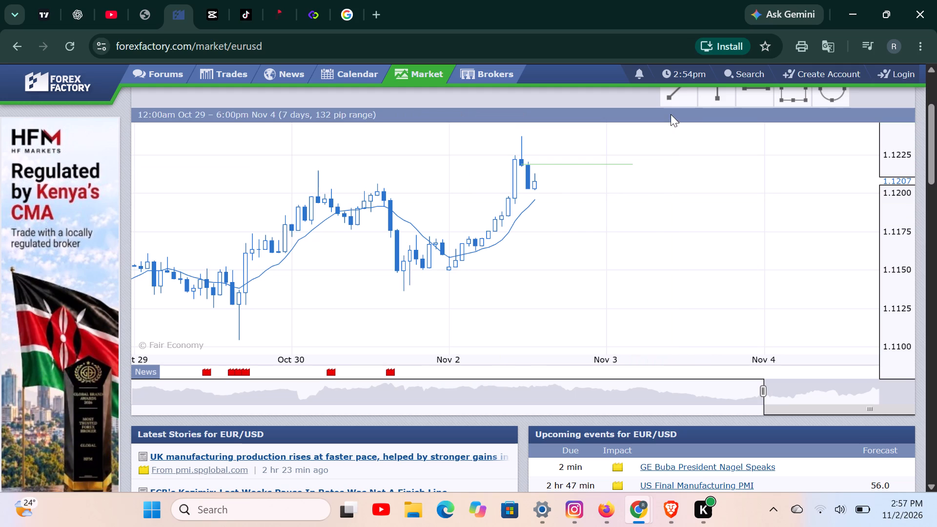
pyautogui.click(672, 97)
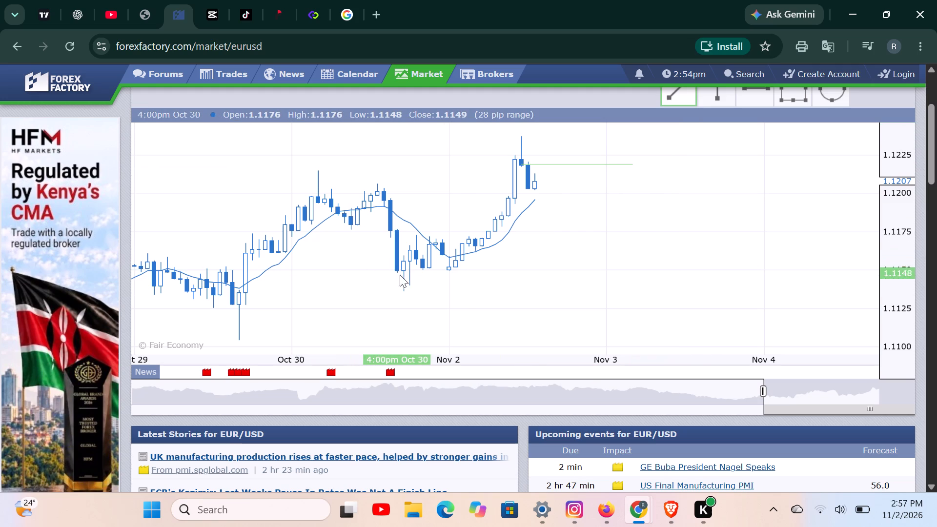
pyautogui.click(426, 269)
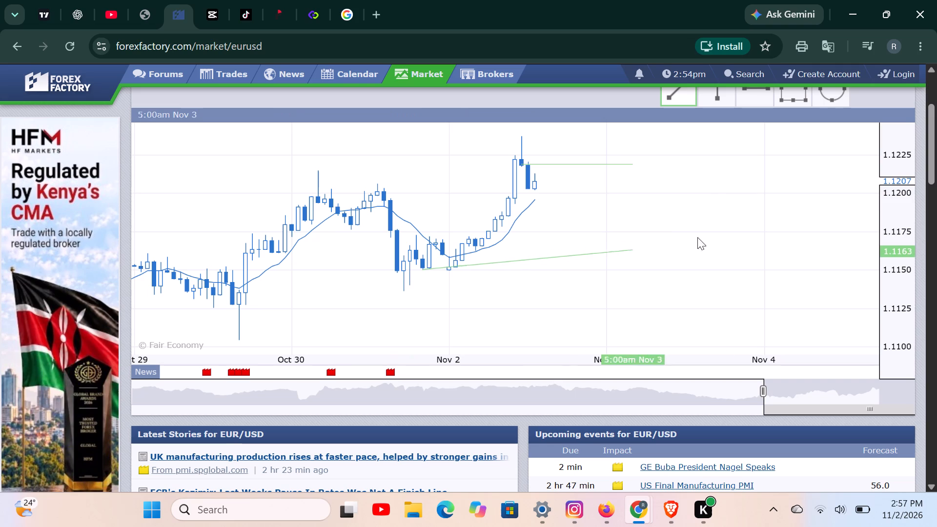
pyautogui.click(713, 268)
pyautogui.click(615, 295)
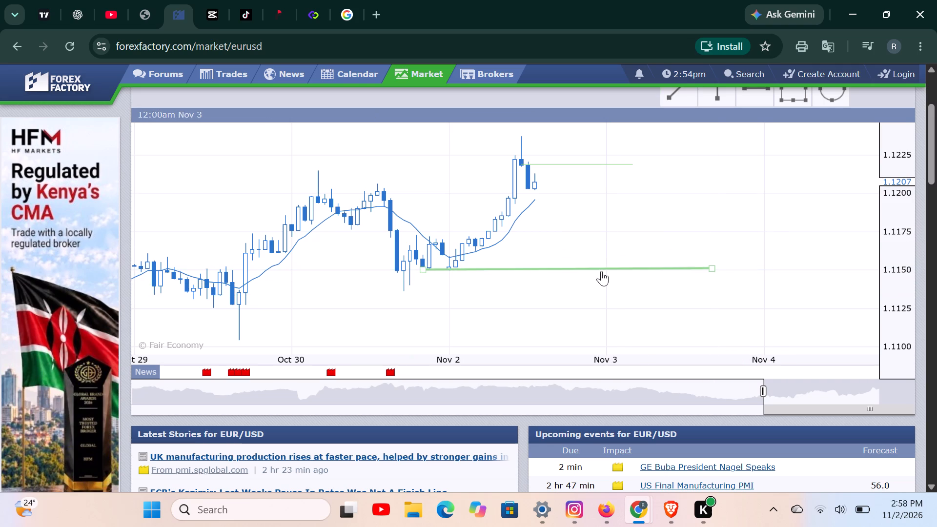
pyautogui.click(600, 265)
pyautogui.click(604, 228)
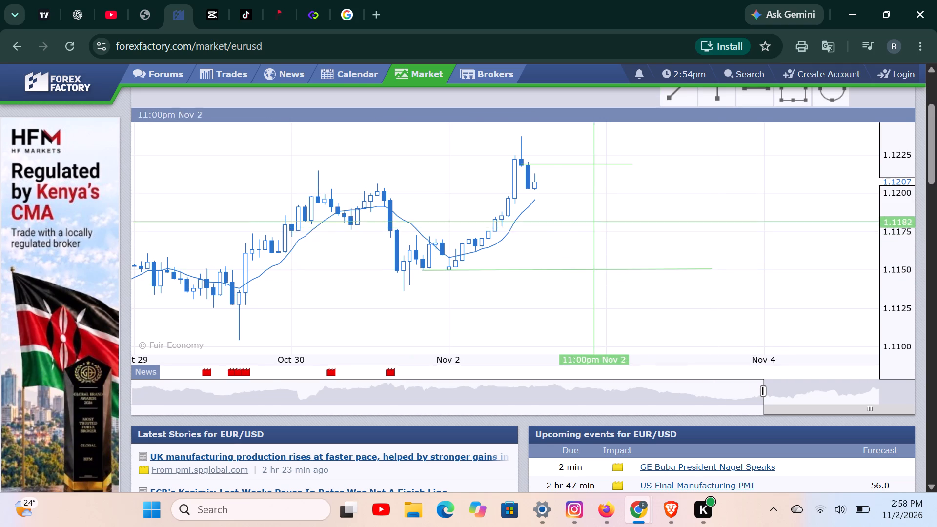
# Examine EUR/USD price since late October against the upper and lower level trend lines.
pyautogui.scroll(-8, 414, 213)
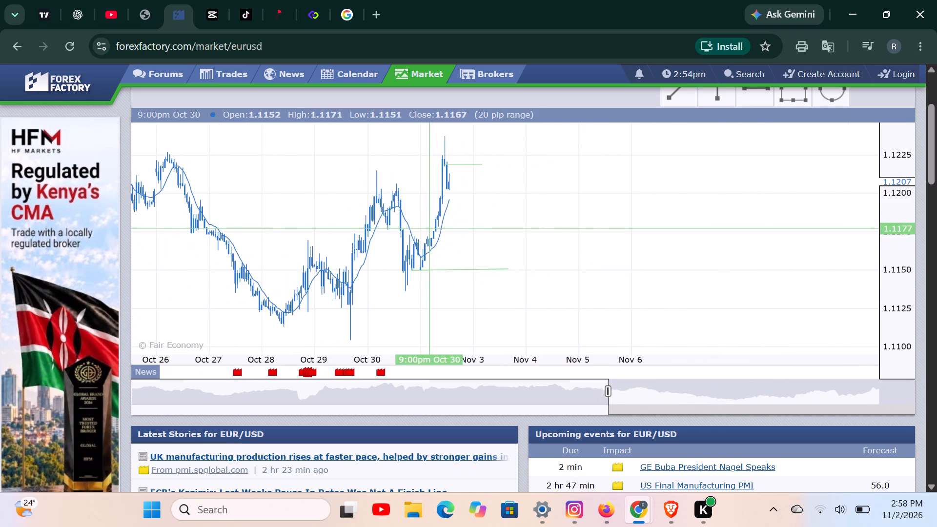
pyautogui.scroll(-2, 430, 228)
pyautogui.scroll(7, 430, 228)
pyautogui.moveTo(383, 213); pyautogui.dragTo(429, 261)
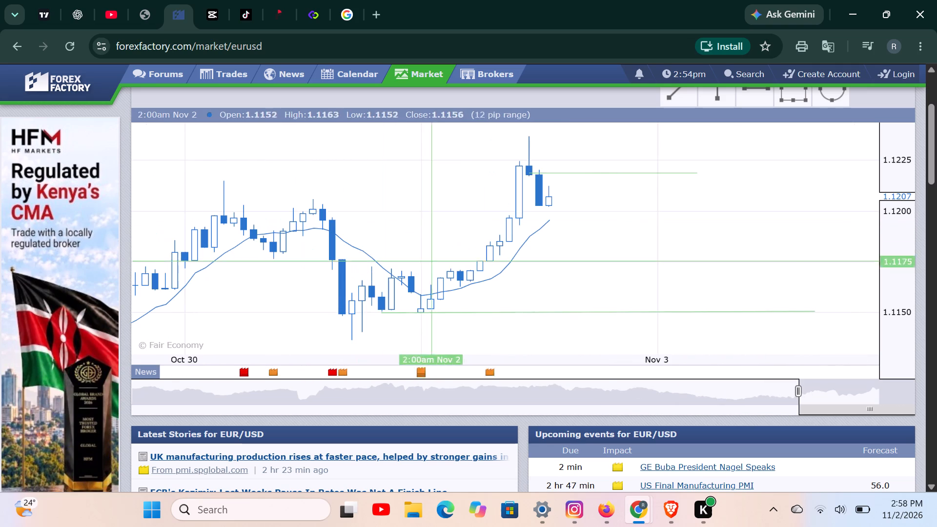
# Switch to the TradingView Volatility 50 (1s) chart and open its symbol settings.
pyautogui.click(36, 8)
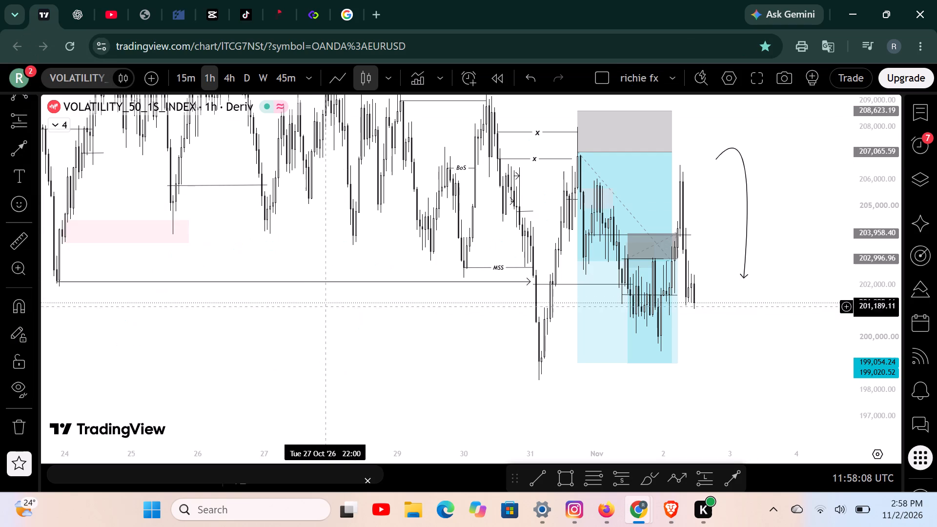
pyautogui.moveTo(335, 383); pyautogui.dragTo(346, 401)
pyautogui.click(719, 75)
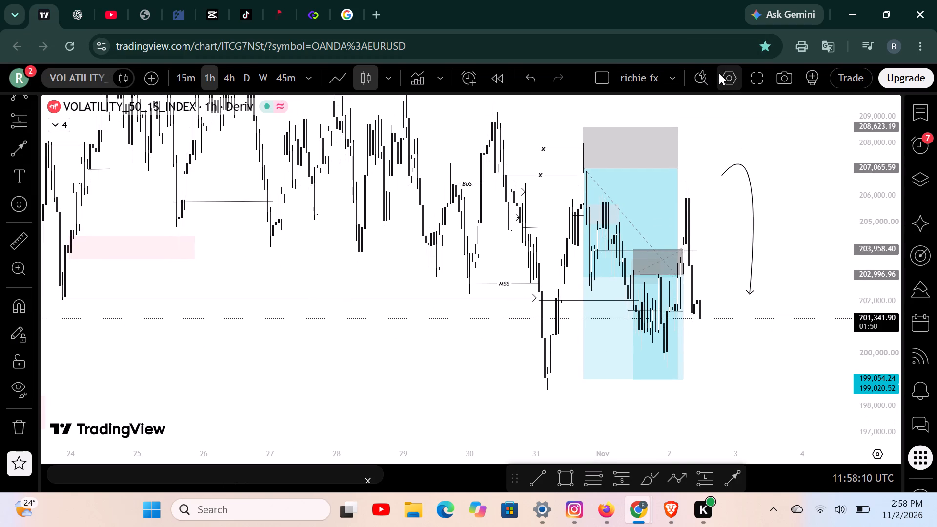
pyautogui.click(296, 146)
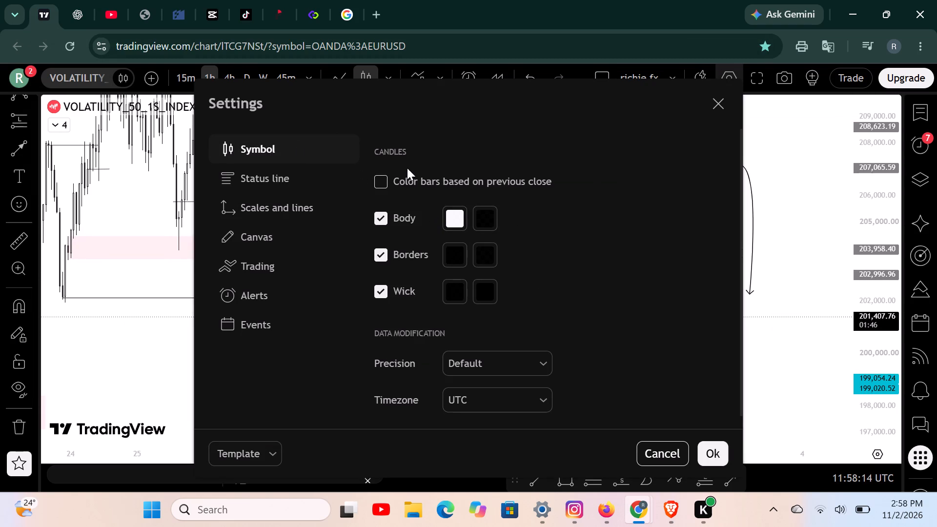
# Set the border and wick colours of the rising candles to the darkest blue in the palette.
pyautogui.click(457, 212)
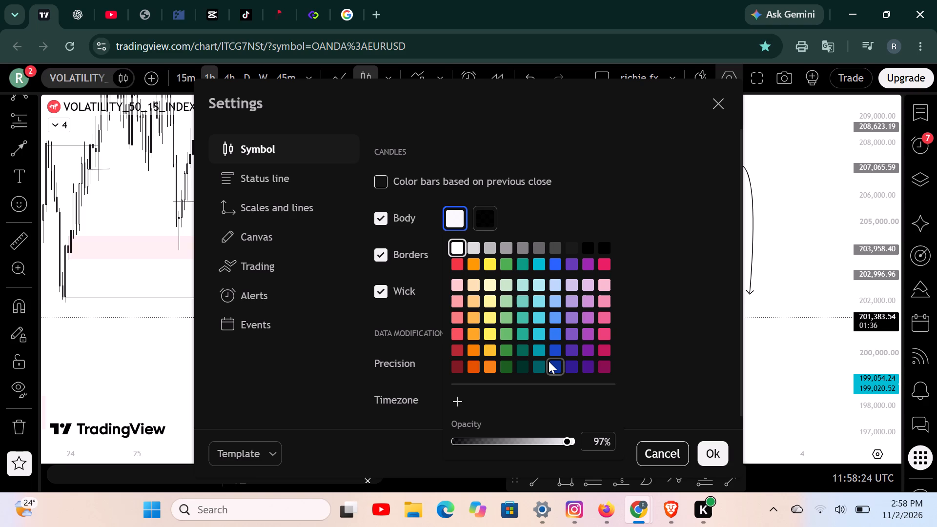
pyautogui.click(617, 204)
pyautogui.click(452, 241)
pyautogui.click(451, 251)
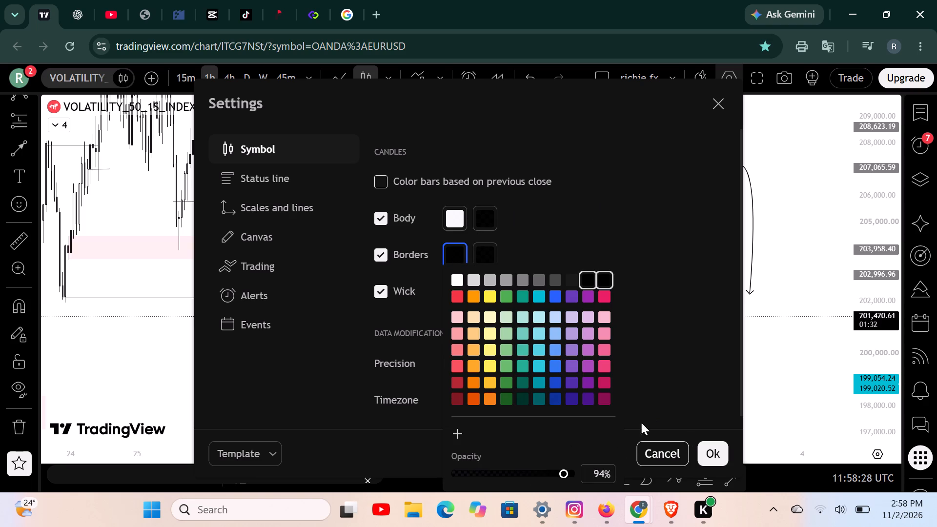
pyautogui.click(553, 397)
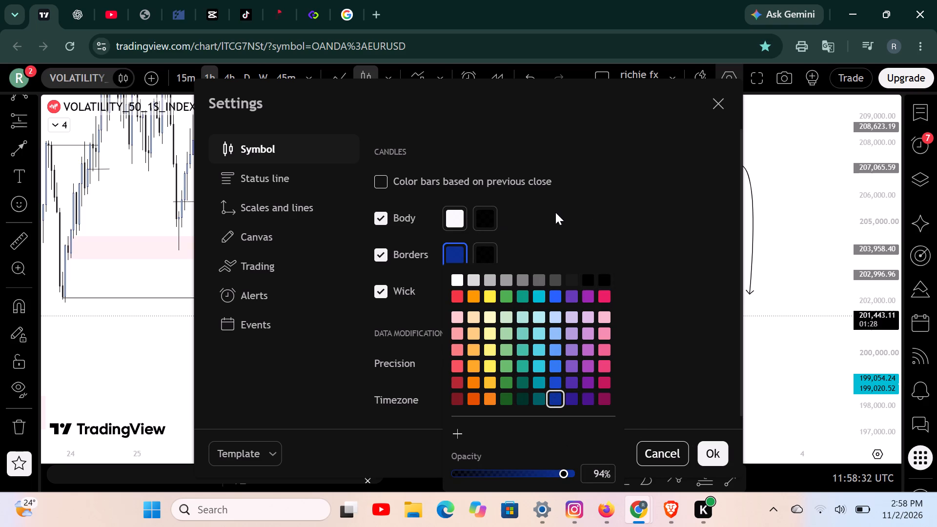
pyautogui.click(555, 212)
pyautogui.click(455, 291)
pyautogui.click(550, 398)
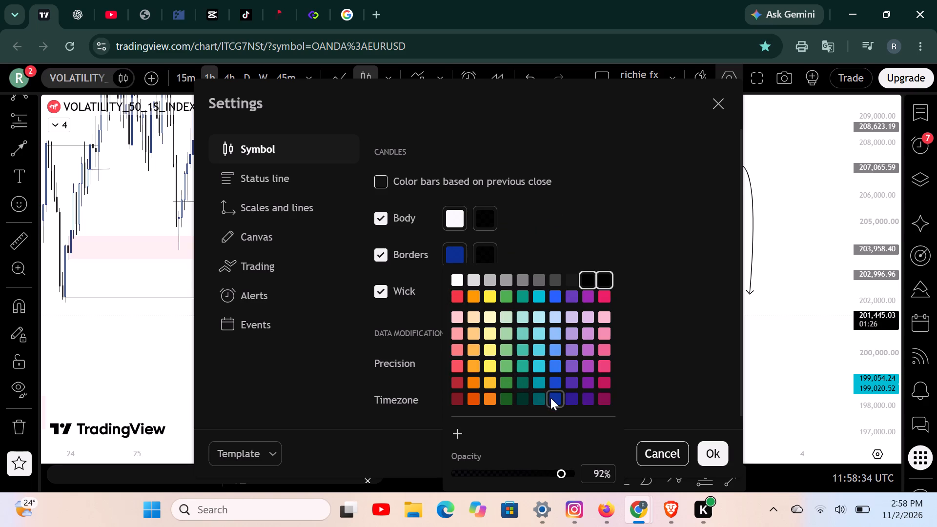
pyautogui.click(685, 165)
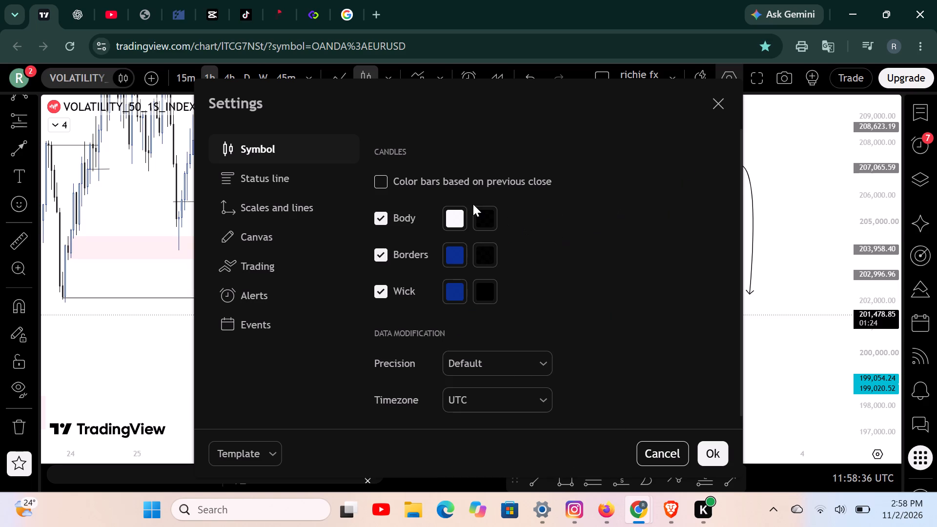
# Set the body and border colours of the falling candles to the second-darkest blue in the palette.
pyautogui.click(479, 214)
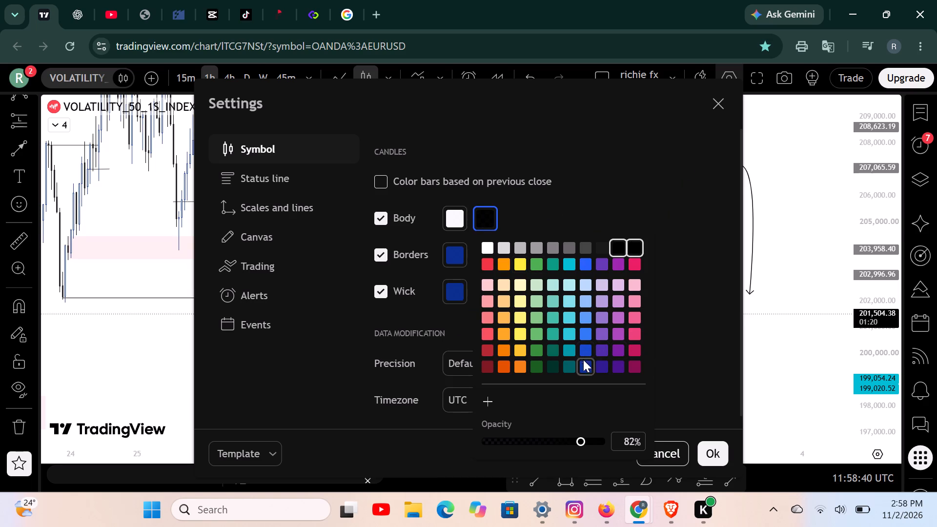
pyautogui.click(584, 349)
pyautogui.click(632, 166)
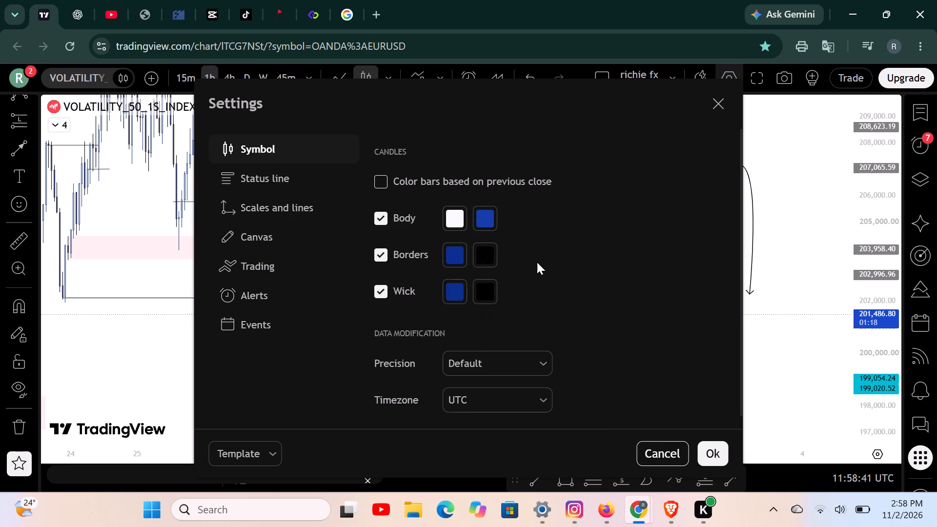
pyautogui.click(497, 257)
pyautogui.click(584, 375)
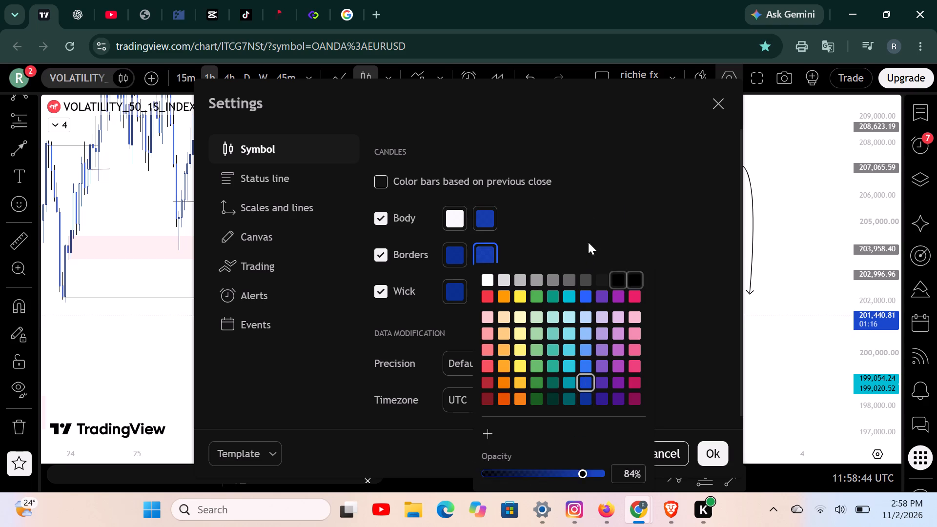
pyautogui.click(597, 188)
# Set the falling candles' wick colour to the darkest blue and reduce its opacity to below 89%.
pyautogui.click(484, 296)
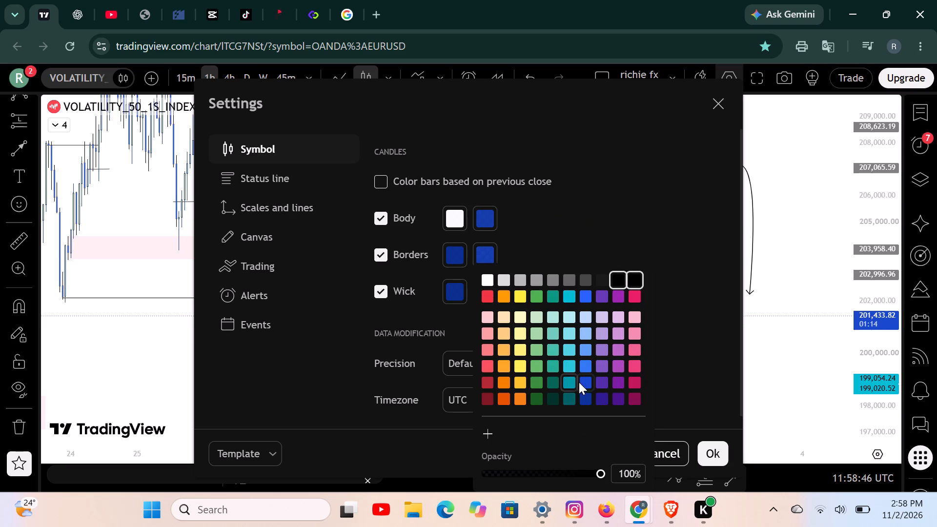
pyautogui.click(585, 384)
pyautogui.click(606, 81)
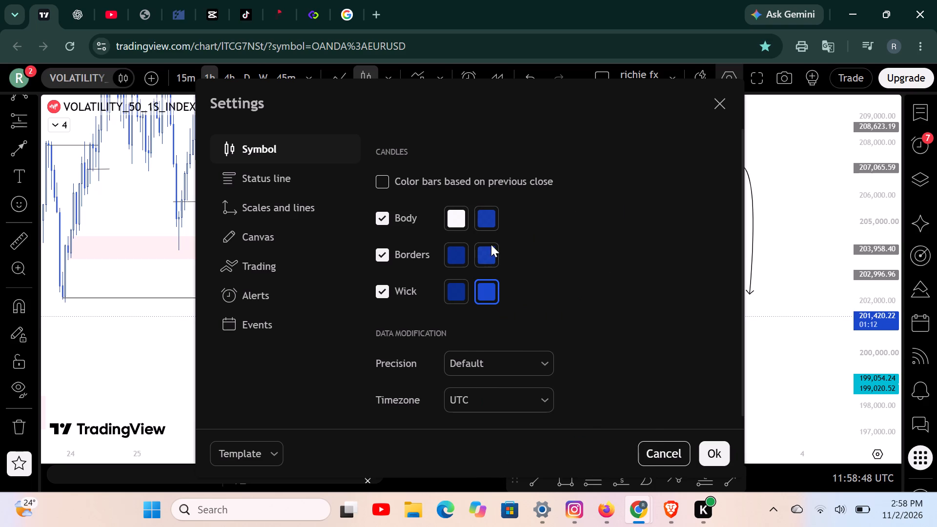
pyautogui.click(490, 247)
pyautogui.moveTo(712, 113); pyautogui.dragTo(707, 115)
pyautogui.click(487, 285)
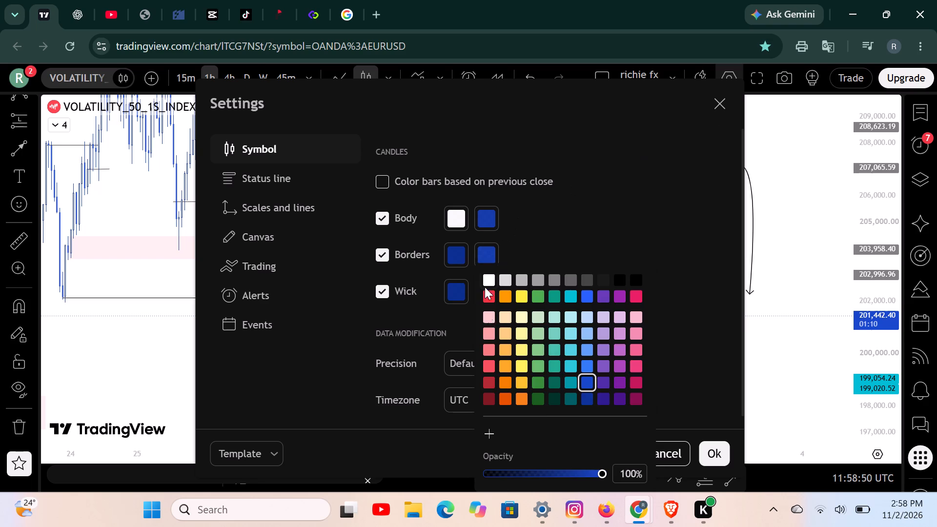
pyautogui.click(592, 399)
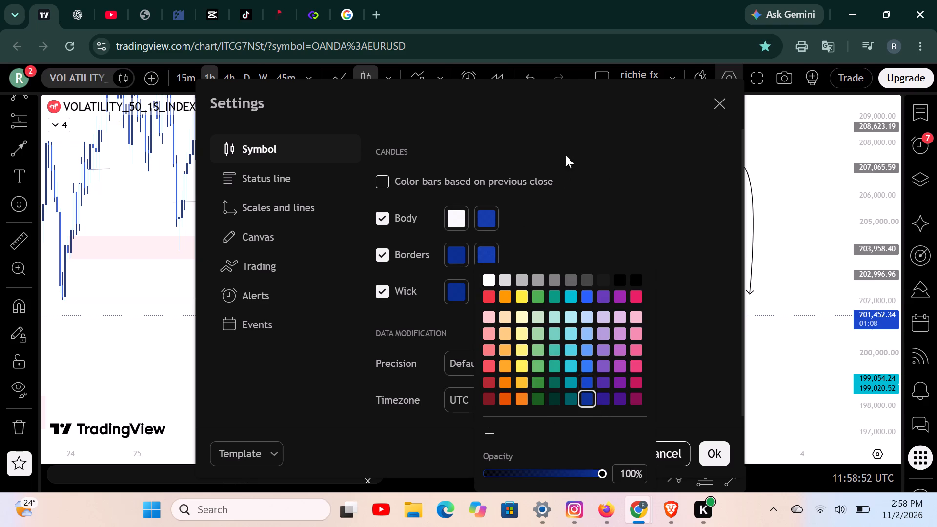
pyautogui.click(574, 156)
pyautogui.click(484, 289)
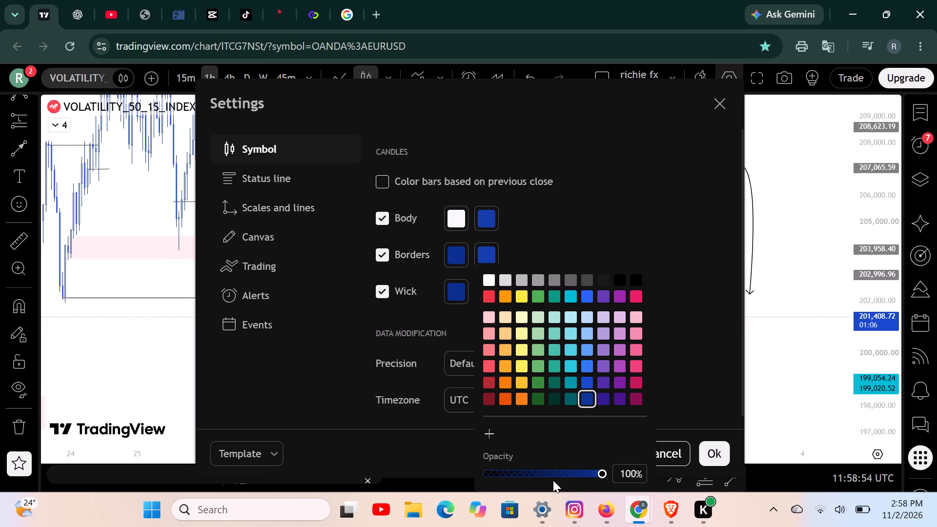
pyautogui.moveTo(596, 471); pyautogui.dragTo(589, 469)
pyautogui.moveTo(589, 469); pyautogui.dragTo(582, 469)
pyautogui.click(611, 220)
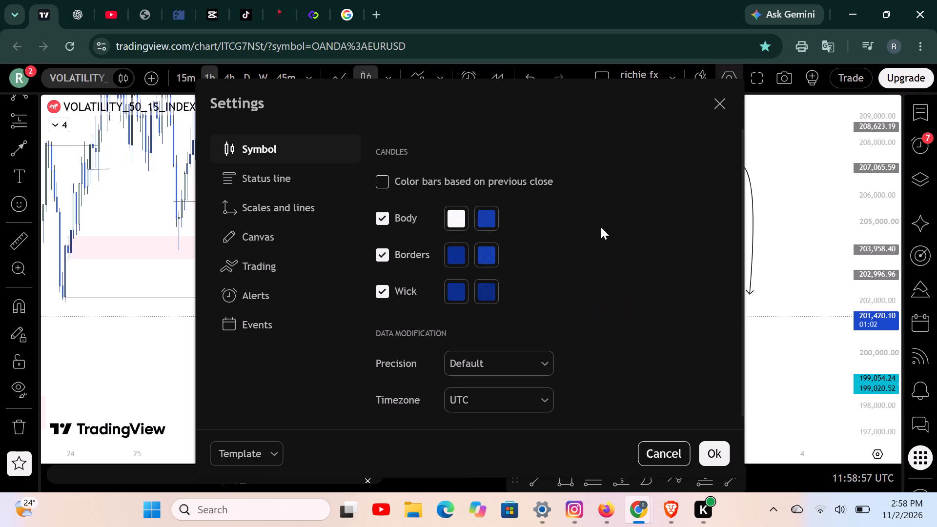
# Fine-tune the opacity of the falling candles' borders and body, with the body at about 82%, and apply the settings.
pyautogui.click(493, 253)
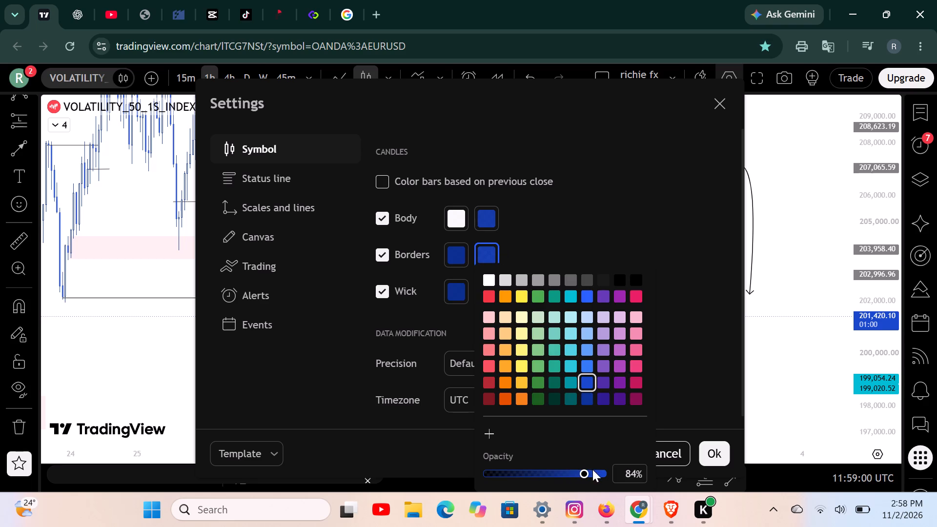
pyautogui.moveTo(587, 470); pyautogui.dragTo(582, 471)
pyautogui.moveTo(637, 267); pyautogui.dragTo(635, 263)
pyautogui.click(526, 214)
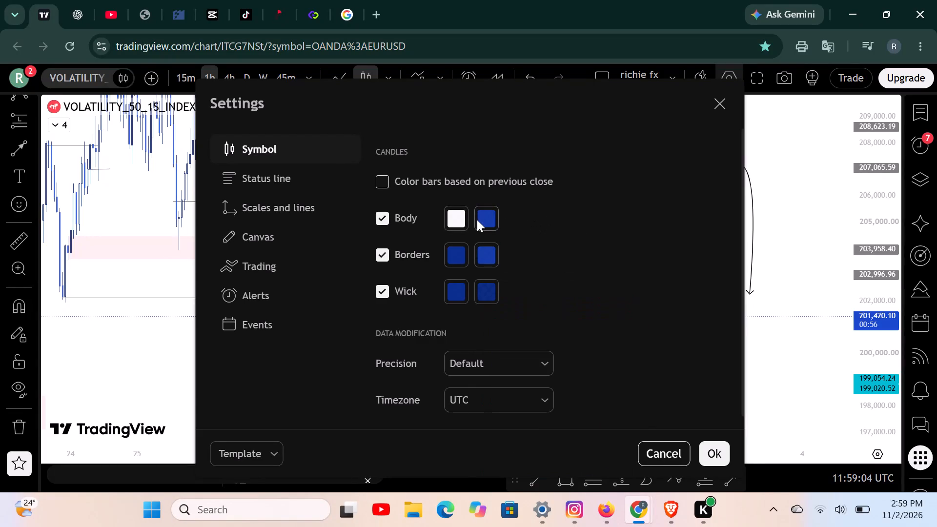
pyautogui.click(483, 215)
pyautogui.moveTo(585, 438); pyautogui.dragTo(581, 438)
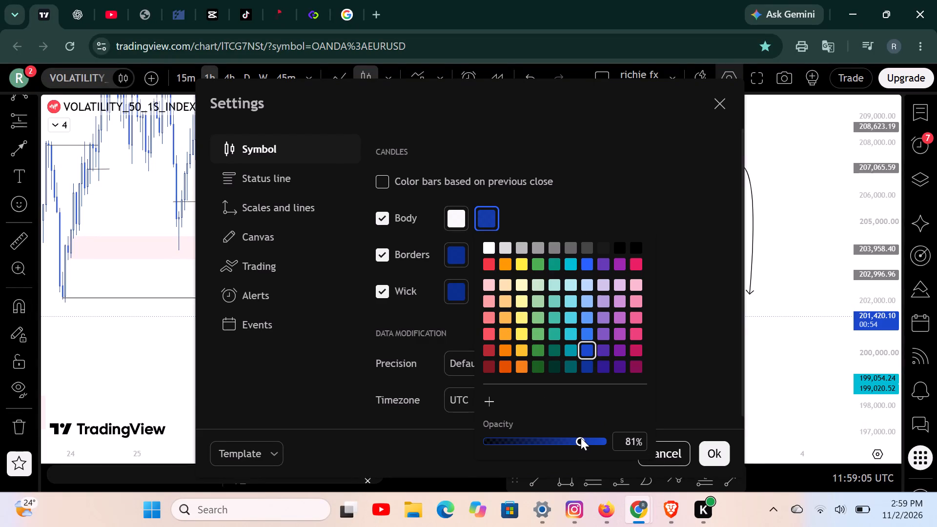
pyautogui.moveTo(581, 438); pyautogui.dragTo(581, 438)
pyautogui.moveTo(581, 438); pyautogui.dragTo(580, 438)
pyautogui.click(674, 389)
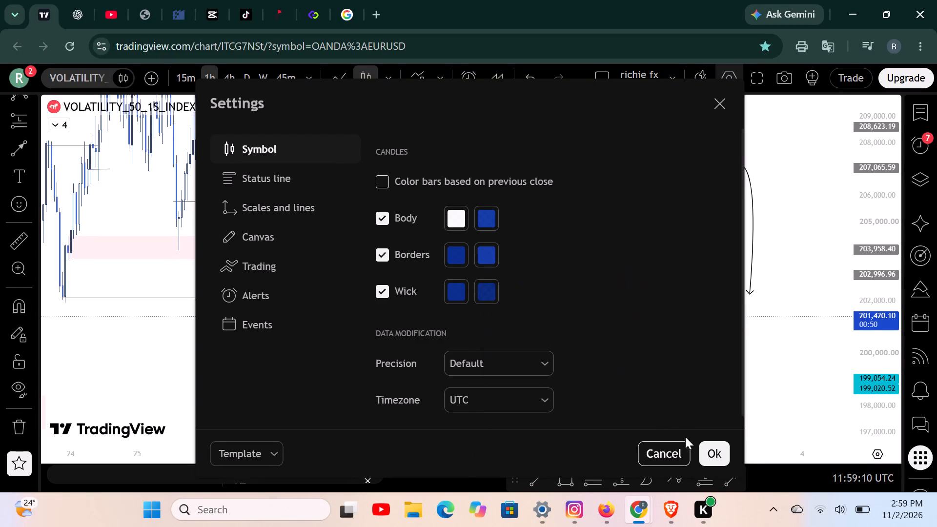
pyautogui.click(701, 449)
# Examine the recoloured Volatility 50 (1s) chart from late October to Nov 2, including the BoS and MSS markups and short positions.
pyautogui.moveTo(218, 362); pyautogui.dragTo(407, 475)
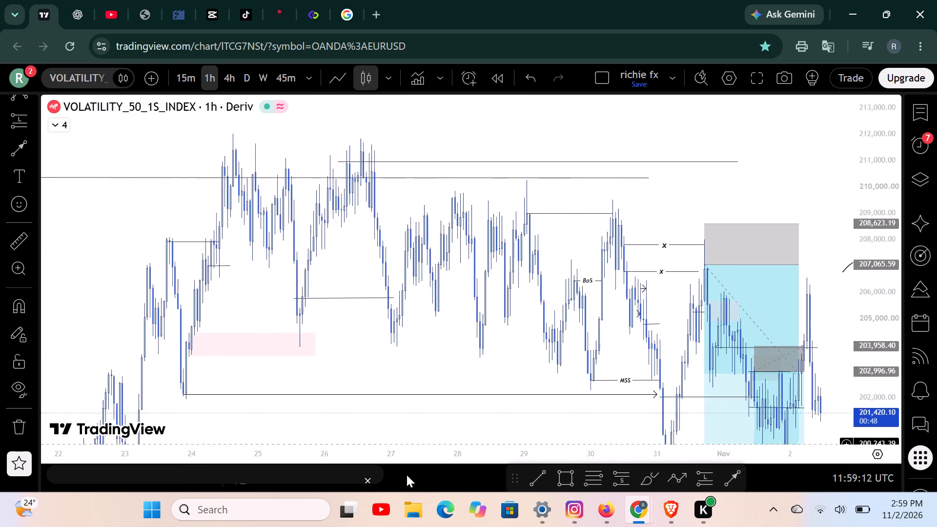
pyautogui.moveTo(407, 475); pyautogui.dragTo(426, 470)
pyautogui.moveTo(885, 330); pyautogui.dragTo(847, 274)
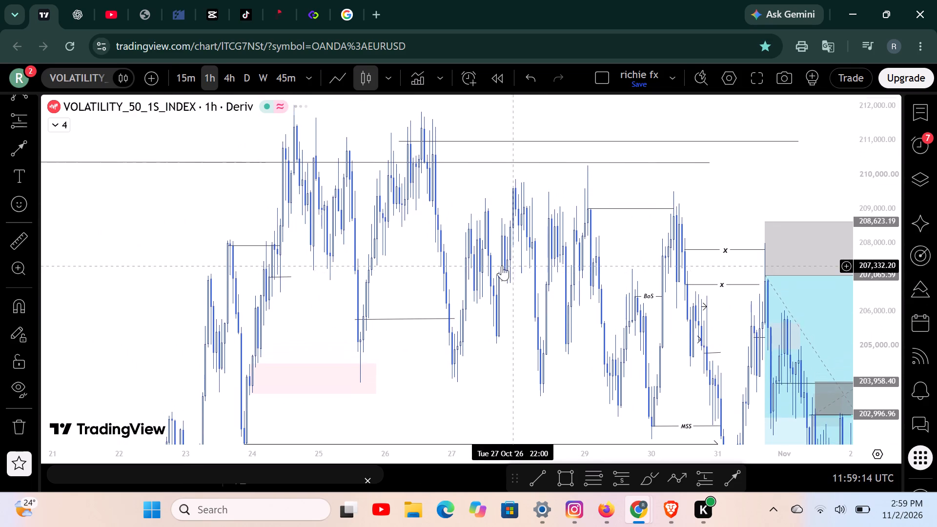
pyautogui.scroll(5, 482, 269)
pyautogui.moveTo(308, 372); pyautogui.dragTo(261, 362)
pyautogui.scroll(2, 254, 314)
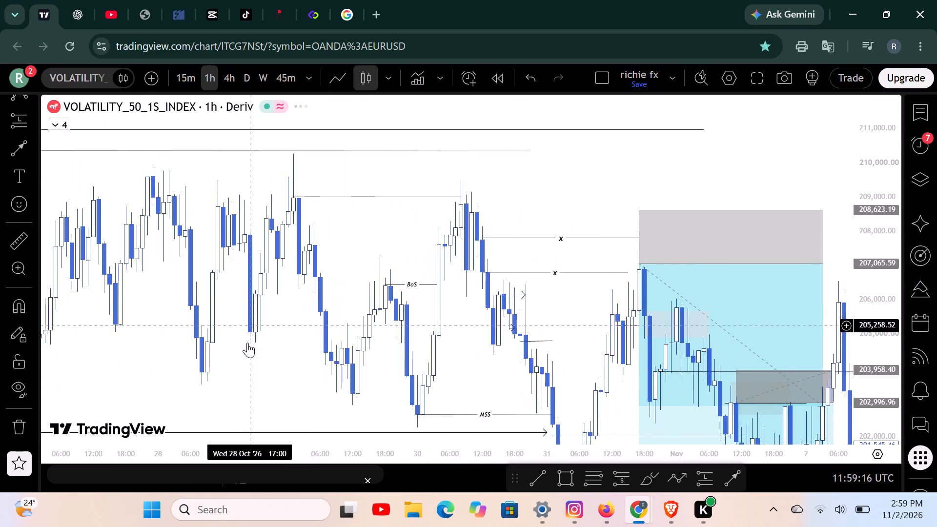
pyautogui.moveTo(247, 356); pyautogui.dragTo(452, 230)
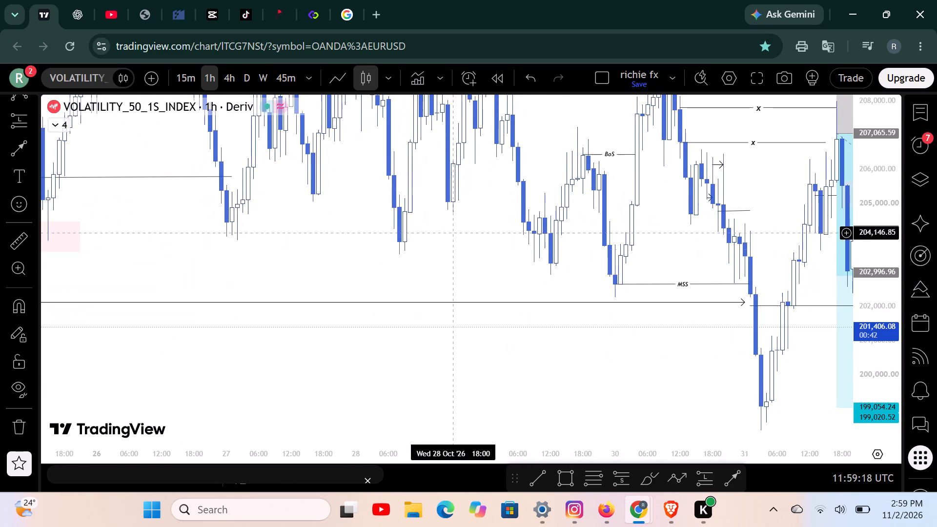
pyautogui.moveTo(486, 210); pyautogui.dragTo(319, 195)
pyautogui.scroll(2, 391, 315)
pyautogui.scroll(2, 325, 279)
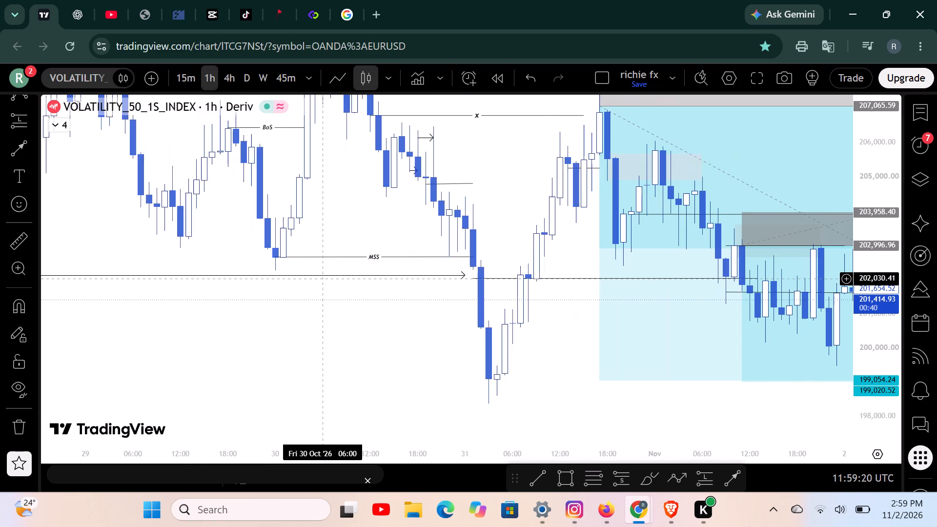
pyautogui.scroll(2, 325, 279)
pyautogui.scroll(-4, 325, 279)
pyautogui.scroll(-3, 404, 306)
pyautogui.moveTo(538, 341); pyautogui.dragTo(418, 441)
# Hide the surrounding panels to enlarge the chart and review Volatility 50 (1s) price between Oct 26 and Nov 2.
pyautogui.click(757, 76)
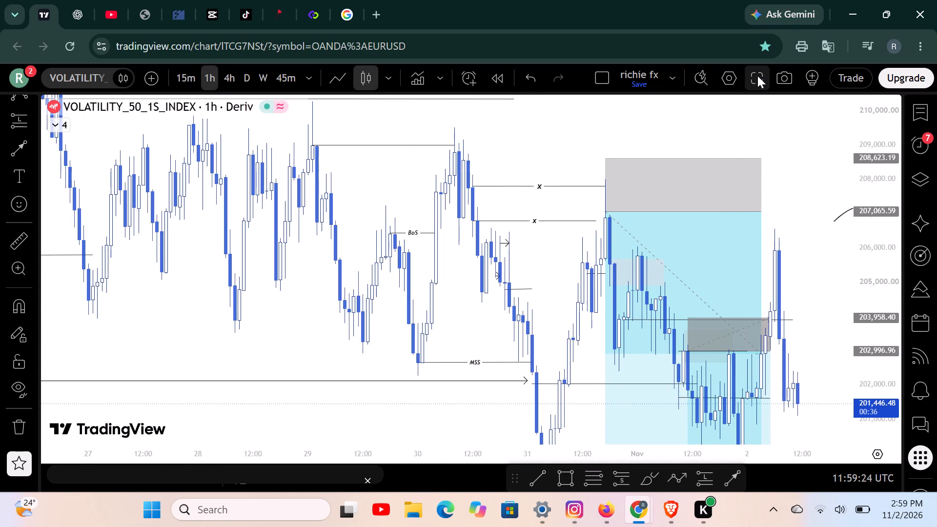
pyautogui.scroll(5, 300, 263)
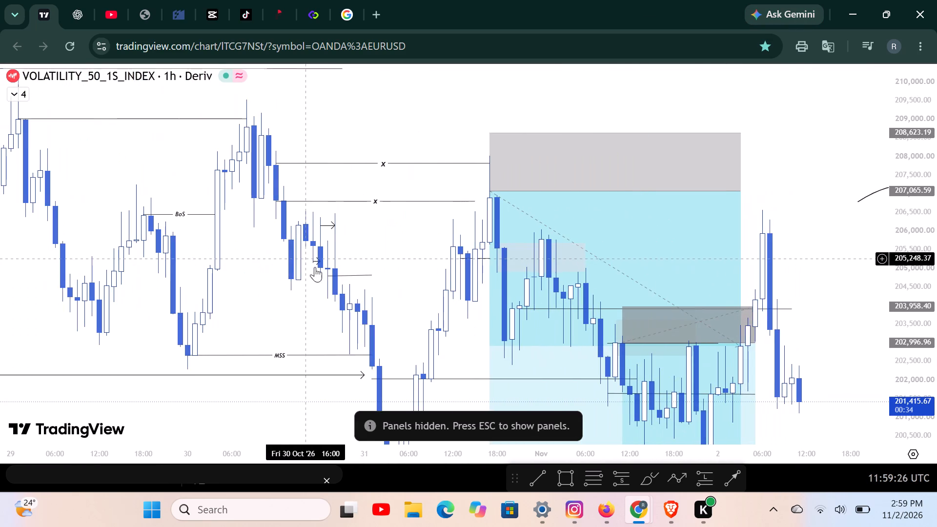
pyautogui.moveTo(404, 317); pyautogui.dragTo(406, 214)
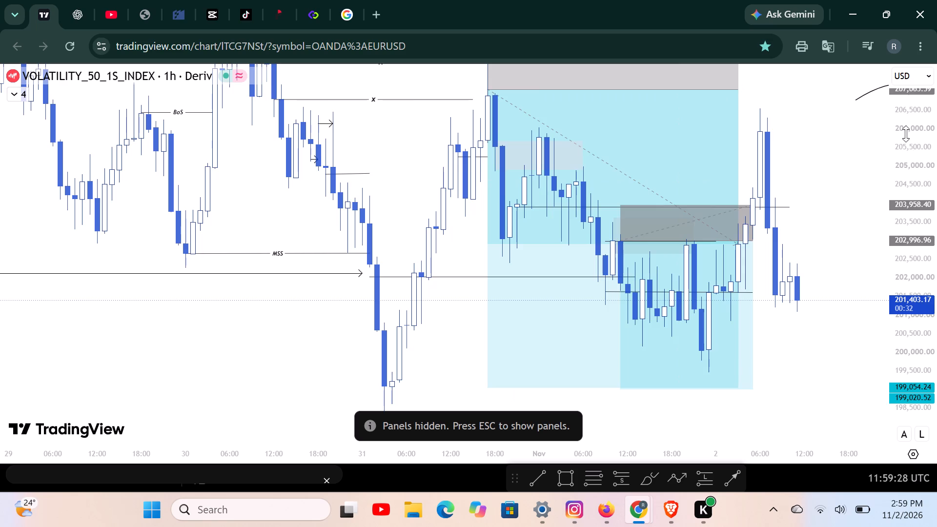
pyautogui.moveTo(905, 128); pyautogui.dragTo(895, 152)
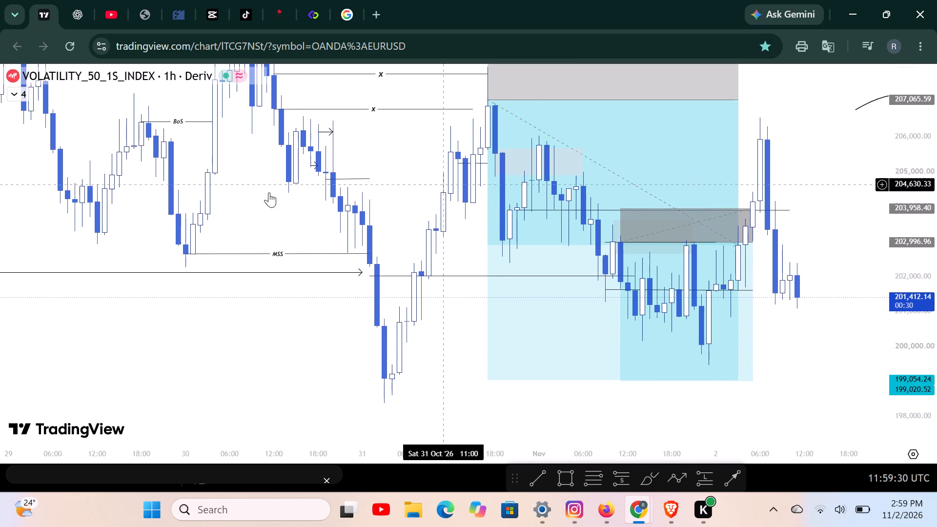
pyautogui.scroll(-4, 204, 212)
pyautogui.moveTo(177, 205); pyautogui.dragTo(244, 408)
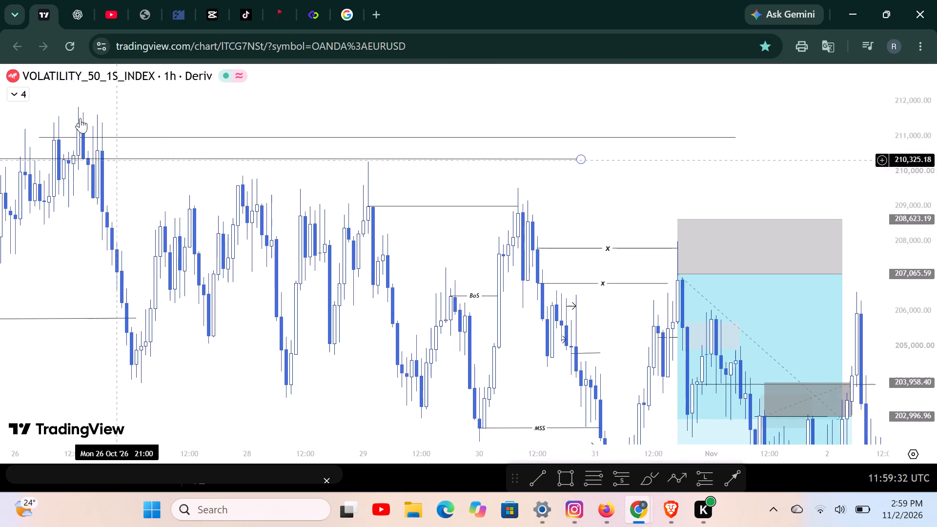
# Switch the chart to the OANDA EURUSD symbol and review its late October to Nov 2 price and markups.
pyautogui.click(63, 81)
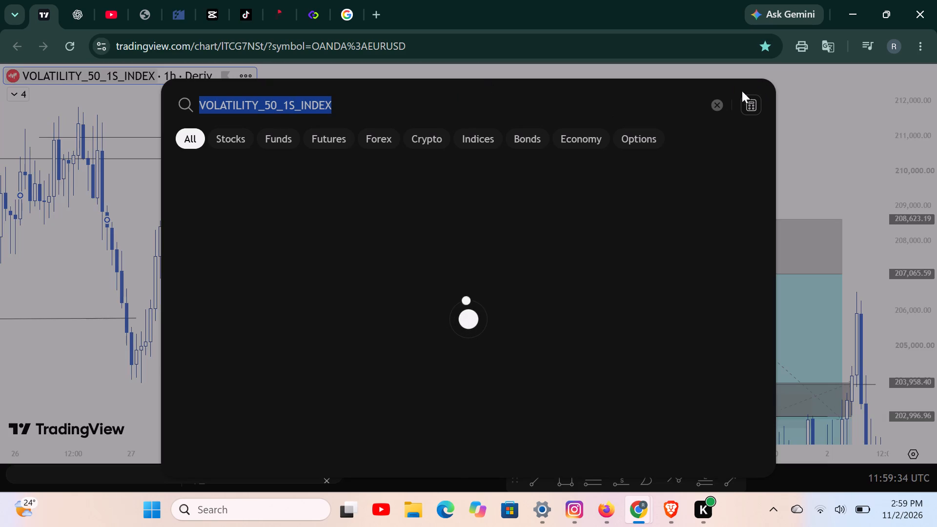
pyautogui.click(713, 104)
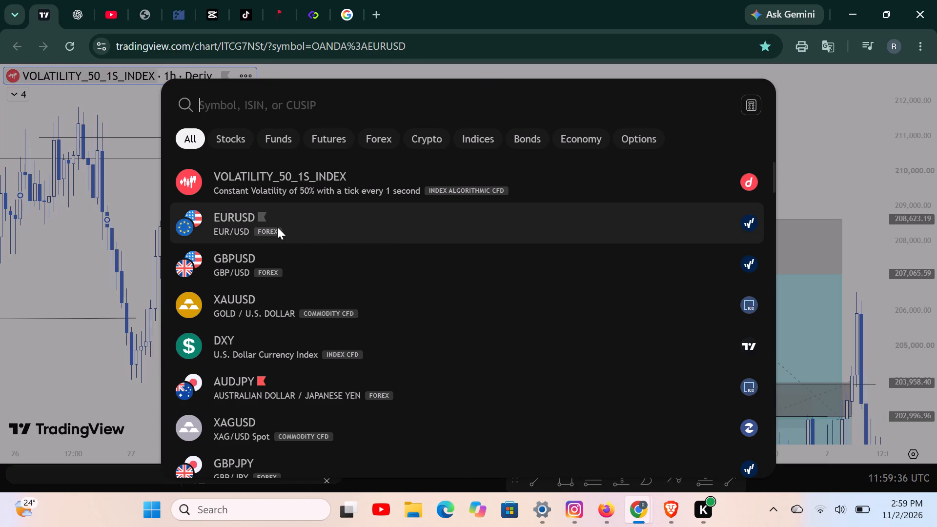
pyautogui.click(277, 227)
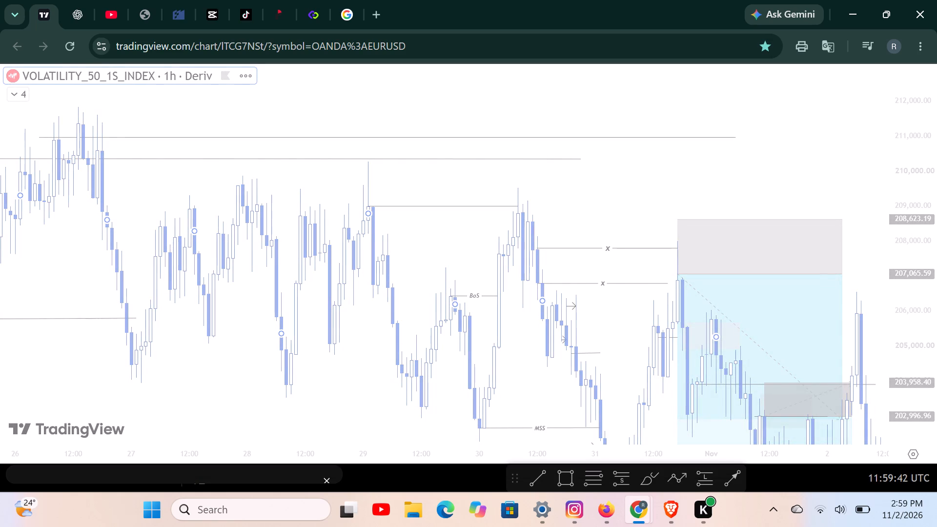
pyautogui.moveTo(540, 200); pyautogui.dragTo(355, 178)
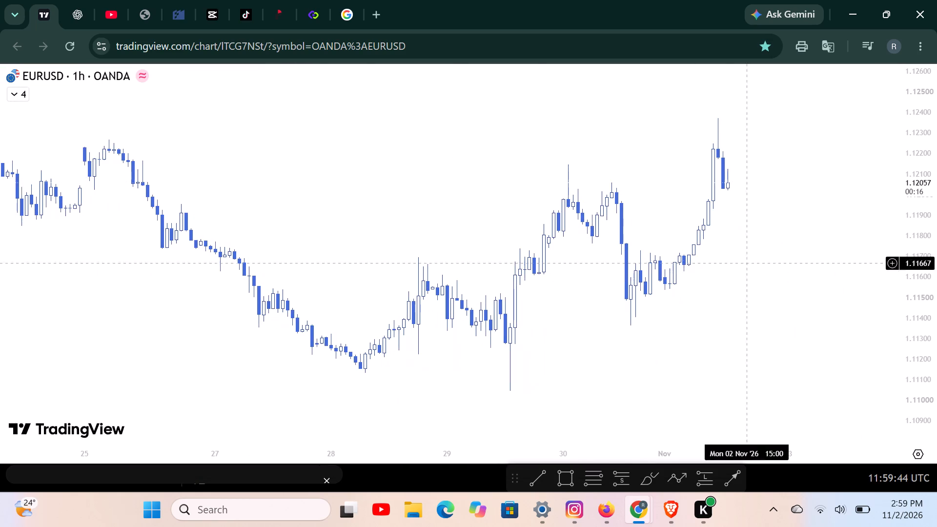
pyautogui.moveTo(920, 305); pyautogui.dragTo(883, 232)
pyautogui.scroll(4, 538, 276)
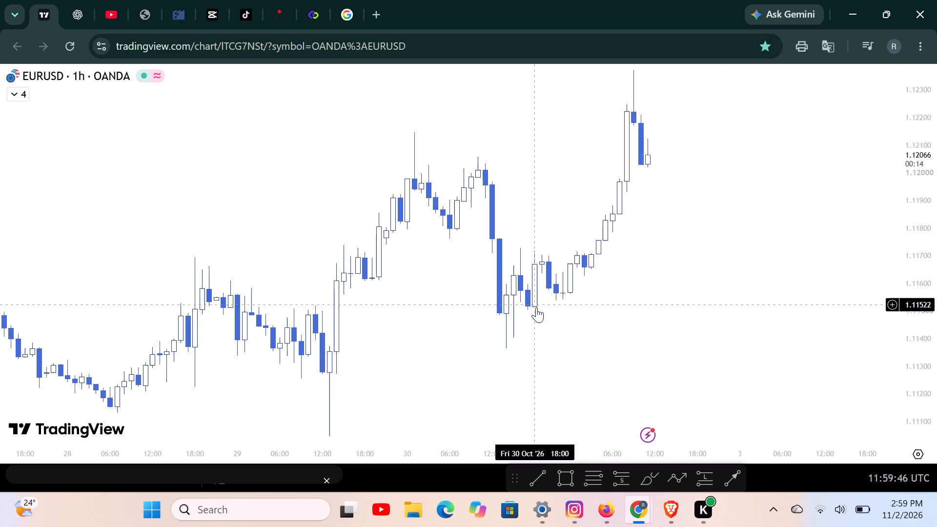
pyautogui.scroll(-2, 323, 196)
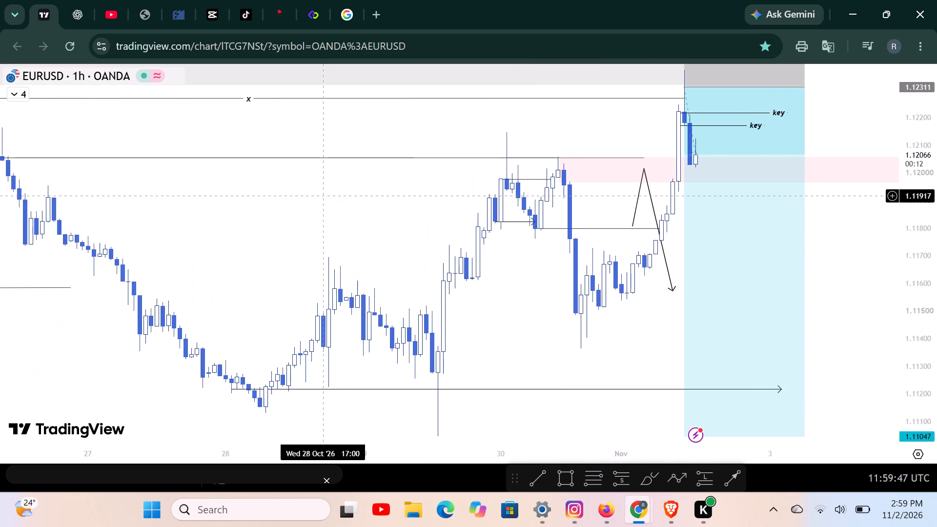
pyautogui.scroll(-1, 320, 196)
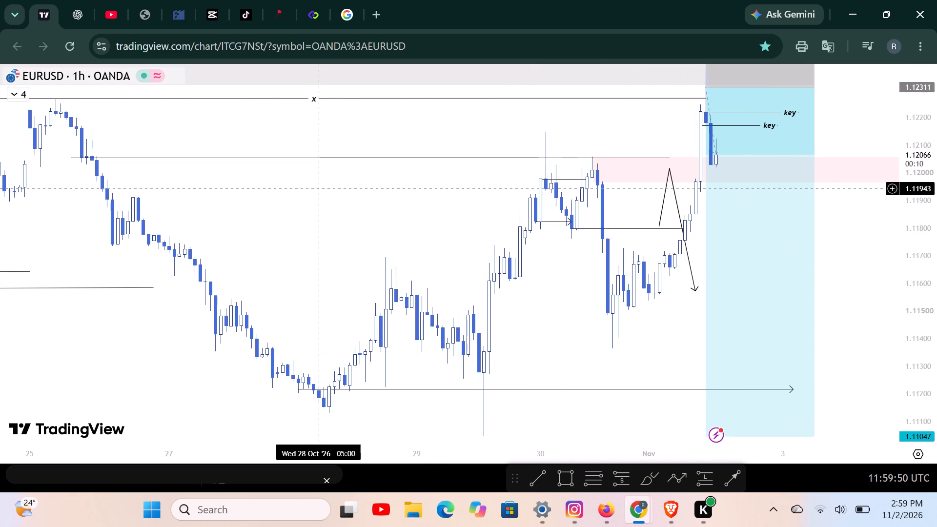
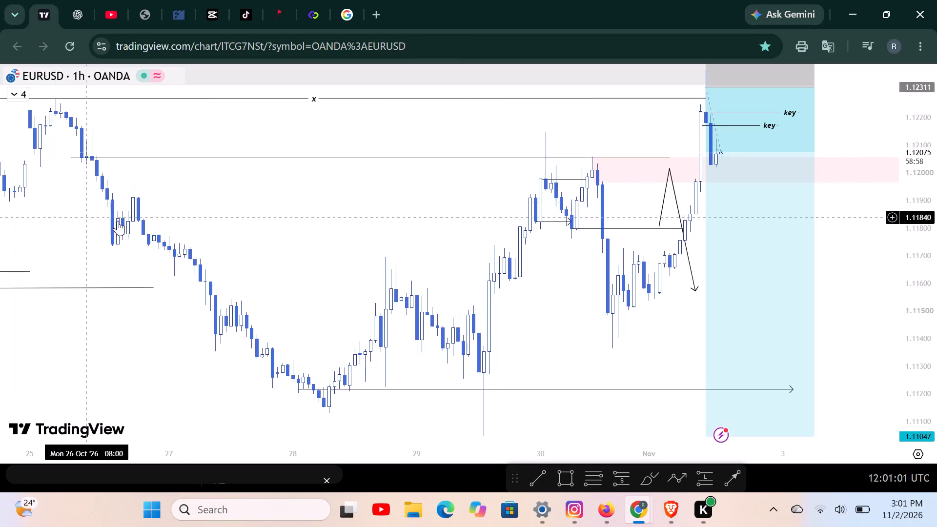
# Examine the EURUSD 1h short position, key levels, pink zone and projected-path arrows around Oct 30 to Nov 3.
pyautogui.moveTo(328, 198); pyautogui.dragTo(203, 274)
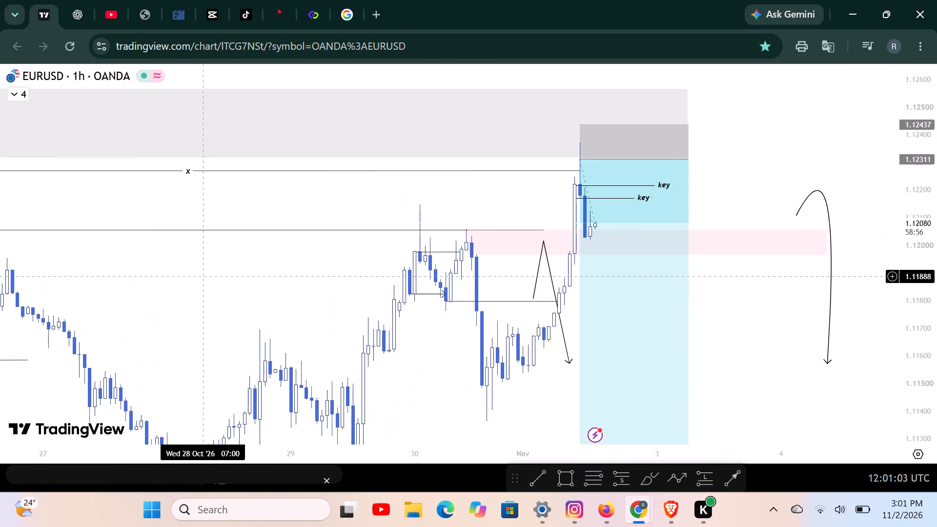
pyautogui.moveTo(203, 274); pyautogui.dragTo(169, 245)
pyautogui.moveTo(926, 335); pyautogui.dragTo(913, 299)
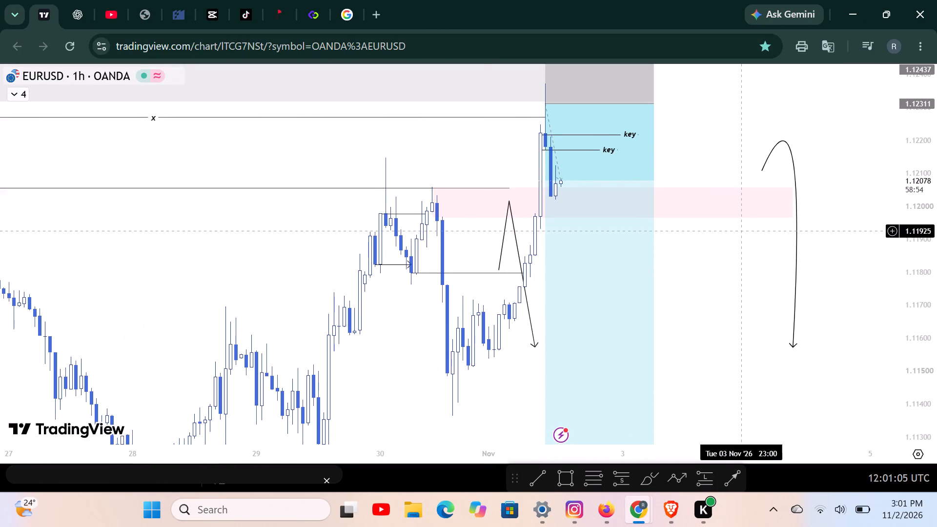
pyautogui.moveTo(737, 234); pyautogui.dragTo(742, 263)
pyautogui.scroll(2, 682, 250)
pyautogui.moveTo(674, 264); pyautogui.dragTo(701, 320)
pyautogui.scroll(3, 432, 300)
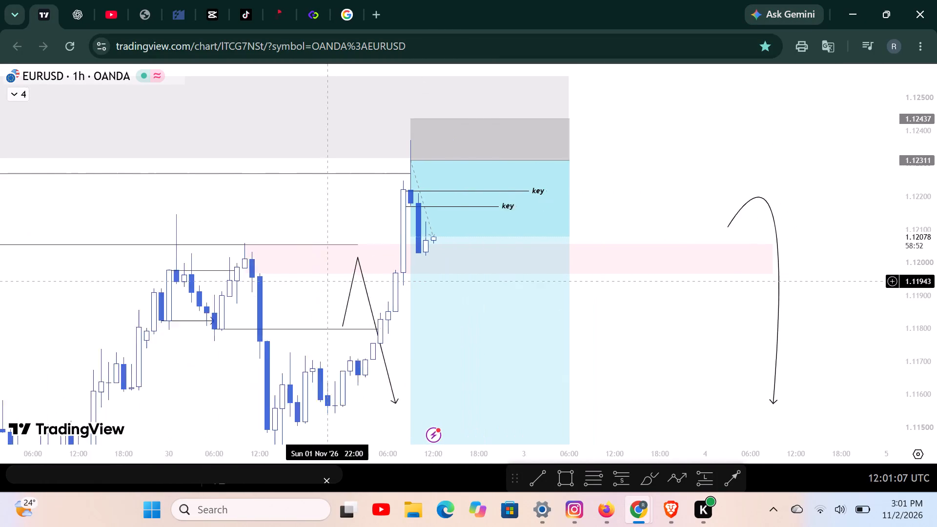
pyautogui.scroll(1, 299, 271)
pyautogui.moveTo(647, 338); pyautogui.dragTo(936, 321)
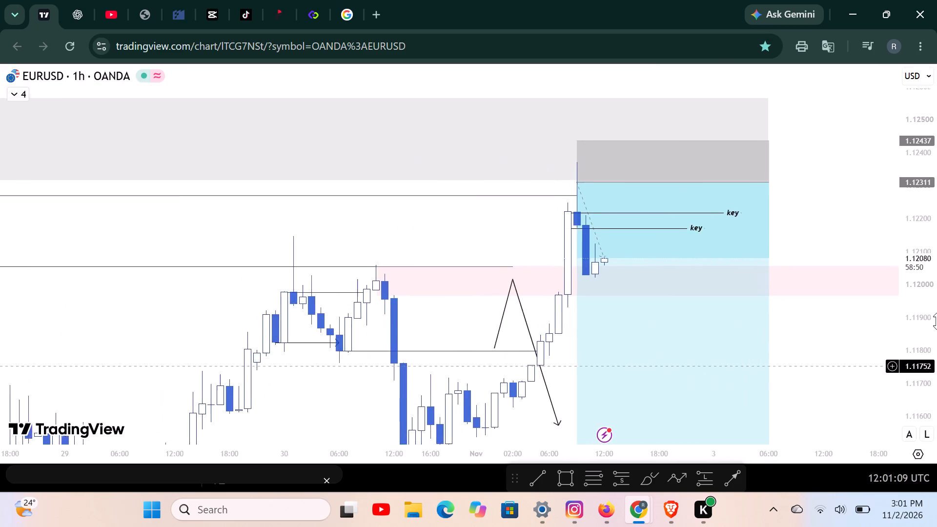
pyautogui.moveTo(936, 321); pyautogui.dragTo(925, 339)
pyautogui.scroll(-1, 475, 193)
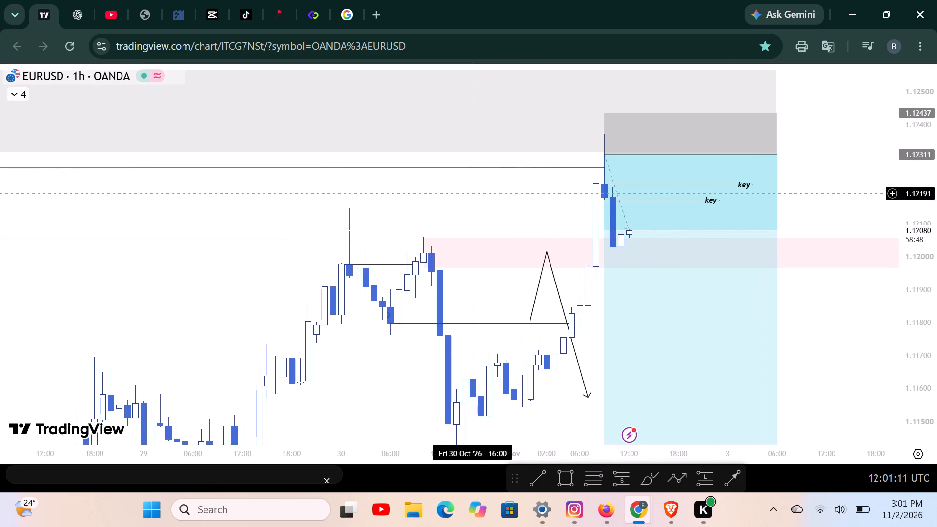
pyautogui.moveTo(475, 193); pyautogui.dragTo(476, 158)
pyautogui.scroll(2, 489, 162)
pyautogui.moveTo(856, 343); pyautogui.dragTo(856, 348)
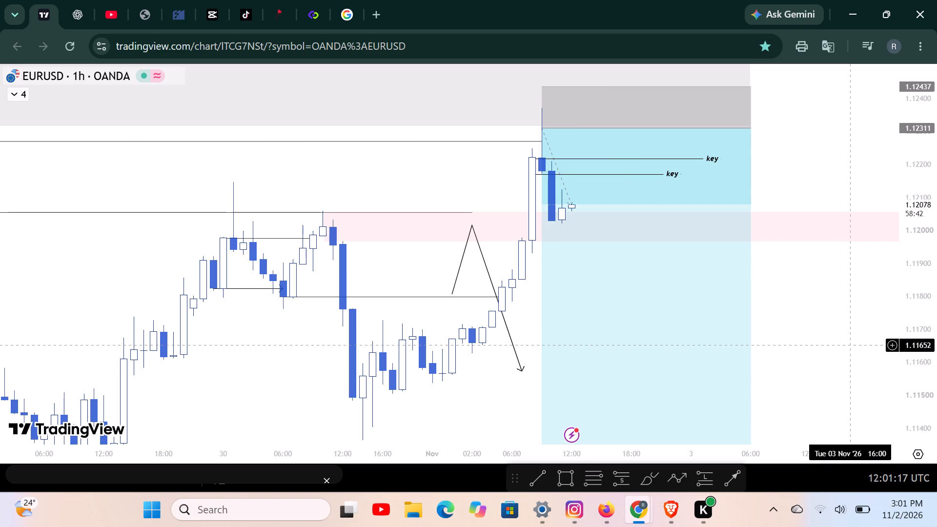
# Review the wider EURUSD 1h price from Oct 23 to Nov 2, including the lows above the long horizontal arrow.
pyautogui.scroll(-7, 851, 345)
pyautogui.moveTo(901, 227); pyautogui.dragTo(902, 227)
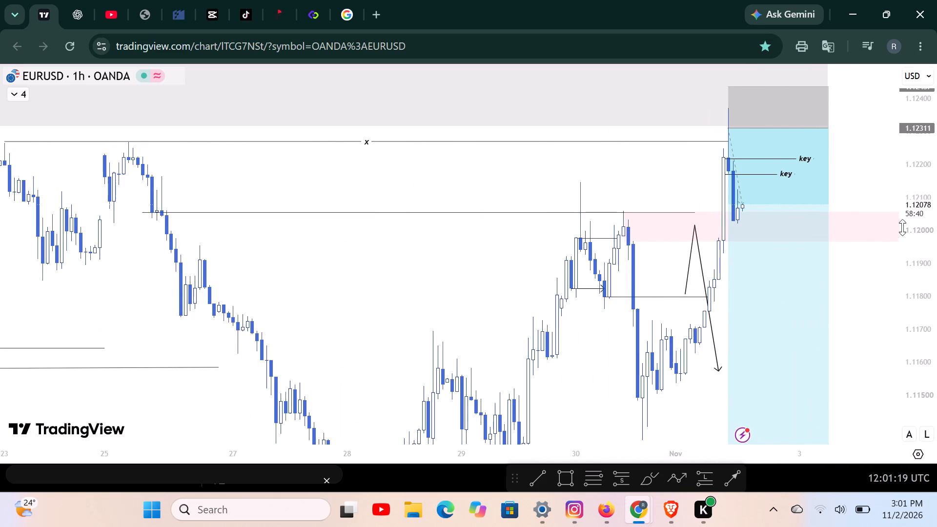
pyautogui.moveTo(902, 227); pyautogui.dragTo(855, 196)
pyautogui.scroll(3, 286, 327)
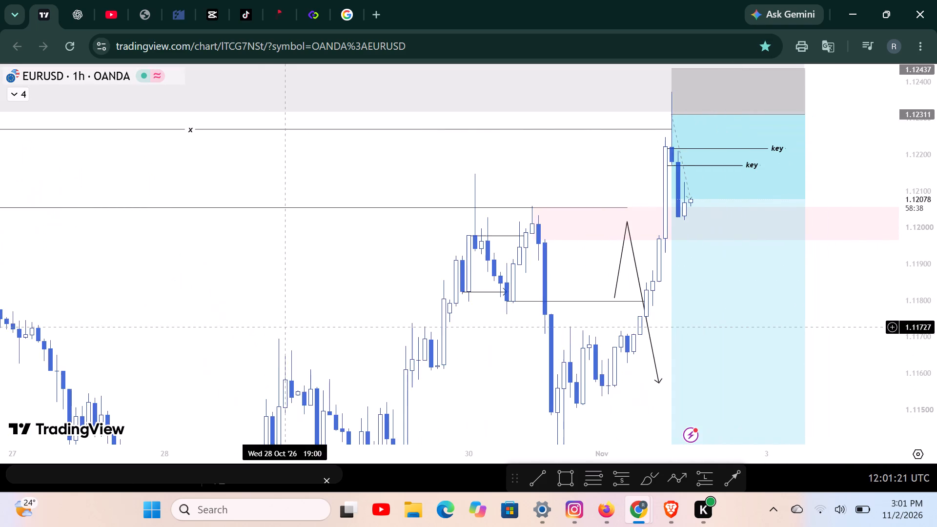
pyautogui.scroll(2, 270, 309)
pyautogui.moveTo(190, 333); pyautogui.dragTo(212, 242)
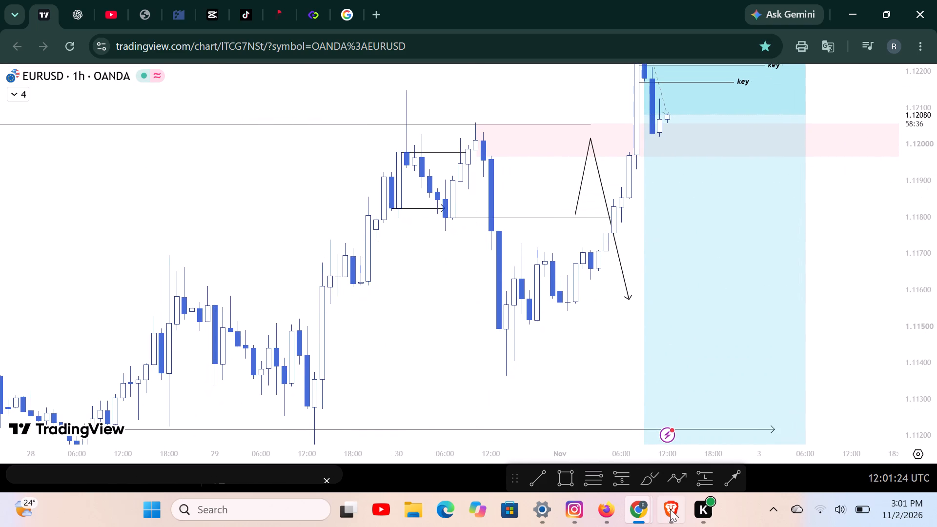
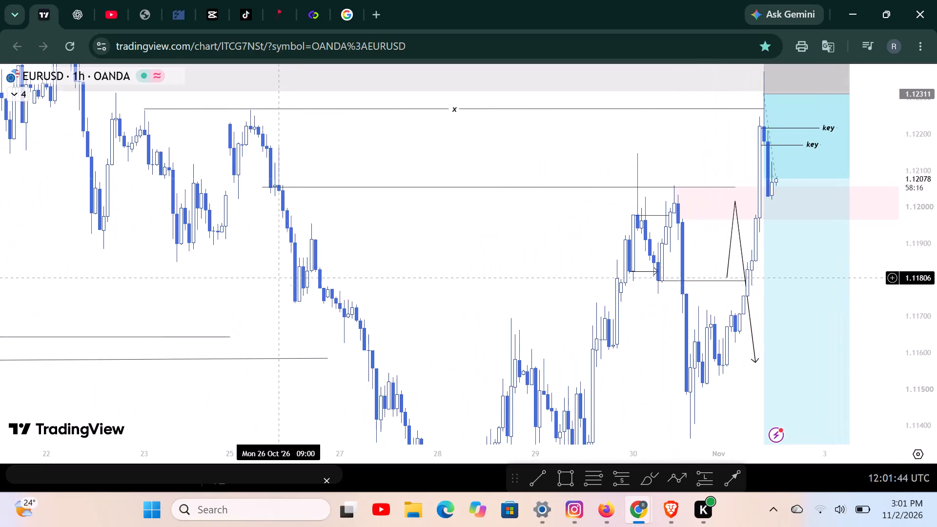
# Switch the EURUSD chart to VOLATILITY_75_1S_INDEX by searching for "volatility".
pyautogui.moveTo(253, 263); pyautogui.dragTo(395, 332)
pyautogui.moveTo(191, 263); pyautogui.dragTo(315, 274)
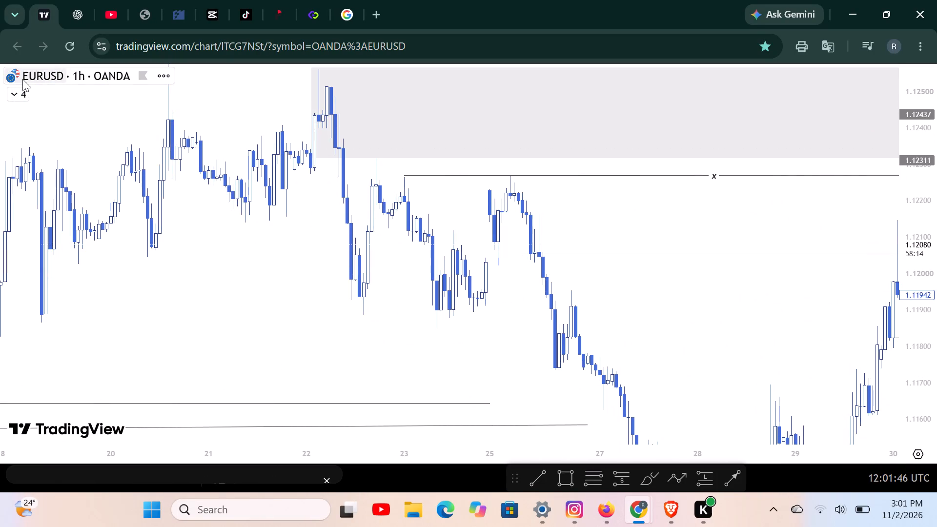
pyautogui.click(22, 79)
pyautogui.moveTo(721, 104); pyautogui.dragTo(726, 103)
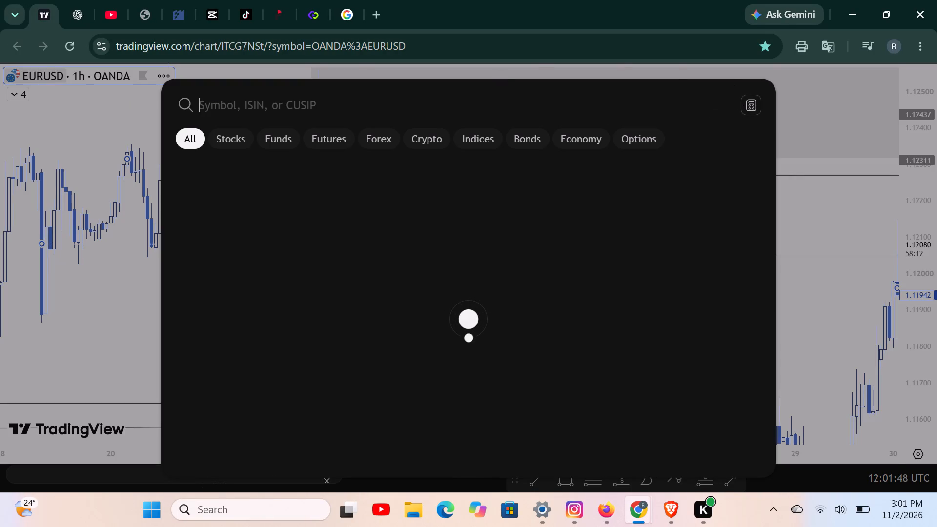
pyautogui.write('volatility')
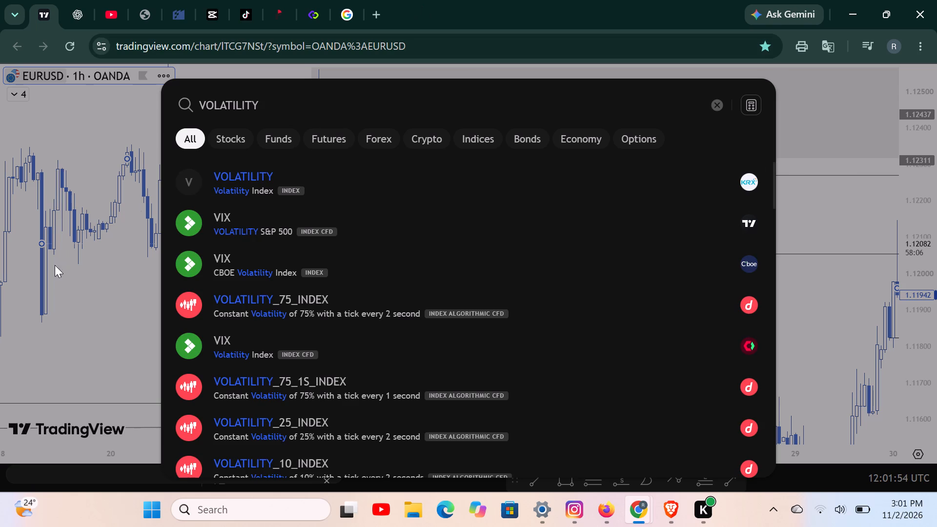
pyautogui.click(401, 384)
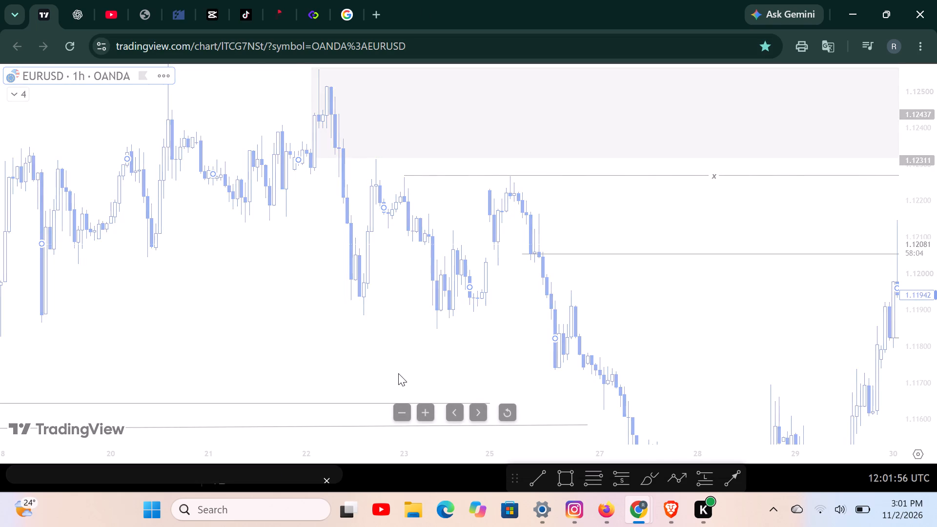
# Examine the hourly price swings, the pink zone and the marked levels from Oct 28 to Nov 2.
pyautogui.moveTo(550, 344); pyautogui.dragTo(279, 267)
pyautogui.moveTo(523, 279); pyautogui.dragTo(461, 288)
pyautogui.moveTo(925, 354); pyautogui.dragTo(866, 238)
pyautogui.moveTo(725, 288); pyautogui.dragTo(721, 268)
pyautogui.moveTo(724, 257); pyautogui.dragTo(566, 217)
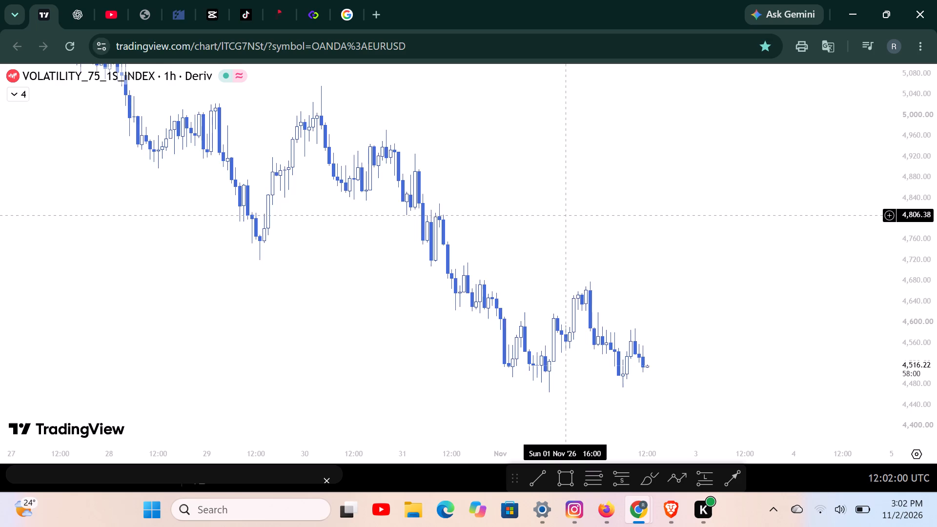
pyautogui.scroll(3, 568, 213)
pyautogui.click(155, 272)
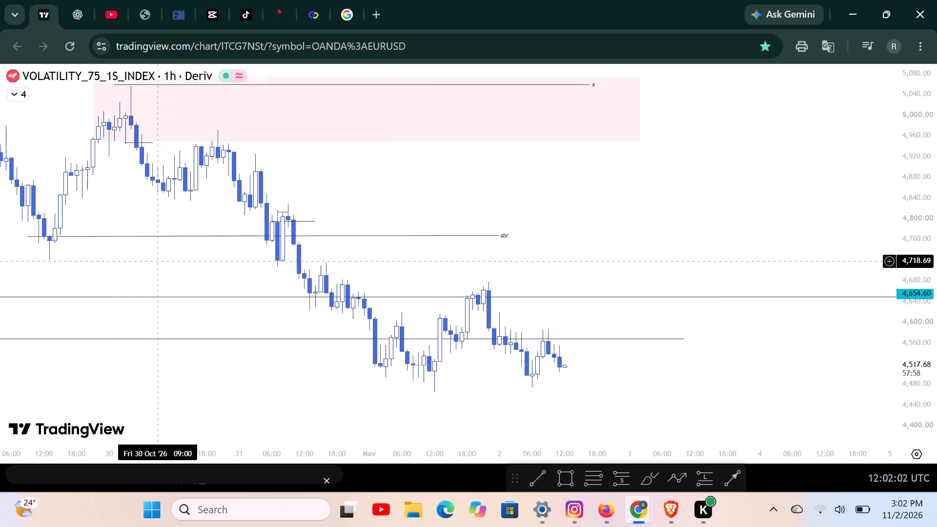
pyautogui.scroll(-6, 162, 246)
pyautogui.scroll(4, 253, 228)
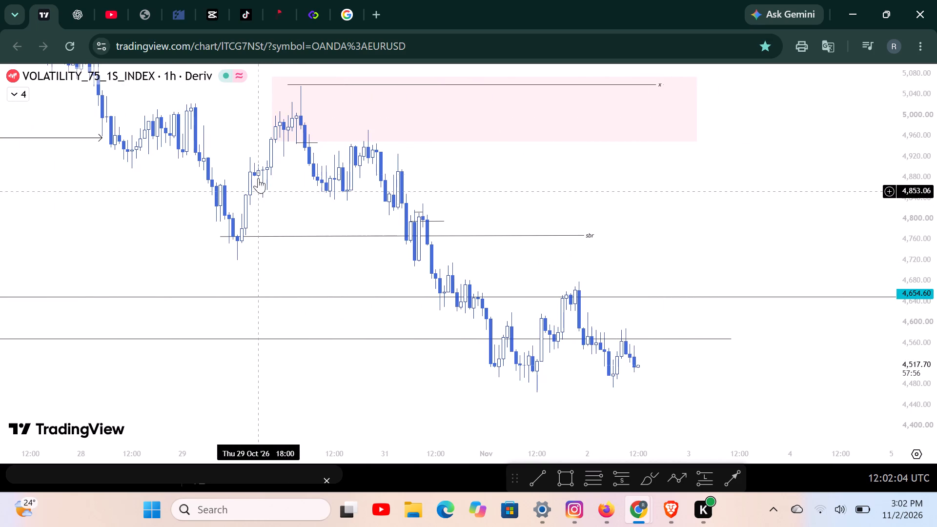
# Move the starting point of the "x" line in the pink zone to the Oct 30 04:00 wick high, about 5,060.
pyautogui.moveTo(241, 112); pyautogui.dragTo(256, 197)
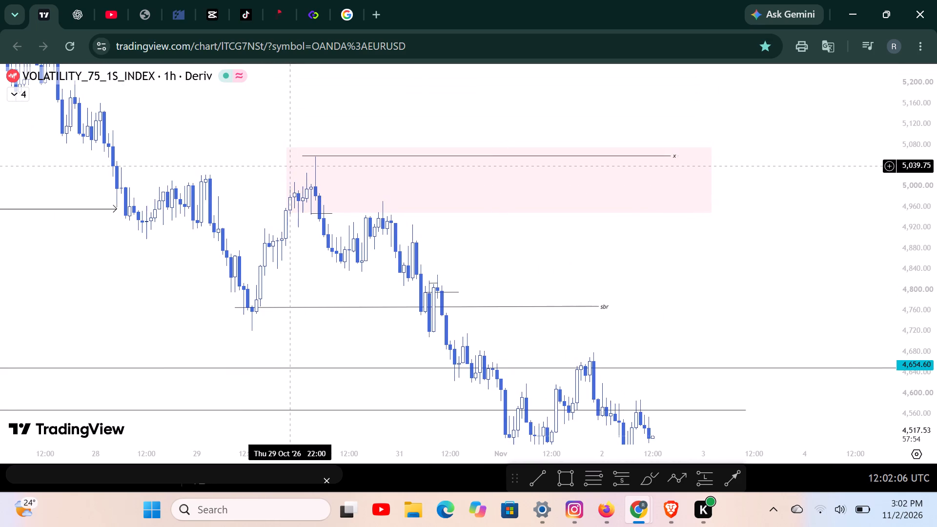
pyautogui.moveTo(302, 157); pyautogui.dragTo(320, 154)
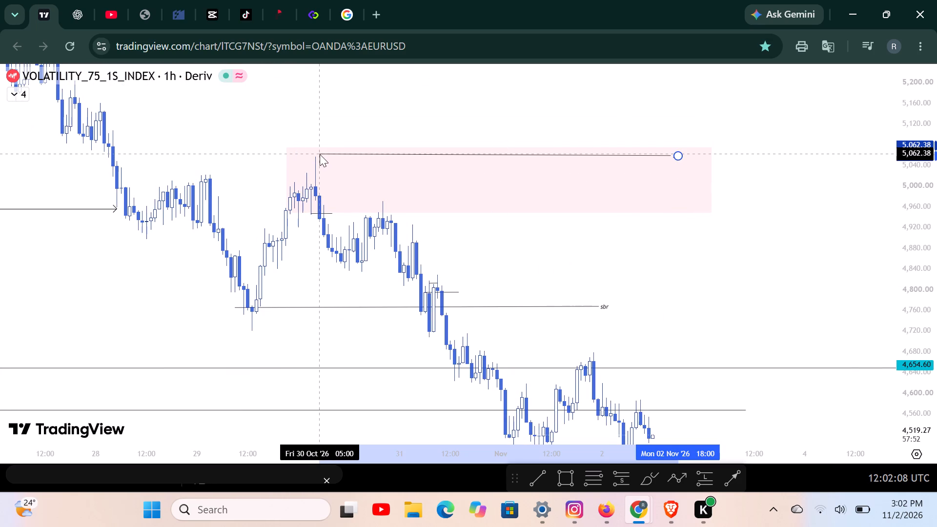
pyautogui.moveTo(320, 154); pyautogui.dragTo(315, 155)
pyautogui.click(322, 119)
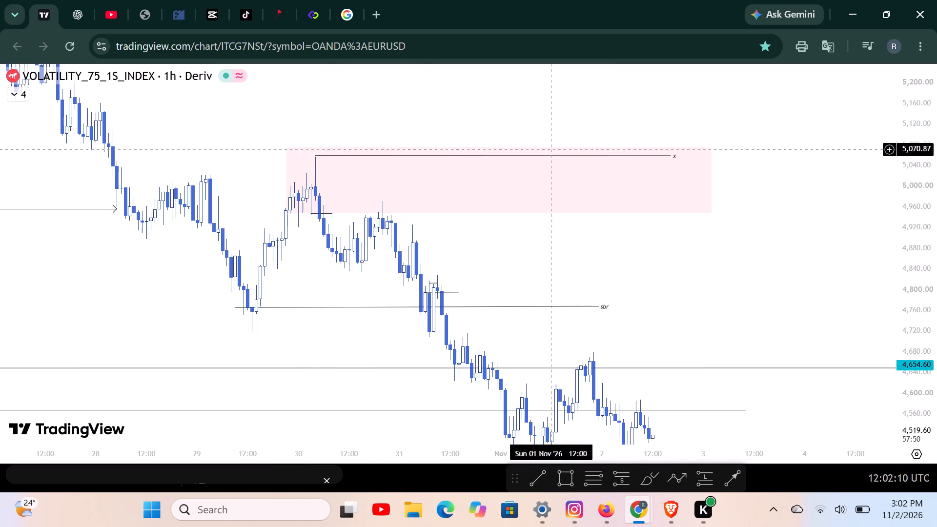
pyautogui.click(678, 154)
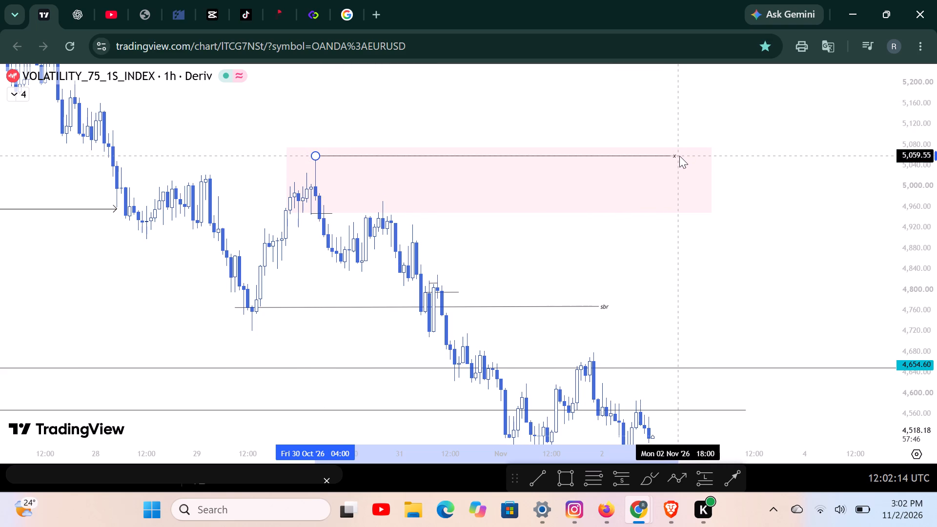
pyautogui.click(661, 101)
# Change the VOLATILITY_75_1S_INDEX chart interval to 1 day.
pyautogui.moveTo(704, 285); pyautogui.dragTo(708, 242)
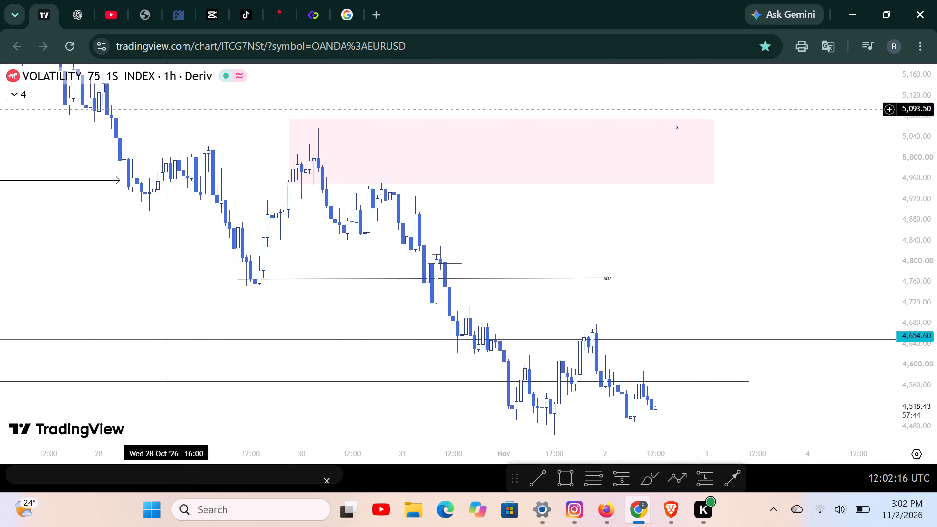
pyautogui.click(168, 79)
pyautogui.press('BackSpace')
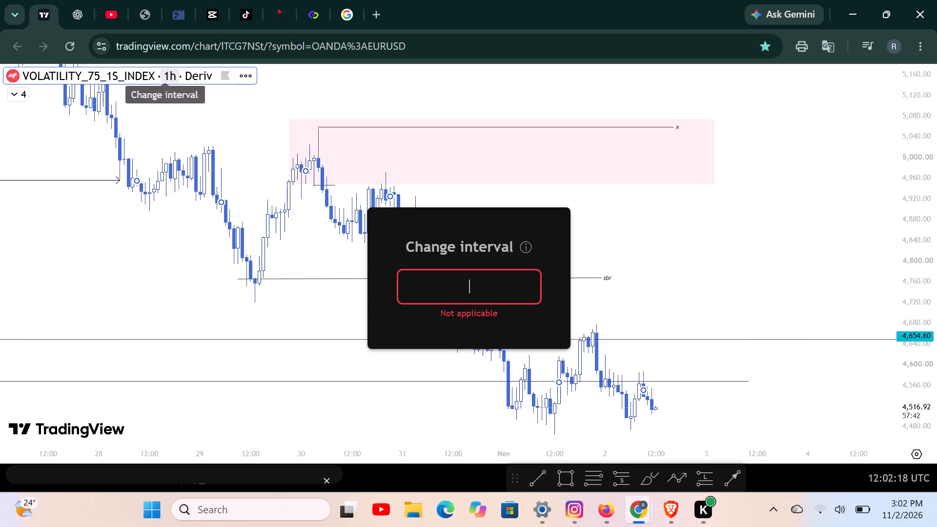
pyautogui.press('d')
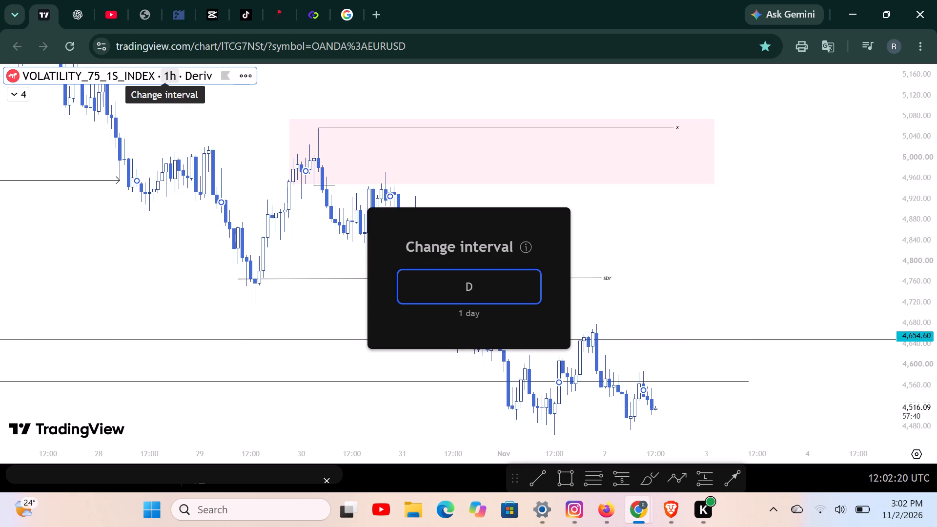
pyautogui.press('Return')
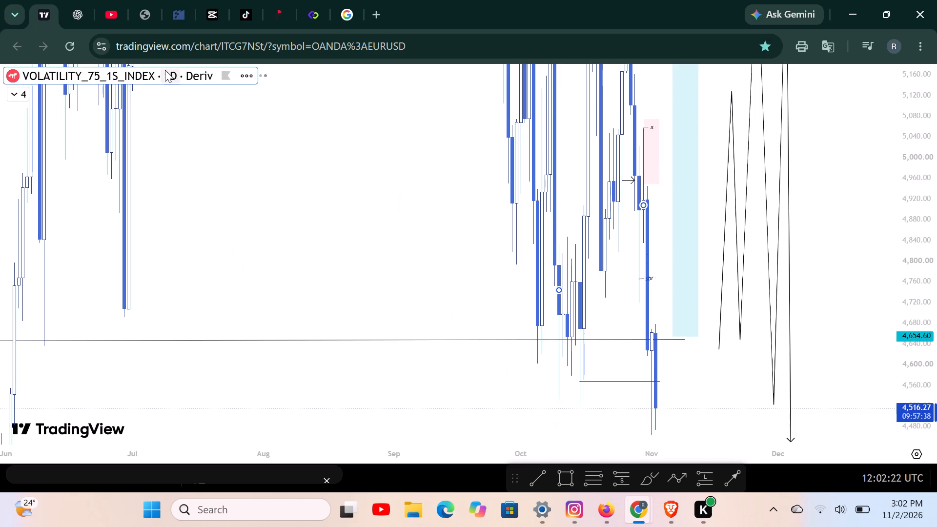
# Examine the daily price from September to November against the marked levels, pink zones, short position and projected zigzag path.
pyautogui.moveTo(926, 155); pyautogui.dragTo(936, 405)
pyautogui.scroll(3, 601, 400)
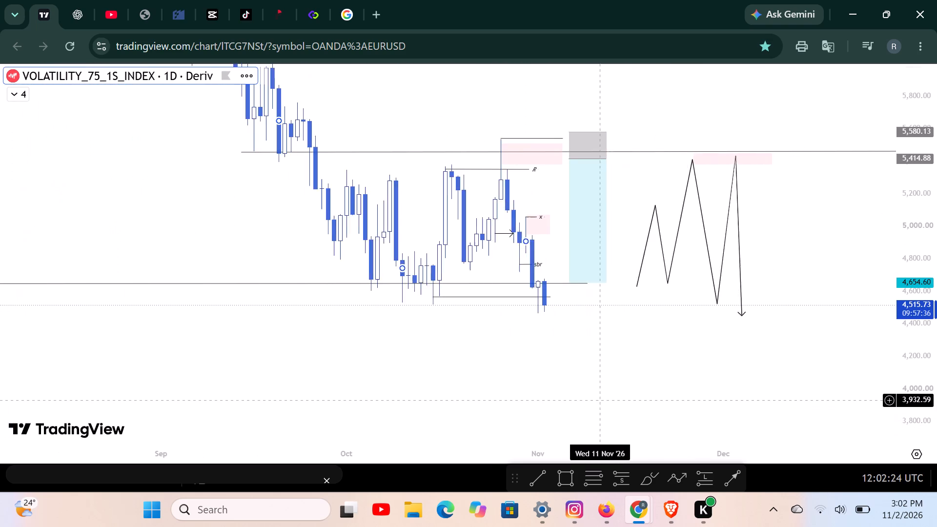
pyautogui.scroll(3, 598, 399)
pyautogui.scroll(3, 496, 386)
pyautogui.moveTo(501, 372); pyautogui.dragTo(531, 414)
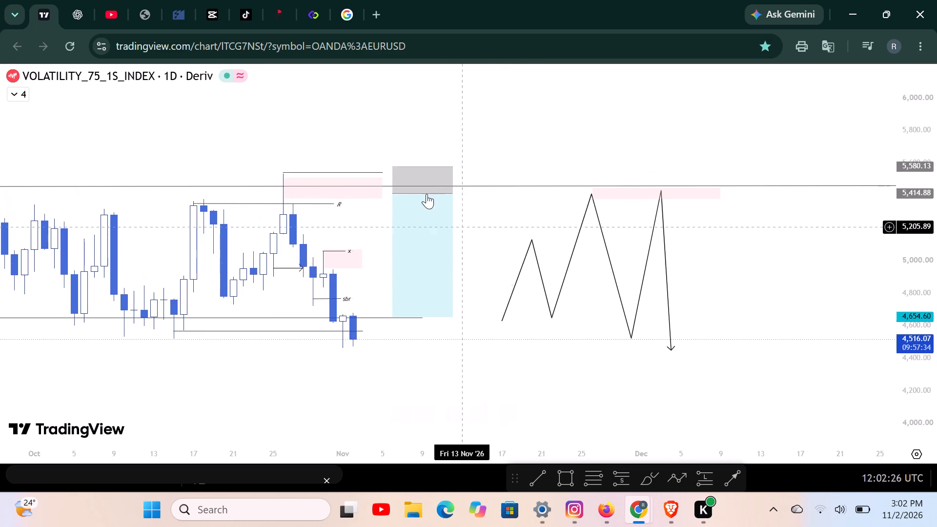
pyautogui.moveTo(261, 405); pyautogui.dragTo(358, 420)
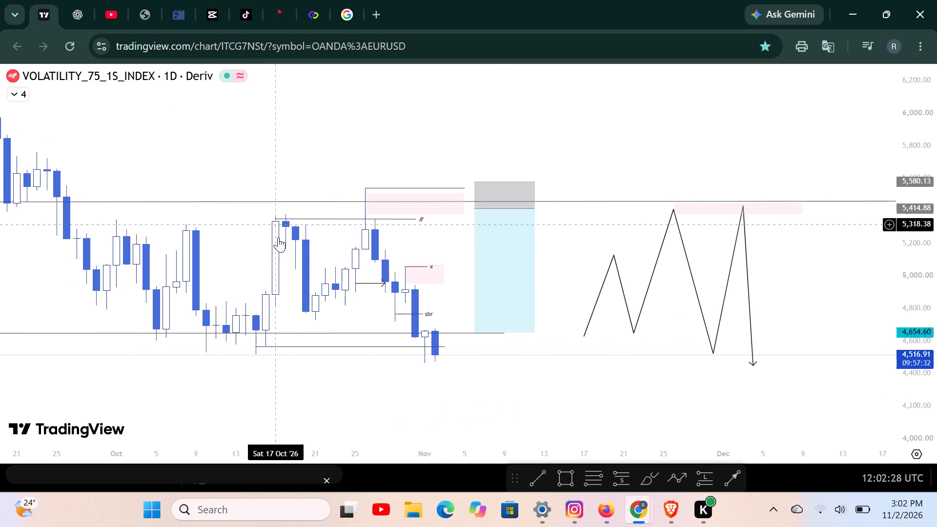
pyautogui.moveTo(239, 129); pyautogui.dragTo(538, 161)
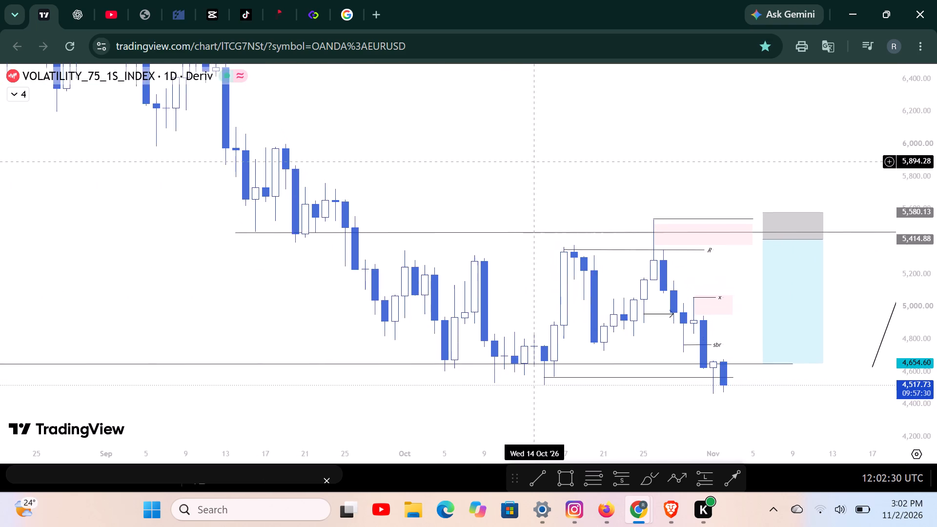
pyautogui.moveTo(533, 161); pyautogui.dragTo(429, 142)
pyautogui.moveTo(915, 372); pyautogui.dragTo(907, 330)
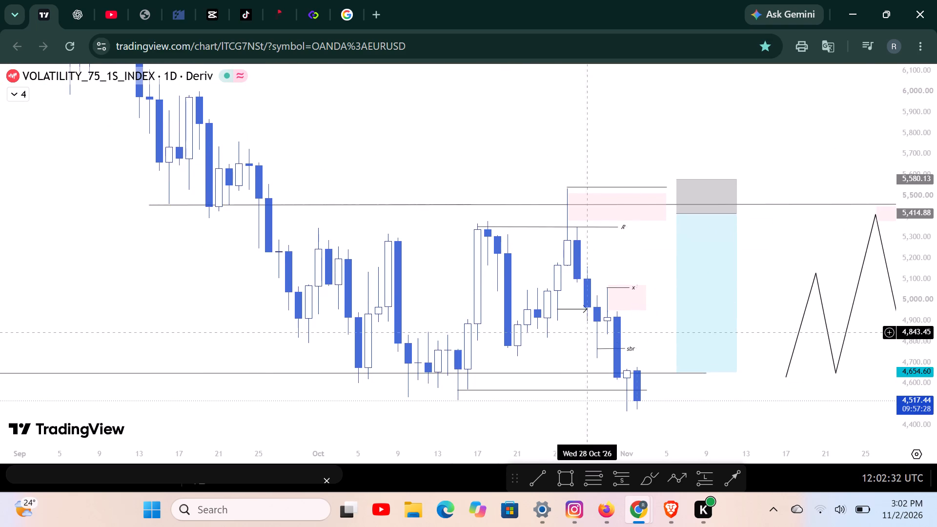
pyautogui.scroll(2, 513, 341)
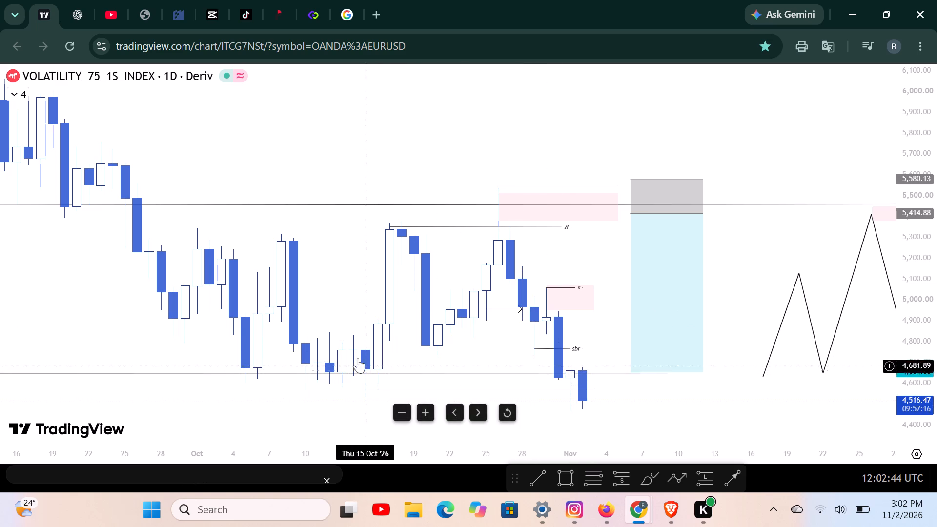
pyautogui.moveTo(356, 324); pyautogui.dragTo(368, 348)
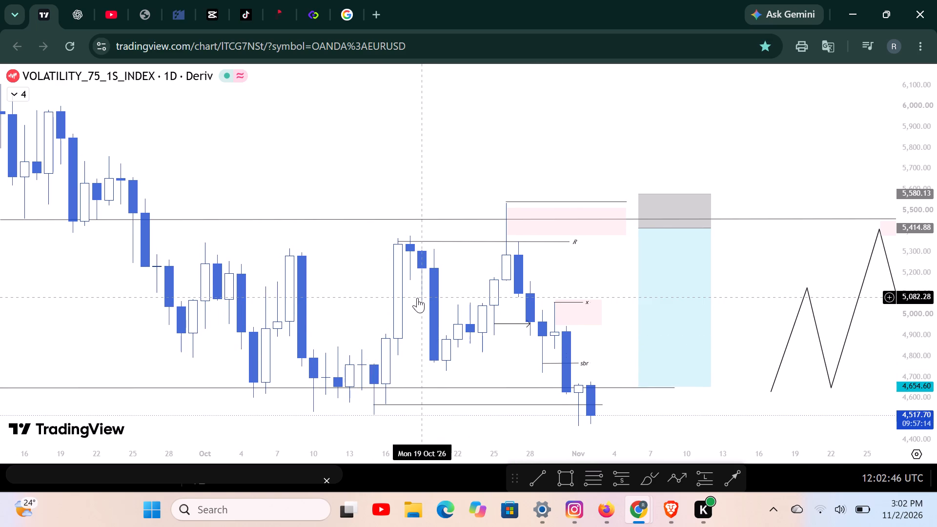
pyautogui.scroll(-2, 417, 298)
pyautogui.scroll(2, 417, 298)
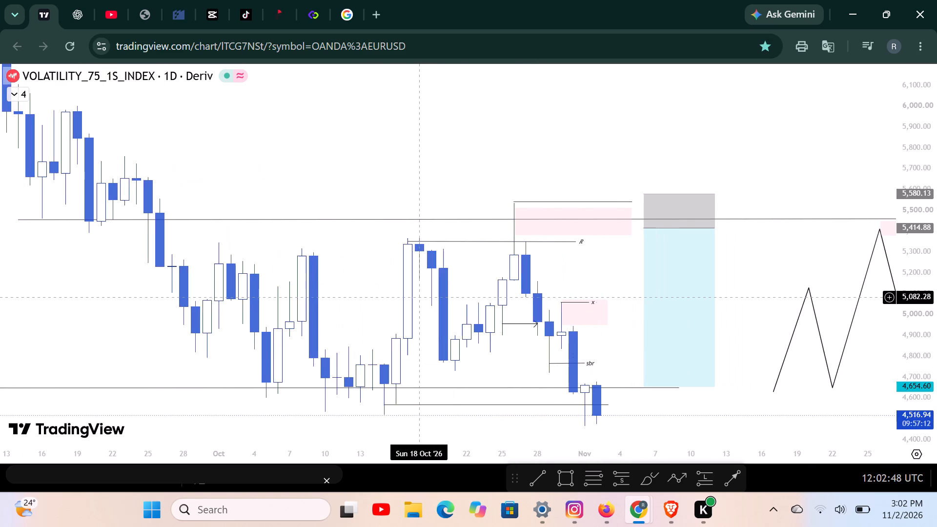
pyautogui.scroll(1, 417, 297)
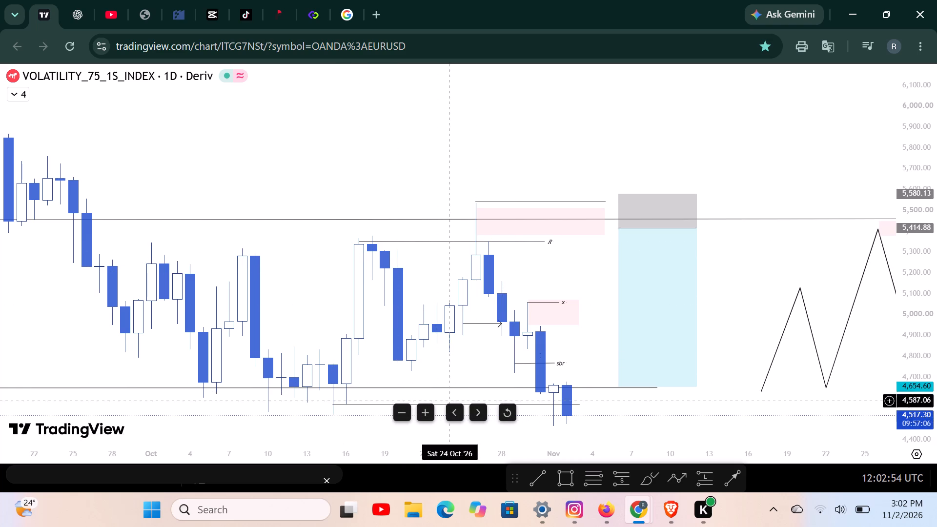
# Raise the short horizontal line at the mid-October lows and anchor its start on the Oct 15 candle's close, about 4,671.
pyautogui.moveTo(310, 442); pyautogui.dragTo(303, 391)
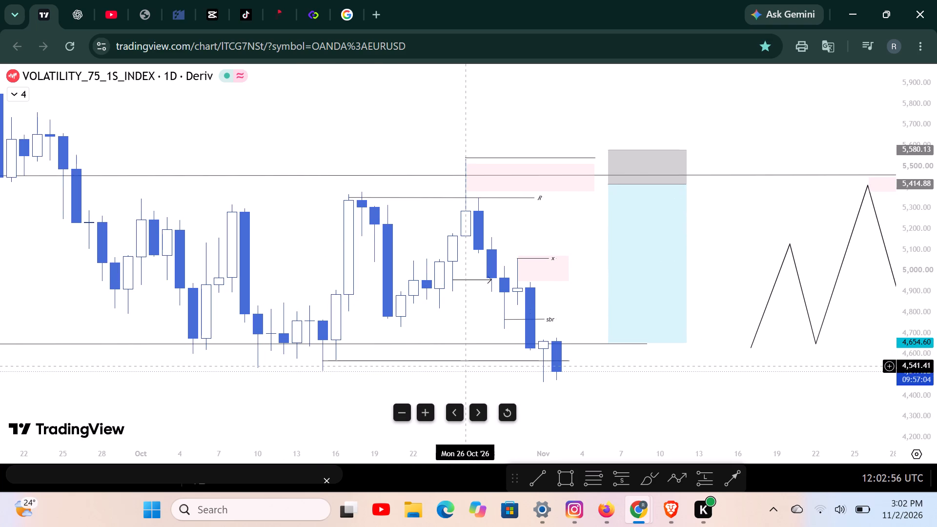
pyautogui.moveTo(459, 362); pyautogui.dragTo(456, 340)
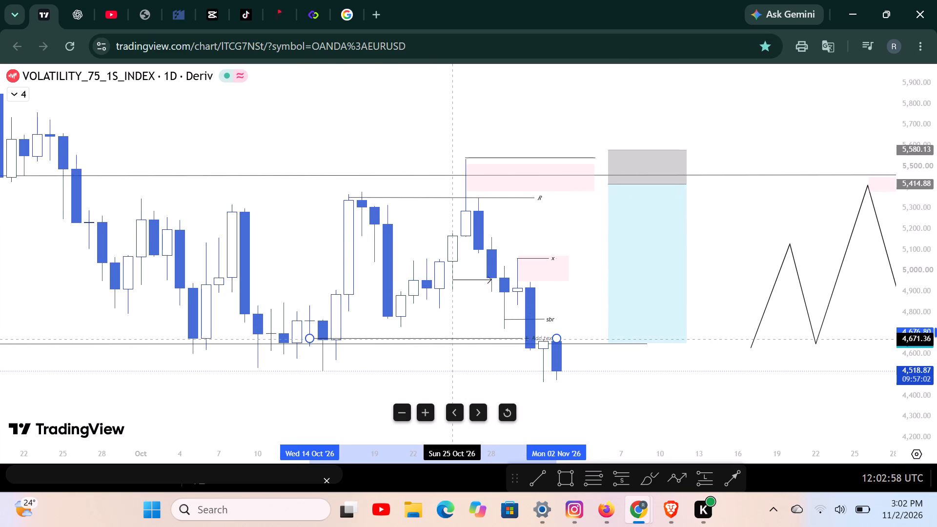
pyautogui.moveTo(456, 340); pyautogui.dragTo(456, 341)
pyautogui.click(448, 379)
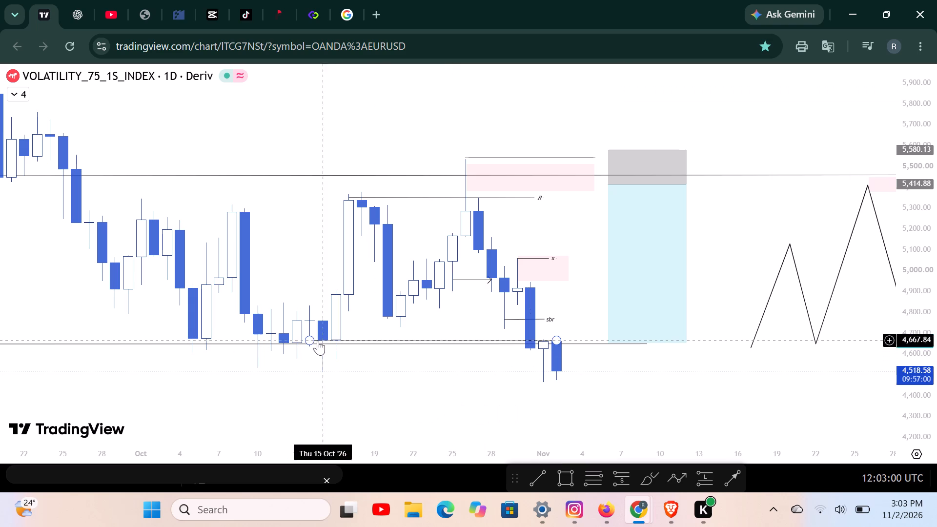
pyautogui.moveTo(313, 339); pyautogui.dragTo(325, 341)
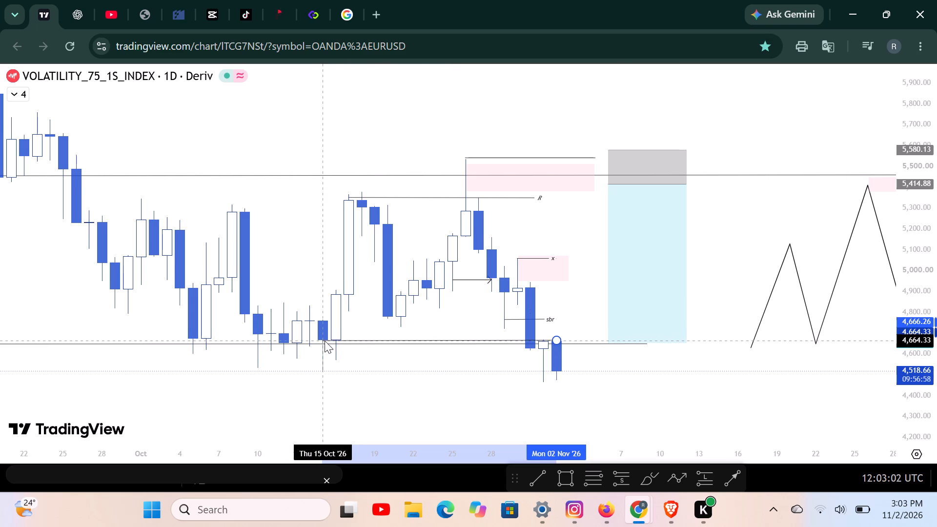
pyautogui.moveTo(325, 341); pyautogui.dragTo(324, 339)
pyautogui.click(376, 390)
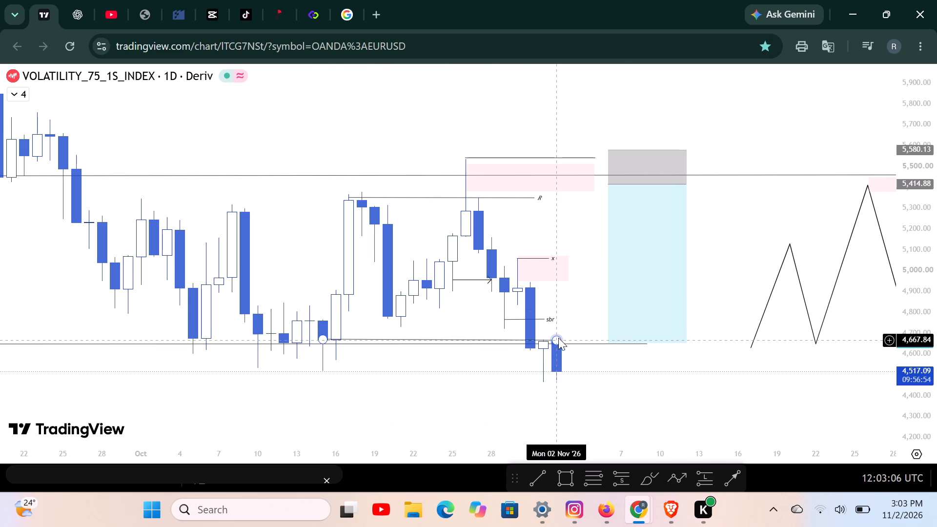
# Shorten the mid-October line so its end sits level with its start, on the Oct 30 candle at about 4,670.
pyautogui.moveTo(558, 338); pyautogui.dragTo(524, 338)
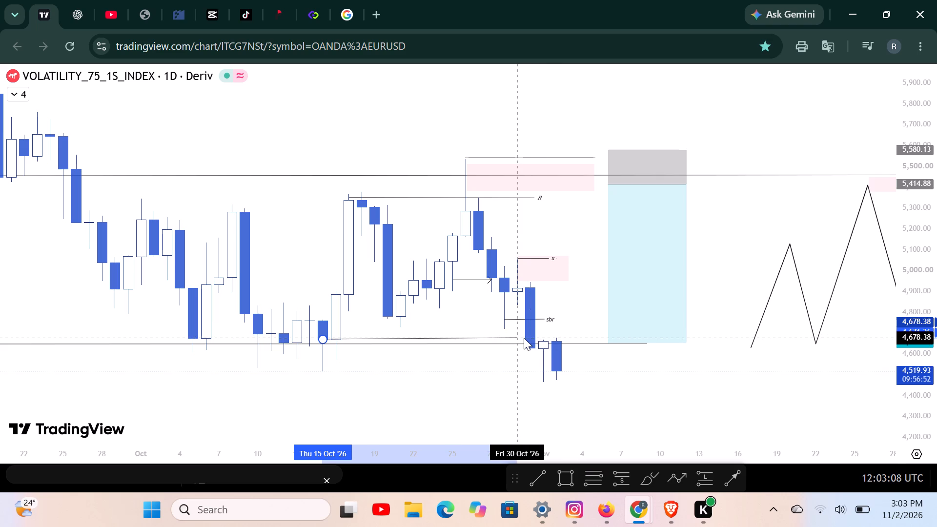
pyautogui.moveTo(524, 338); pyautogui.dragTo(526, 340)
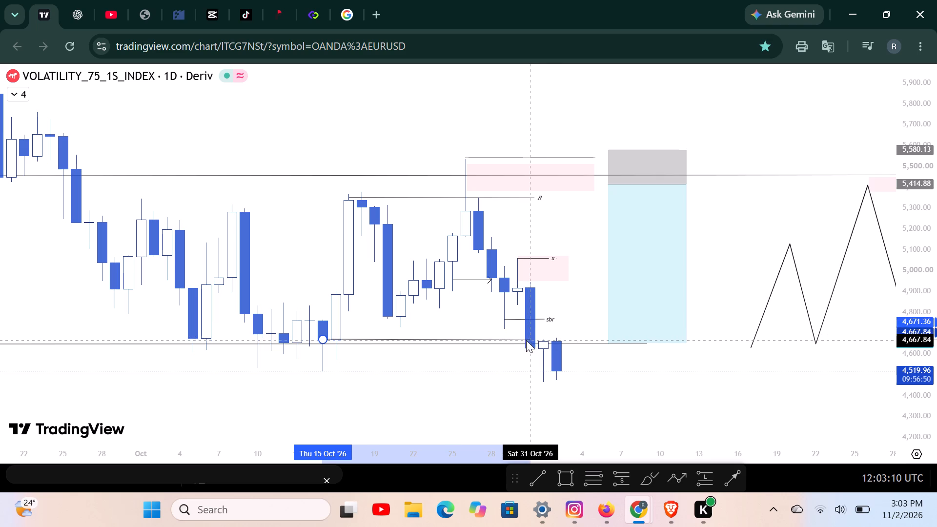
pyautogui.moveTo(526, 340); pyautogui.dragTo(526, 340)
pyautogui.moveTo(526, 340); pyautogui.dragTo(525, 337)
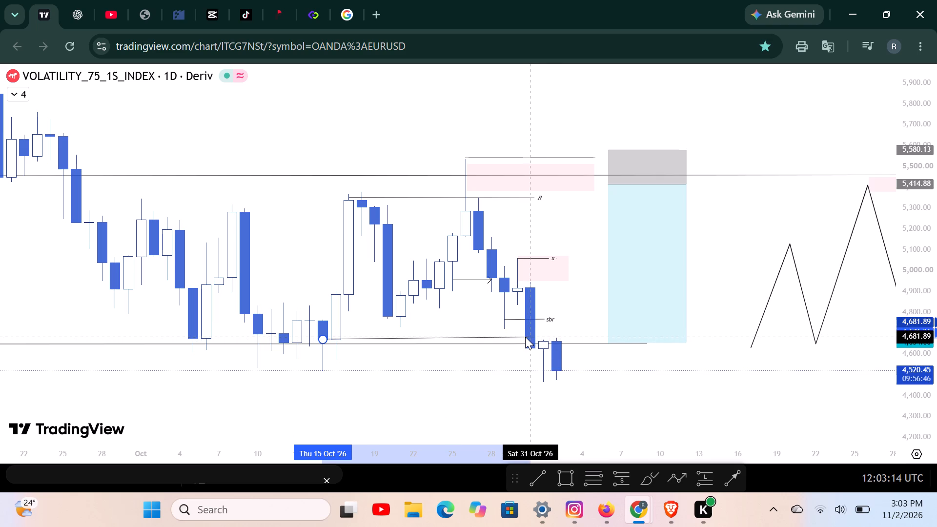
pyautogui.moveTo(525, 337); pyautogui.dragTo(524, 339)
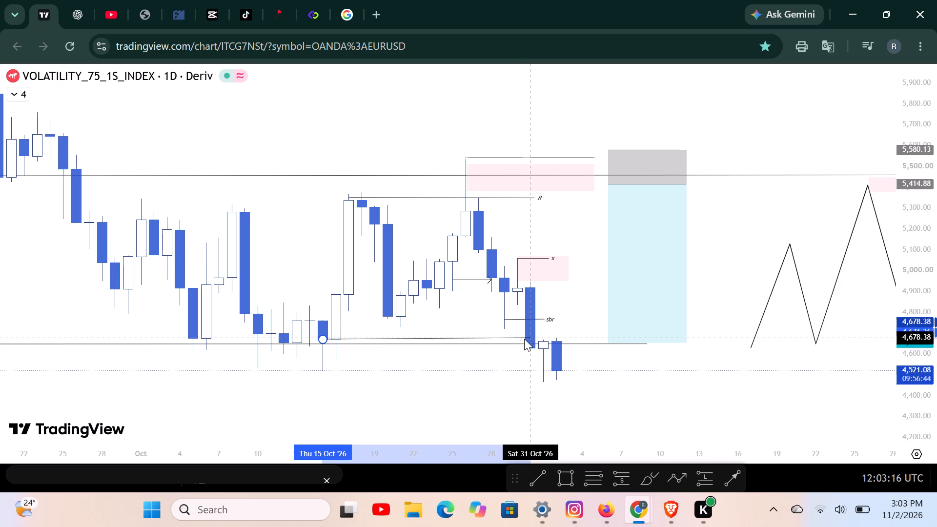
pyautogui.moveTo(524, 339); pyautogui.dragTo(524, 339)
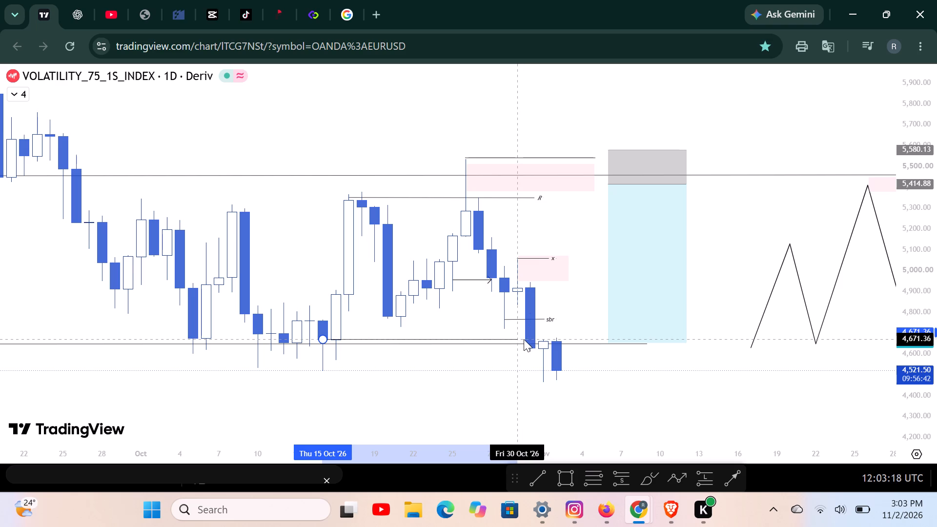
pyautogui.moveTo(524, 339); pyautogui.dragTo(524, 340)
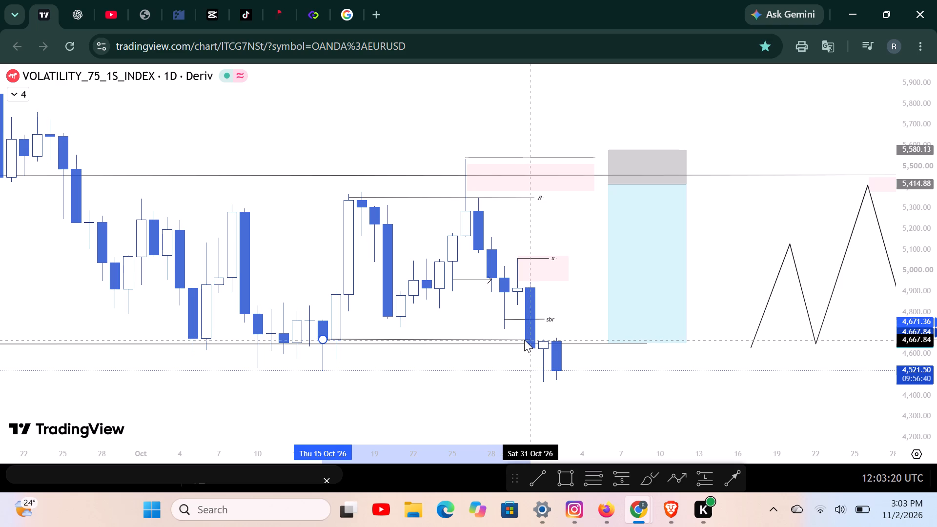
pyautogui.moveTo(524, 340); pyautogui.dragTo(524, 339)
# Examine the late-October breakdown against the 4,654 level, the short position and the projected zigzag path.
pyautogui.moveTo(457, 374); pyautogui.dragTo(458, 369)
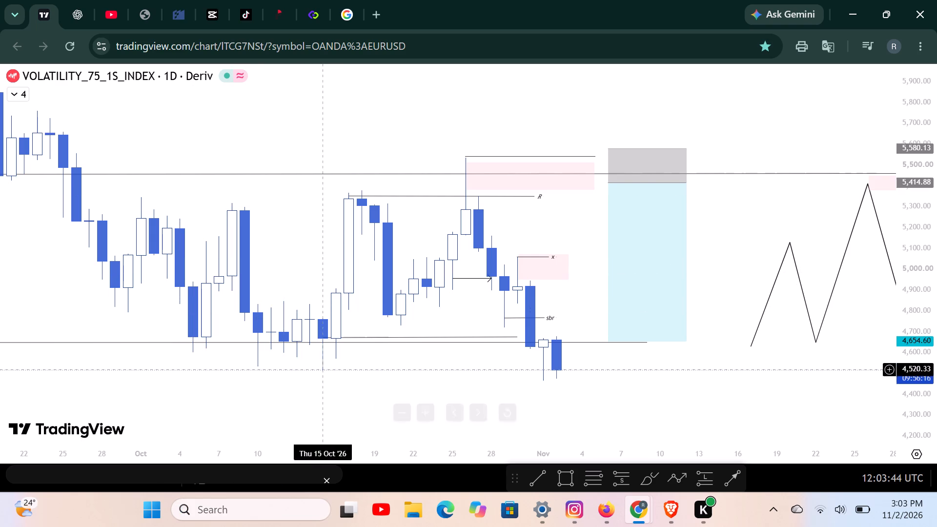
pyautogui.moveTo(332, 435); pyautogui.dragTo(442, 346)
pyautogui.scroll(-2, 442, 346)
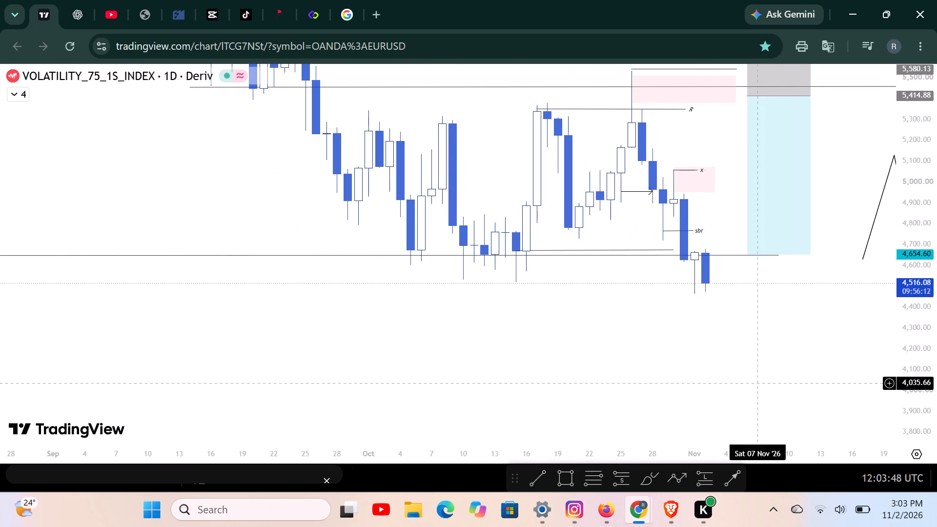
pyautogui.moveTo(800, 336); pyautogui.dragTo(693, 352)
pyautogui.moveTo(723, 314); pyautogui.dragTo(713, 349)
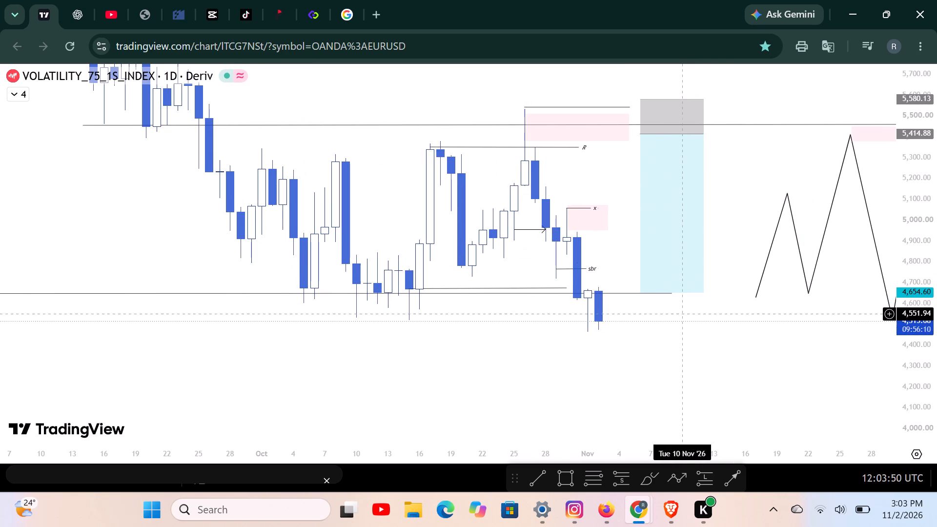
pyautogui.click(580, 299)
pyautogui.moveTo(506, 360); pyautogui.dragTo(516, 359)
pyautogui.scroll(-1, 513, 352)
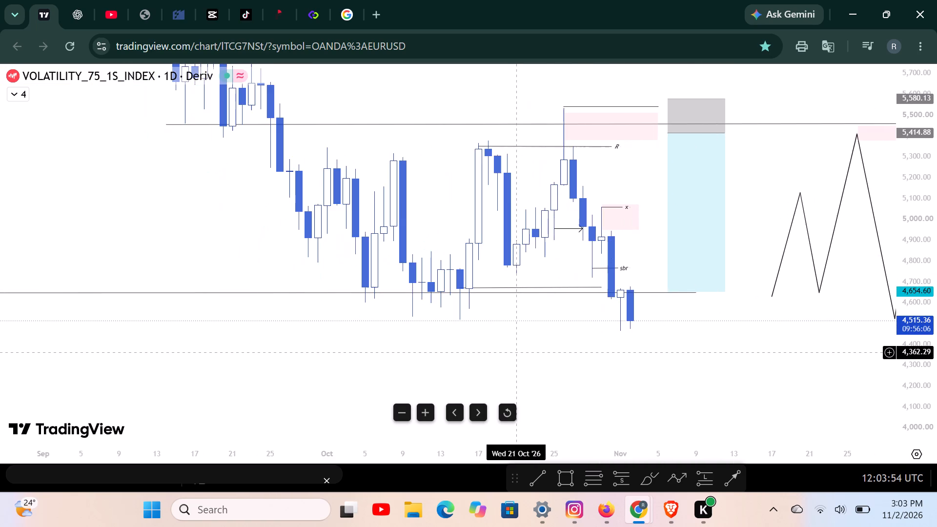
pyautogui.scroll(-1, 513, 352)
pyautogui.moveTo(513, 347); pyautogui.dragTo(507, 354)
pyautogui.moveTo(546, 345); pyautogui.dragTo(417, 378)
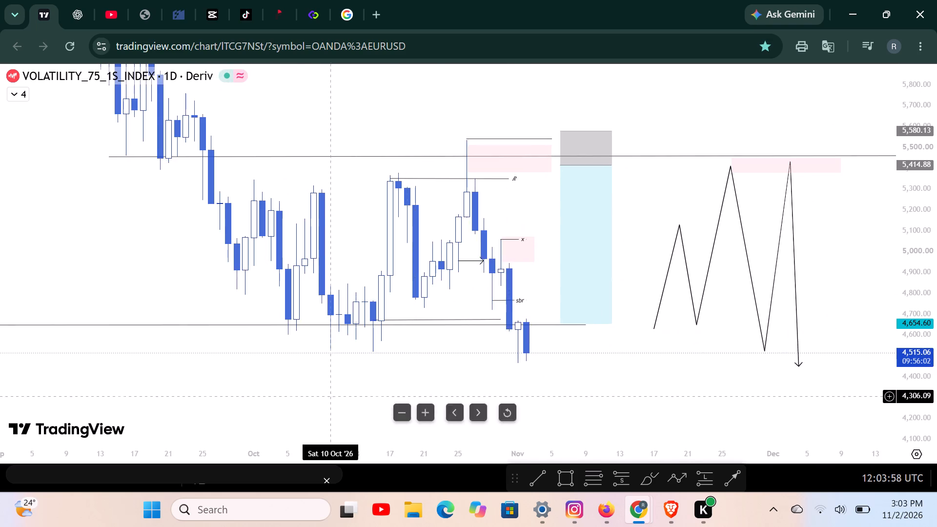
# Draw a horizontal trendline at about 4,317 from the May 27 candle to Nov 22, below the current price.
pyautogui.moveTo(278, 409); pyautogui.dragTo(313, 348)
pyautogui.scroll(-9, 326, 316)
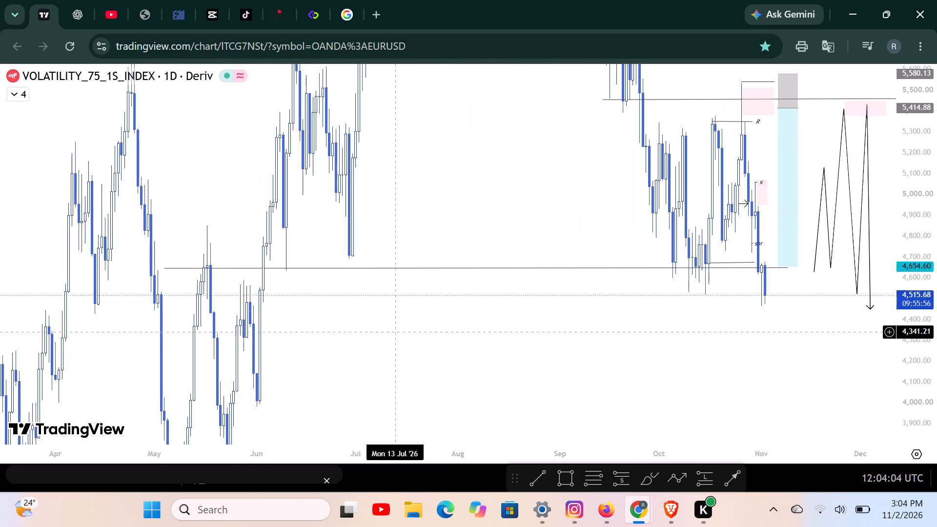
pyautogui.moveTo(405, 339); pyautogui.dragTo(409, 293)
pyautogui.scroll(1, 395, 302)
pyautogui.click(394, 303)
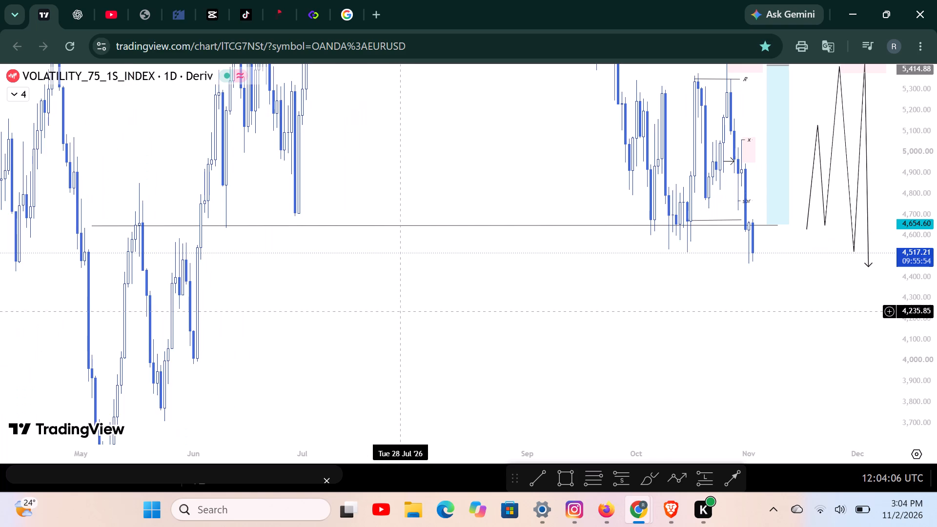
pyautogui.click(538, 483)
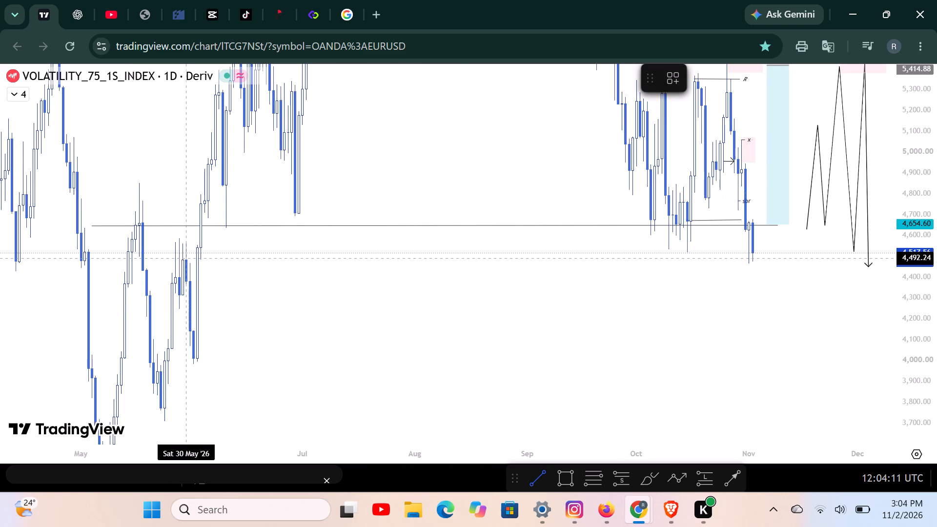
pyautogui.scroll(1, 205, 311)
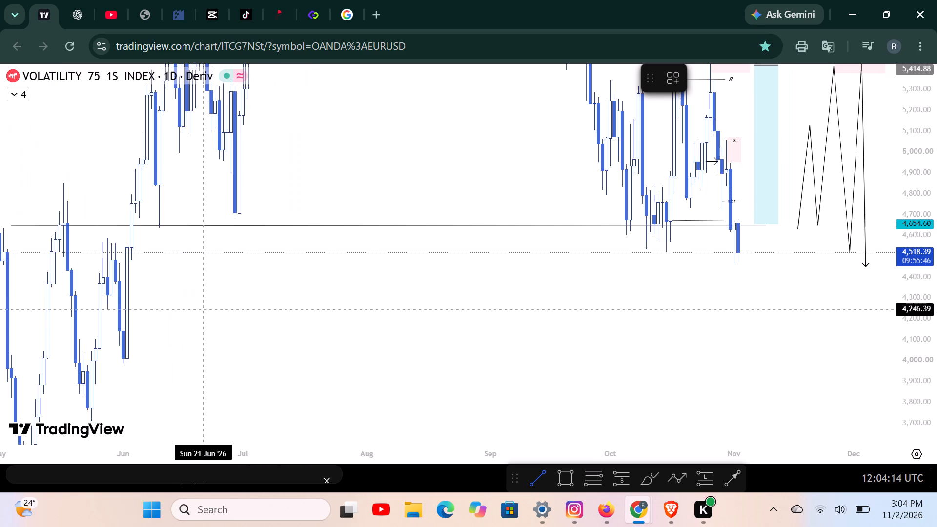
pyautogui.scroll(-1, 202, 317)
pyautogui.scroll(1, 202, 317)
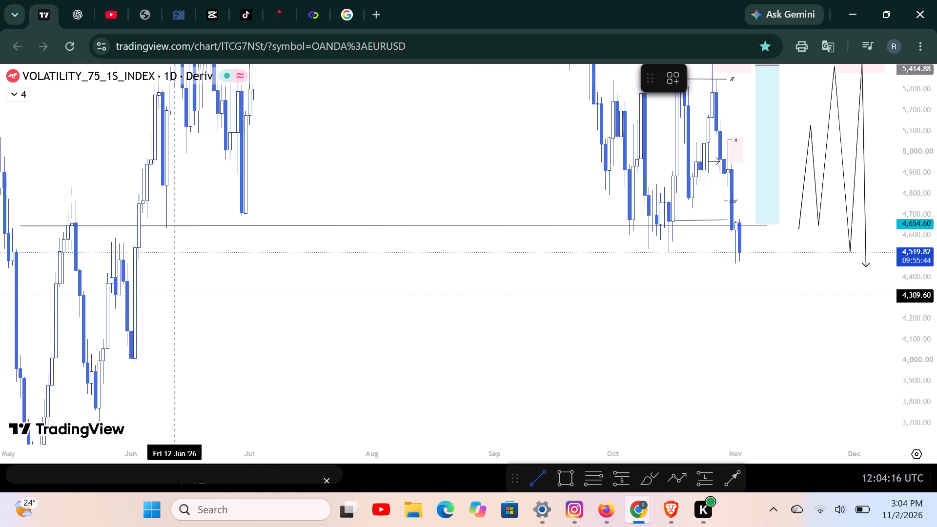
pyautogui.click(113, 295)
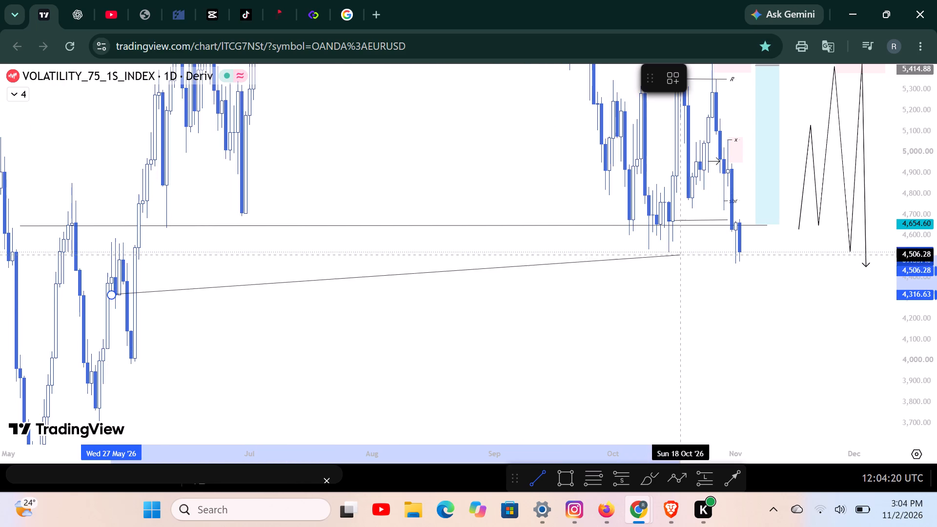
pyautogui.click(818, 295)
pyautogui.scroll(-1, 489, 292)
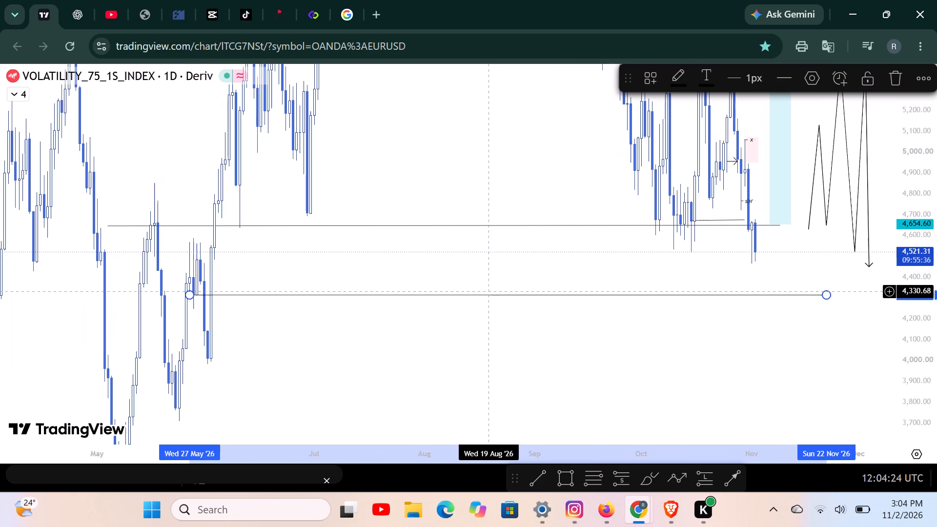
pyautogui.click(485, 261)
# Examine the daily price from April to November against the new lower line with the price scale compressed.
pyautogui.moveTo(487, 260); pyautogui.dragTo(435, 310)
pyautogui.scroll(-3, 435, 306)
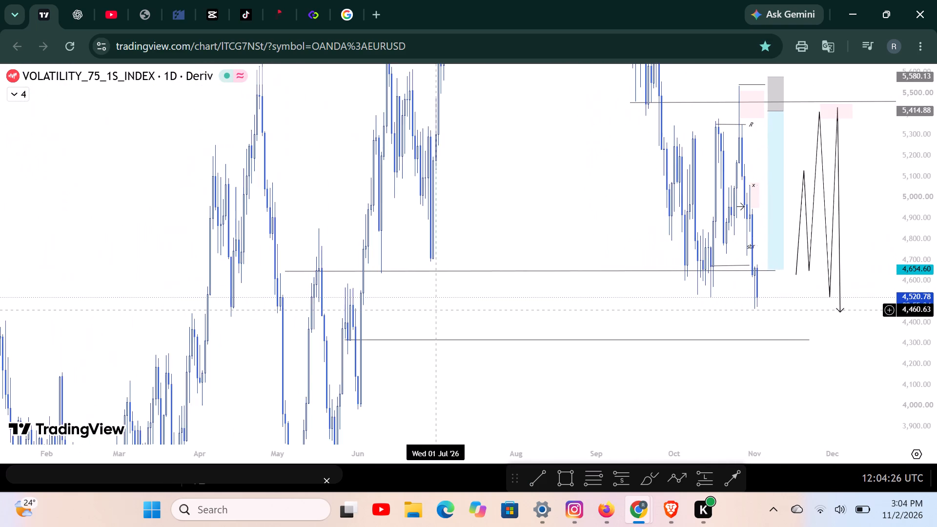
pyautogui.scroll(3, 439, 306)
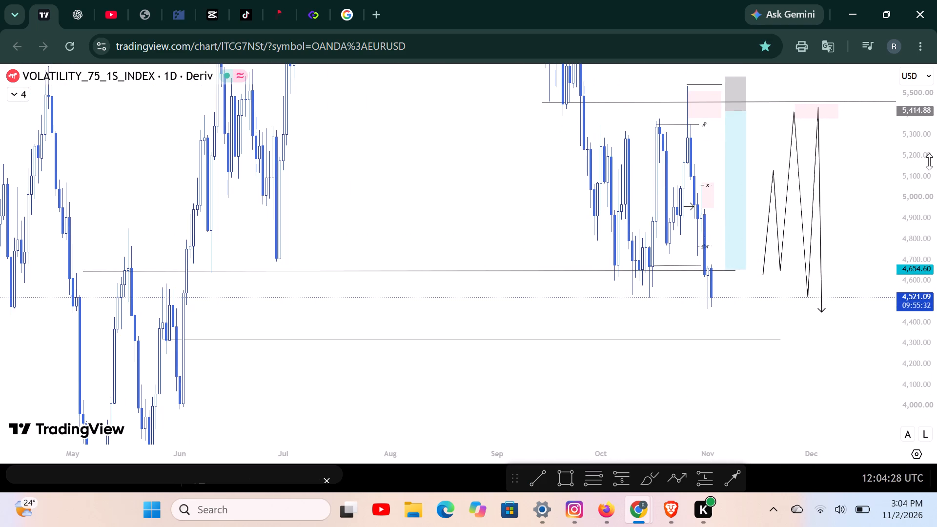
pyautogui.moveTo(931, 159); pyautogui.dragTo(924, 290)
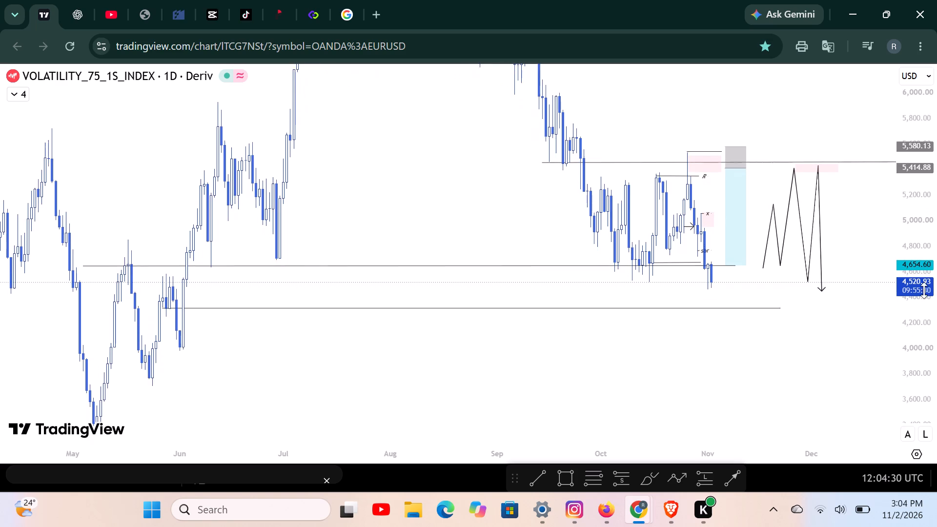
pyautogui.moveTo(924, 290); pyautogui.dragTo(936, 413)
pyautogui.moveTo(422, 419); pyautogui.dragTo(421, 436)
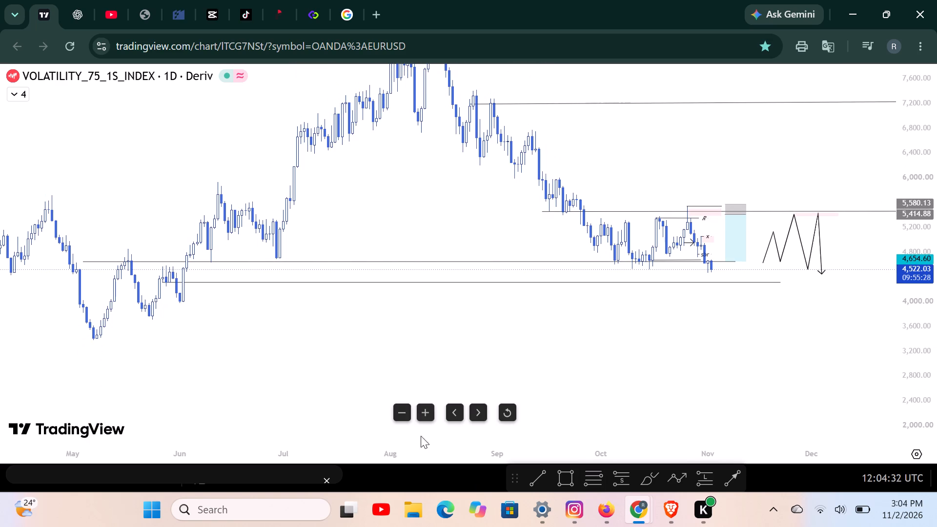
pyautogui.moveTo(421, 436); pyautogui.dragTo(415, 482)
pyautogui.moveTo(412, 330); pyautogui.dragTo(405, 373)
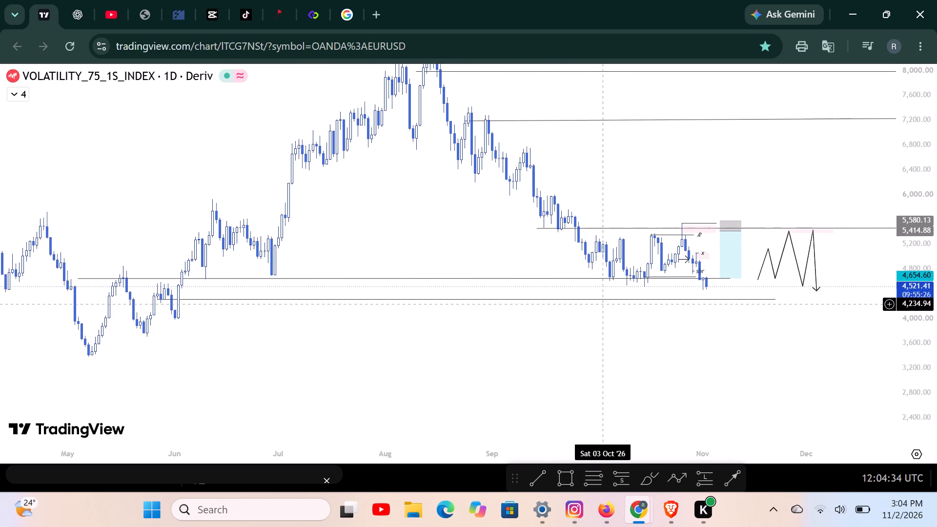
# Label the new 4,317 trendline "key" and align the text to the line's right end.
pyautogui.click(746, 299)
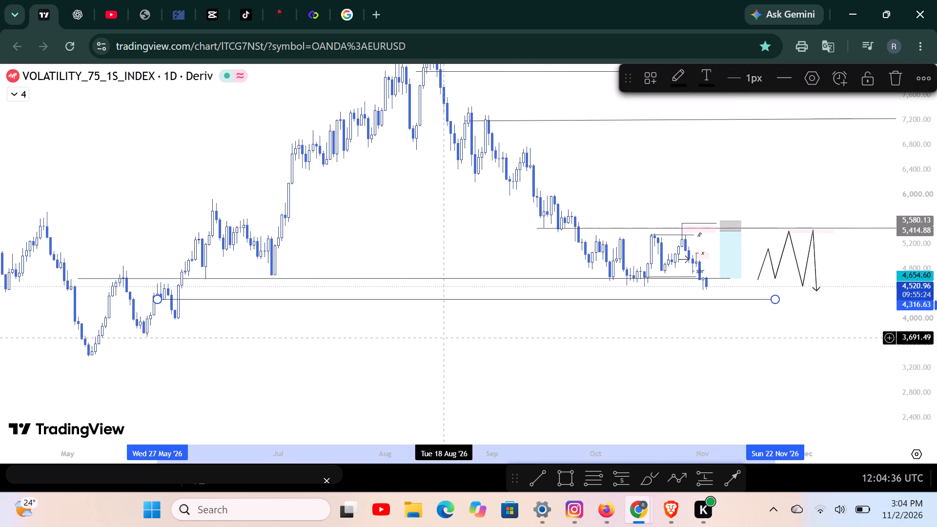
pyautogui.click(469, 299)
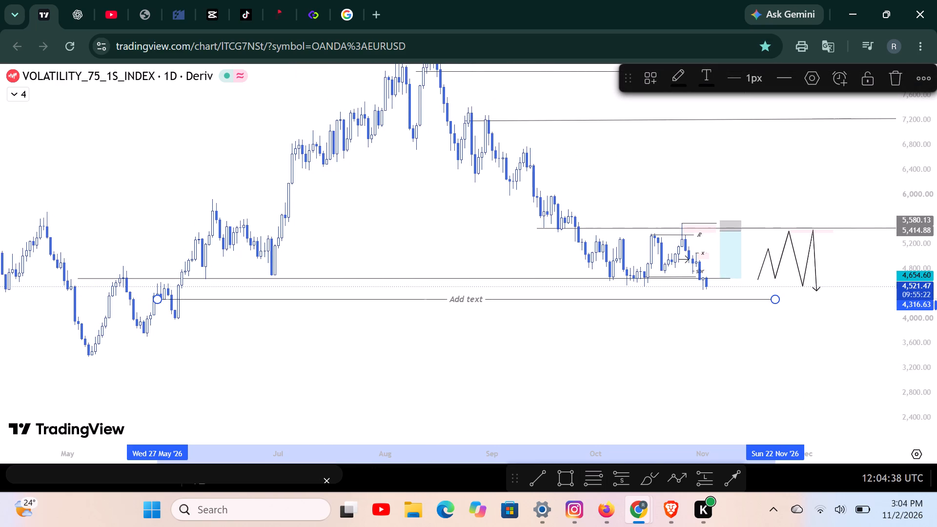
pyautogui.write('key')
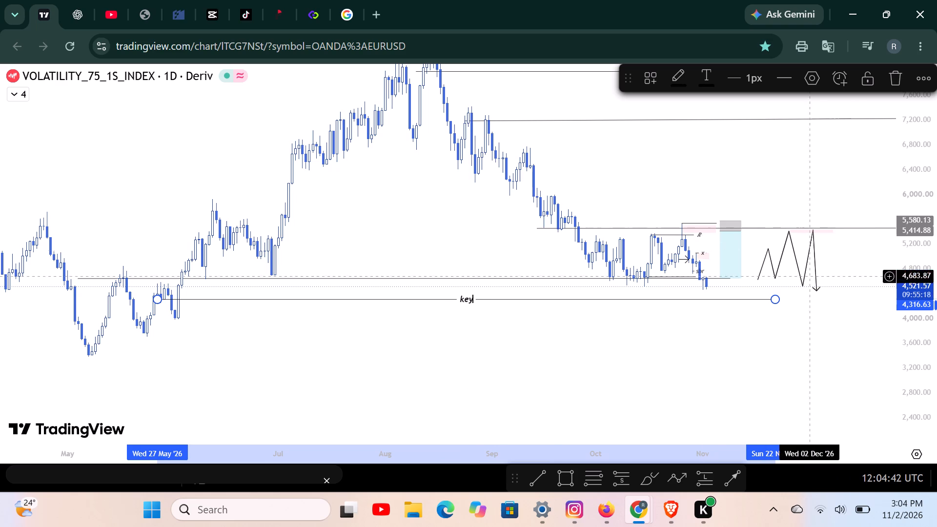
pyautogui.doubleClick(774, 301)
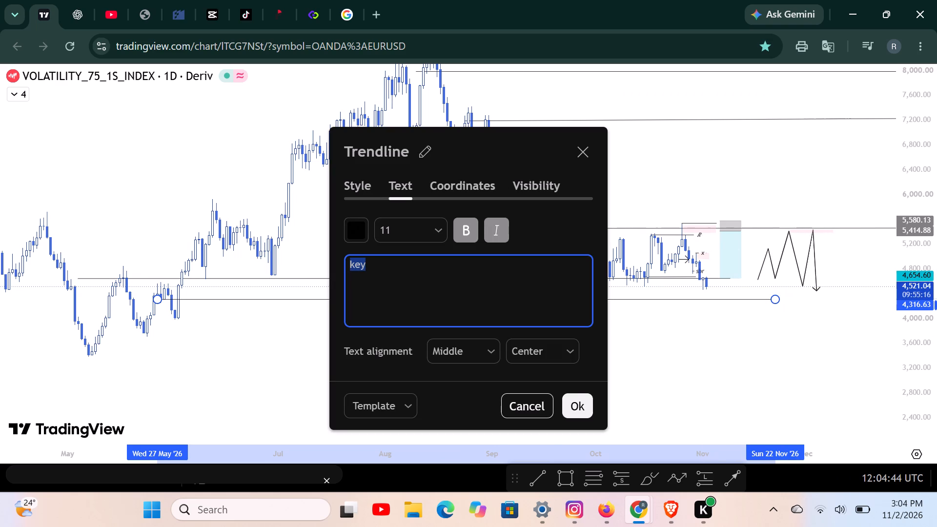
pyautogui.click(537, 348)
pyautogui.click(540, 422)
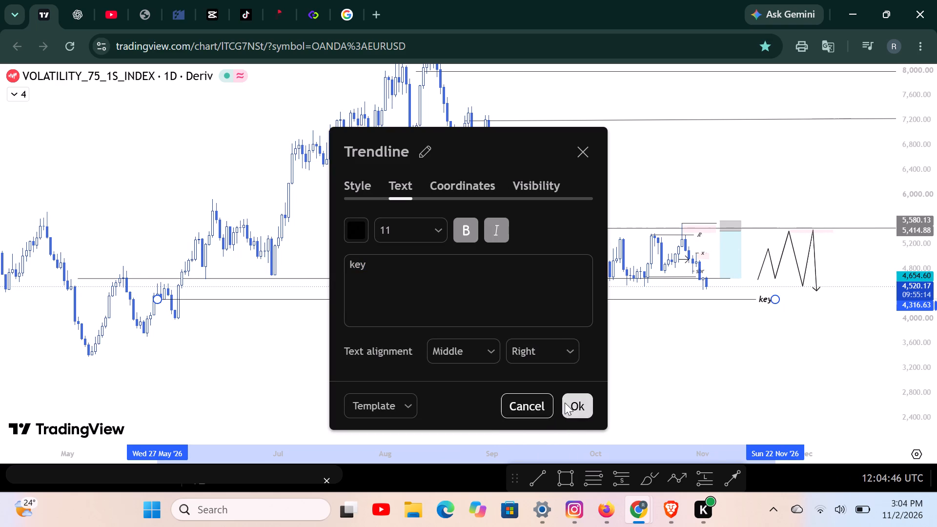
pyautogui.click(568, 403)
pyautogui.click(623, 384)
# Examine the price from September to November between the "key" line and the higher marked levels.
pyautogui.scroll(-2, 577, 360)
pyautogui.scroll(6, 573, 355)
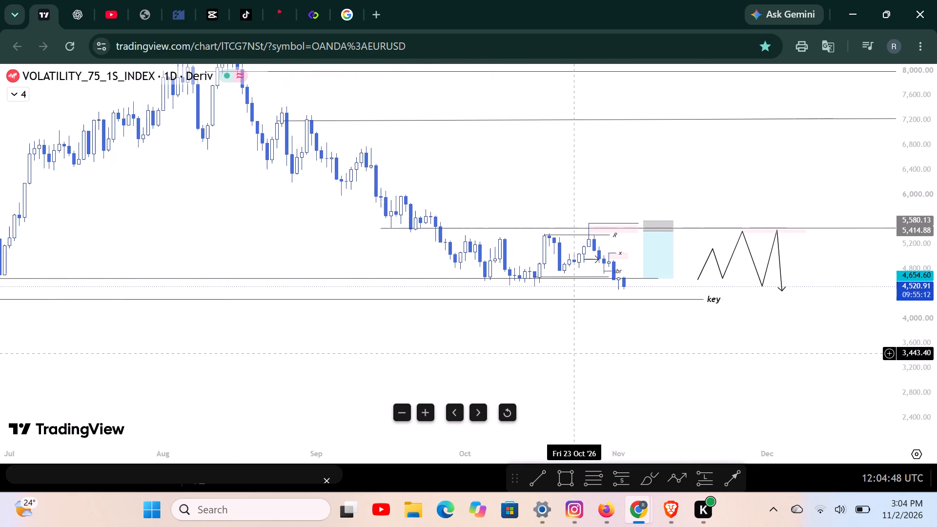
pyautogui.moveTo(932, 370); pyautogui.dragTo(901, 253)
pyautogui.moveTo(757, 136); pyautogui.dragTo(805, 219)
pyautogui.moveTo(700, 143); pyautogui.dragTo(703, 184)
pyautogui.moveTo(276, 359); pyautogui.dragTo(283, 299)
pyautogui.scroll(4, 281, 271)
pyautogui.scroll(-1, 280, 272)
pyautogui.moveTo(234, 303); pyautogui.dragTo(232, 227)
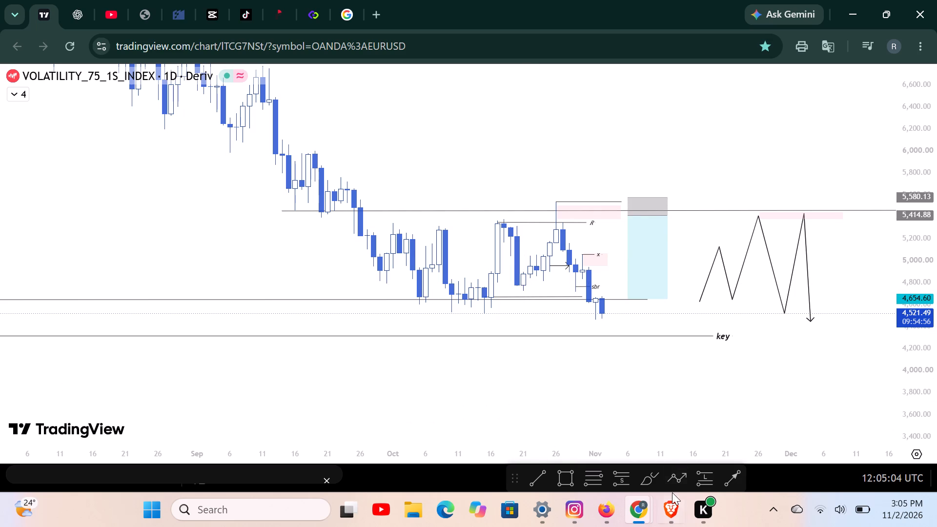
# Draw a zigzag arrow path from about 3,800 on Oct 11 up to the "key" line and down to about 3,500.
pyautogui.click(674, 477)
pyautogui.moveTo(459, 391); pyautogui.dragTo(459, 383)
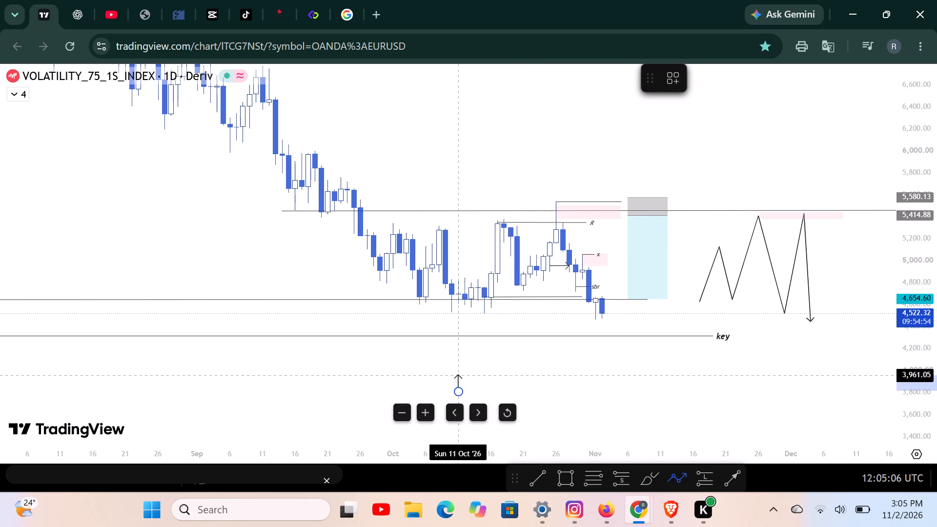
pyautogui.click(473, 358)
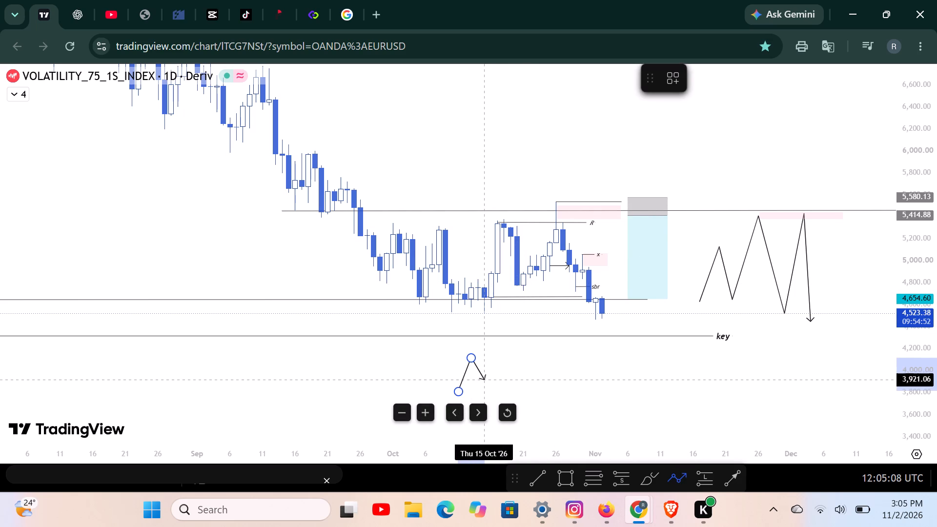
pyautogui.click(487, 382)
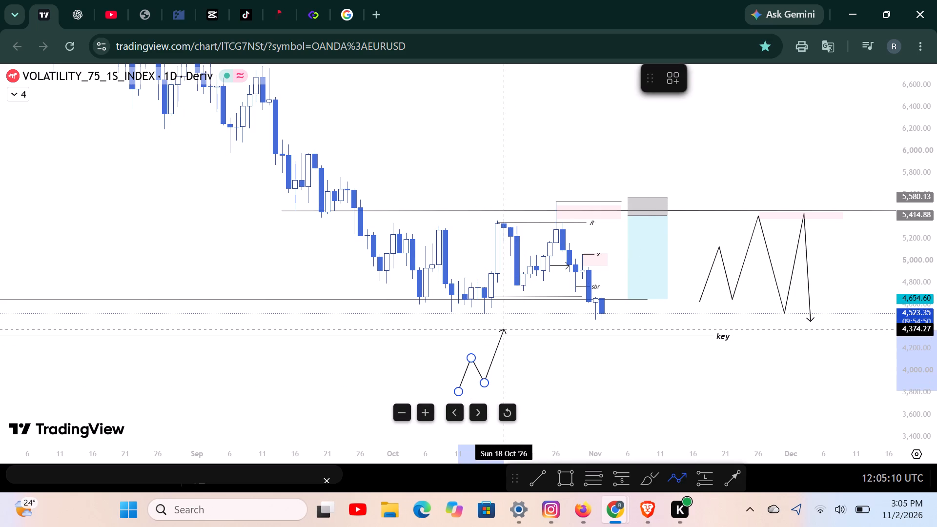
pyautogui.click(506, 330)
pyautogui.click(529, 426)
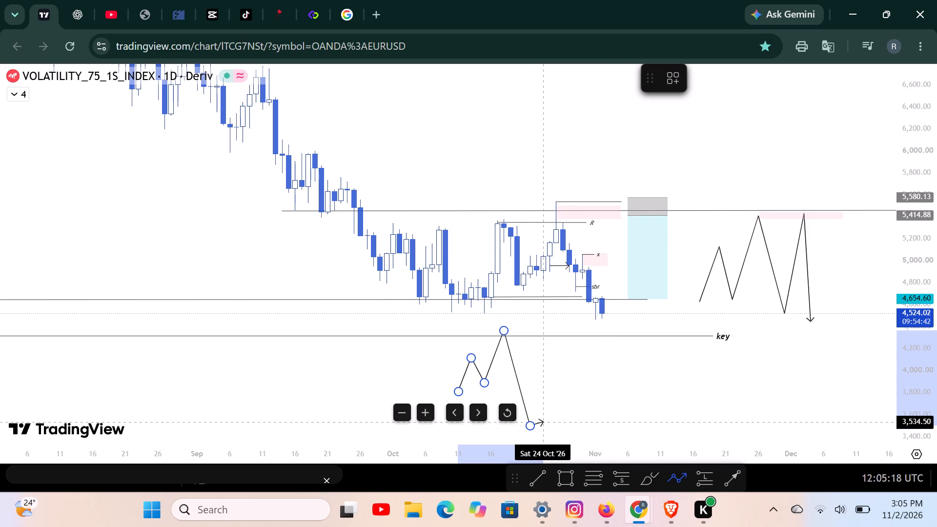
pyautogui.click(532, 427)
pyautogui.click(532, 427)
pyautogui.click(559, 409)
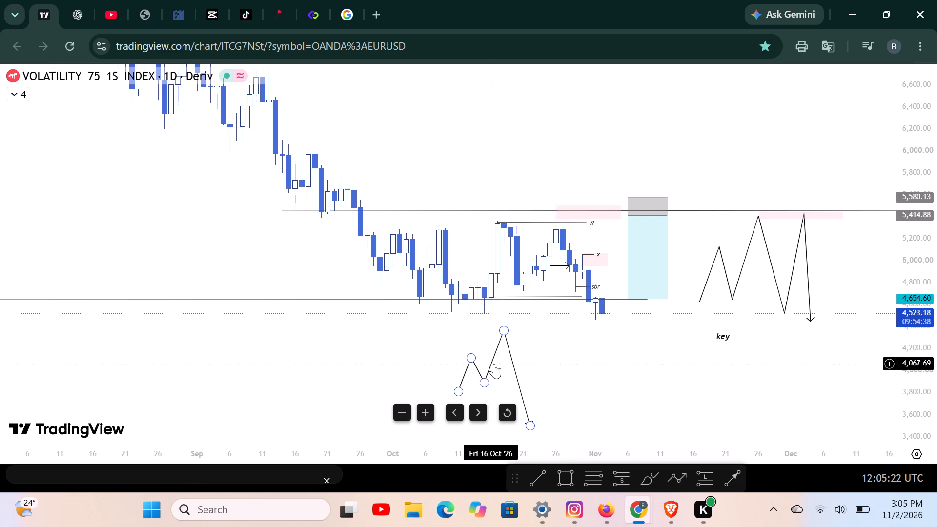
# Move the new zigzag path about a week later, so it starts around Oct 18.
pyautogui.moveTo(493, 363); pyautogui.dragTo(534, 356)
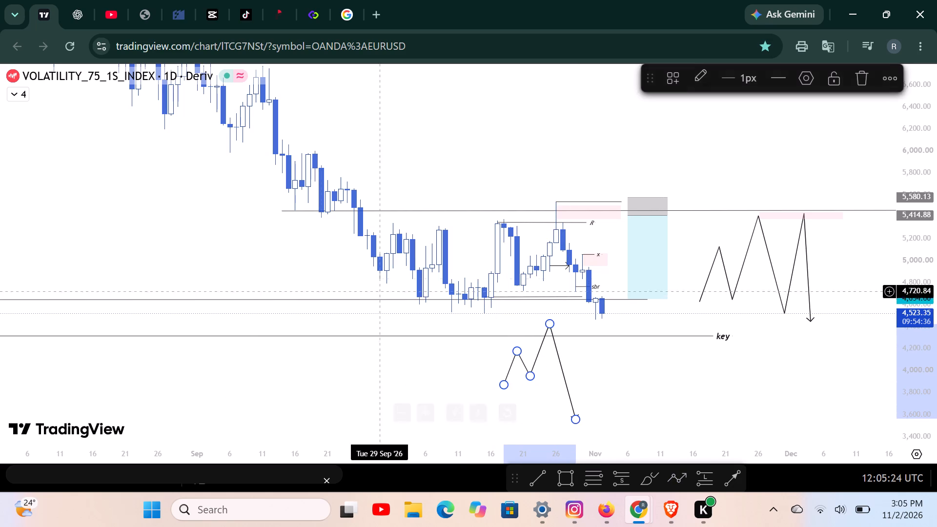
pyautogui.click(203, 227)
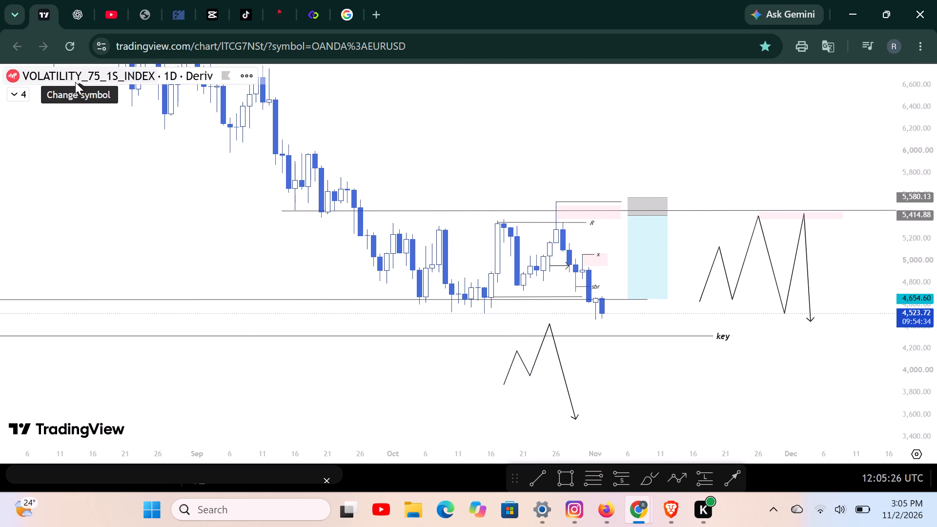
# Leave the full-screen chart view, display the daily price as a line chart, and return it to candlesticks.
pyautogui.press('Escape')
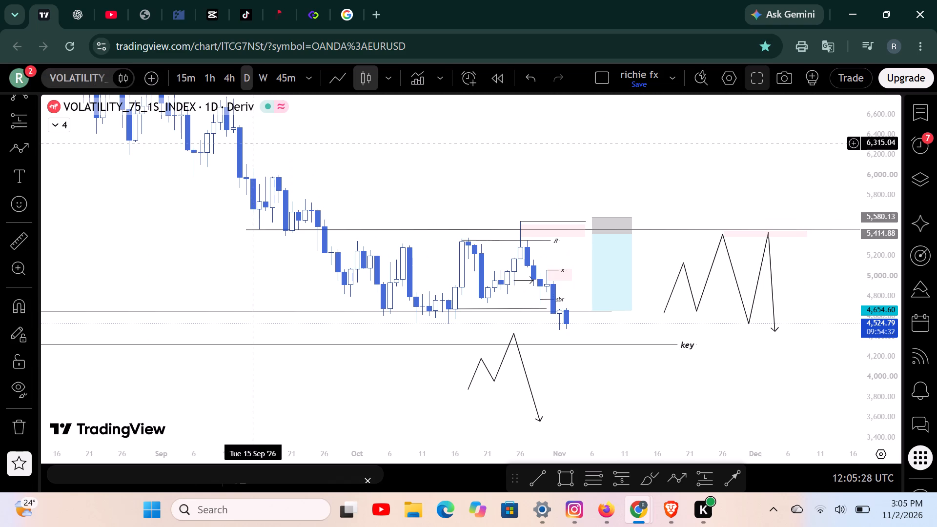
pyautogui.click(338, 90)
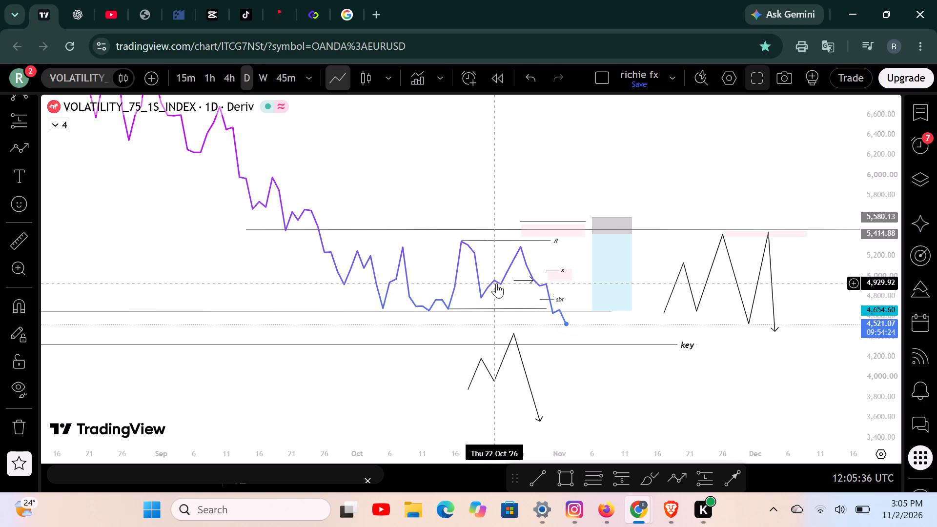
pyautogui.scroll(-1, 455, 283)
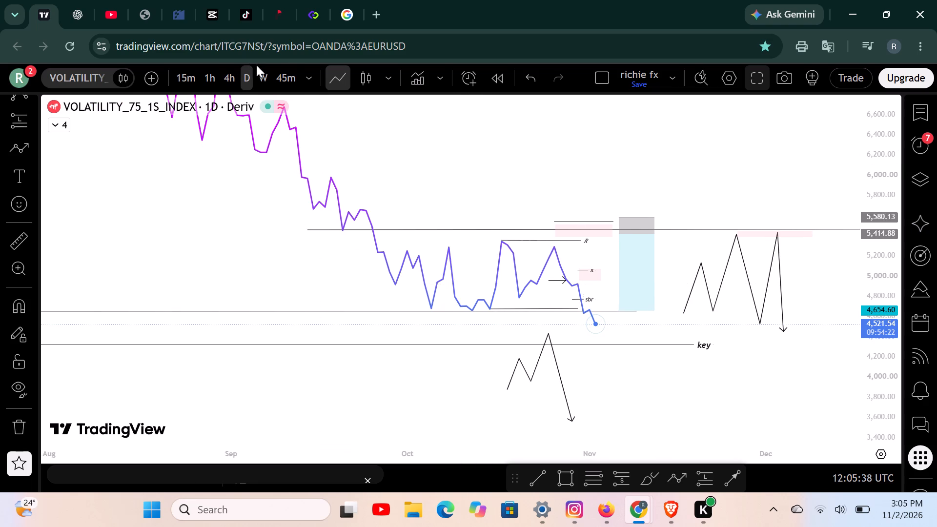
pyautogui.click(361, 74)
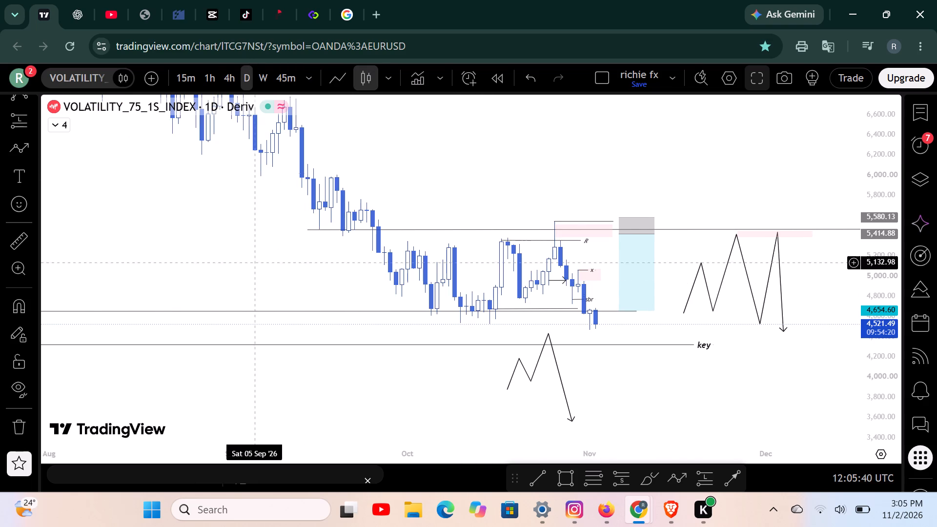
# Switch the Volatility 75 (1s) chart to the 4-hour timeframe.
pyautogui.scroll(3, 227, 296)
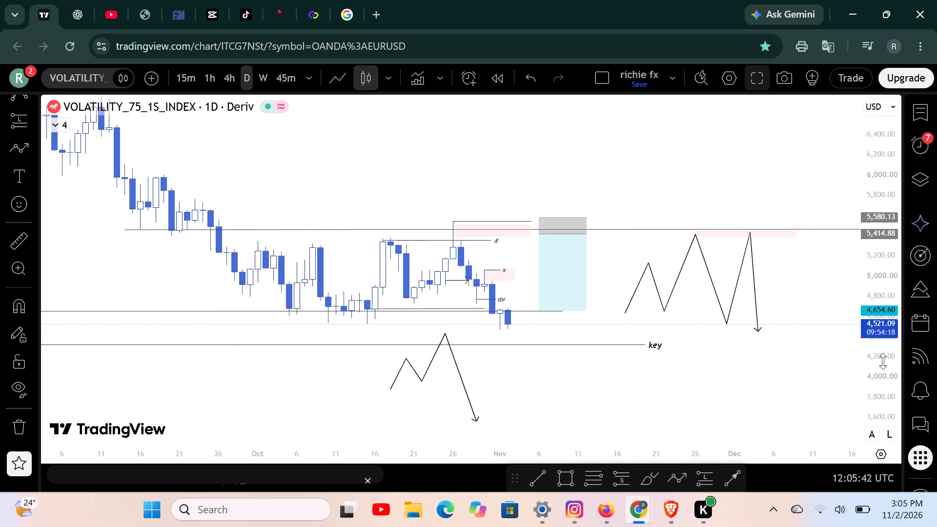
pyautogui.moveTo(884, 359); pyautogui.dragTo(865, 223)
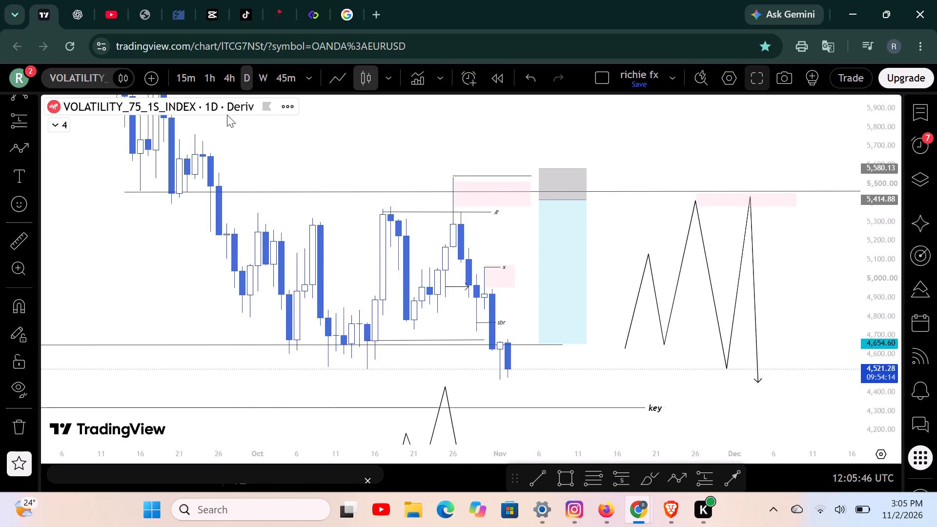
pyautogui.click(230, 76)
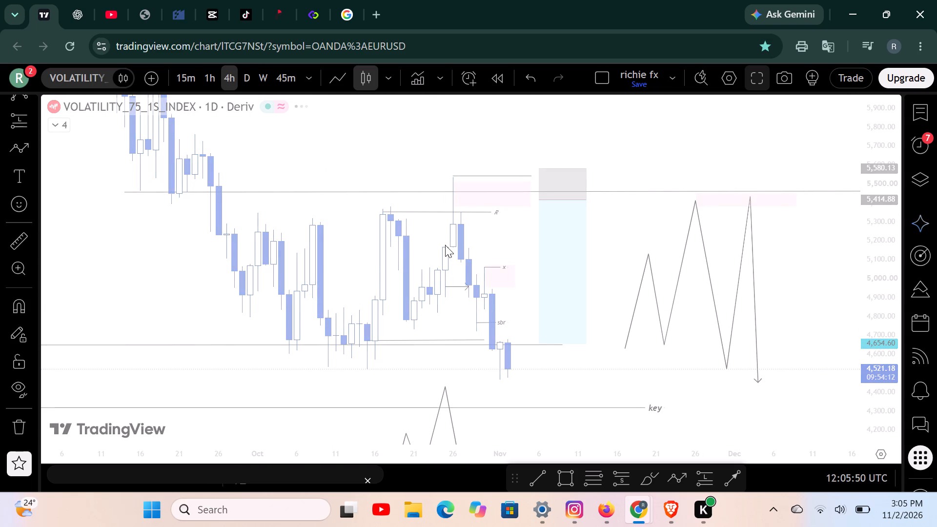
# Examine the 4-hour October price swings against the marked R, x and sbr levels, supply zones and short position.
pyautogui.scroll(-3, 445, 245)
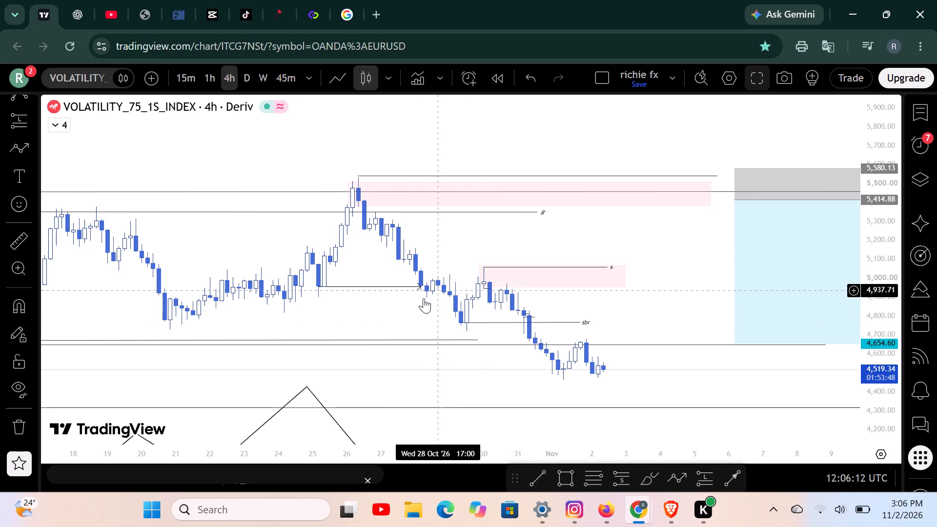
pyautogui.moveTo(387, 313); pyautogui.dragTo(381, 249)
pyautogui.scroll(3, 421, 328)
pyautogui.moveTo(378, 302); pyautogui.dragTo(385, 314)
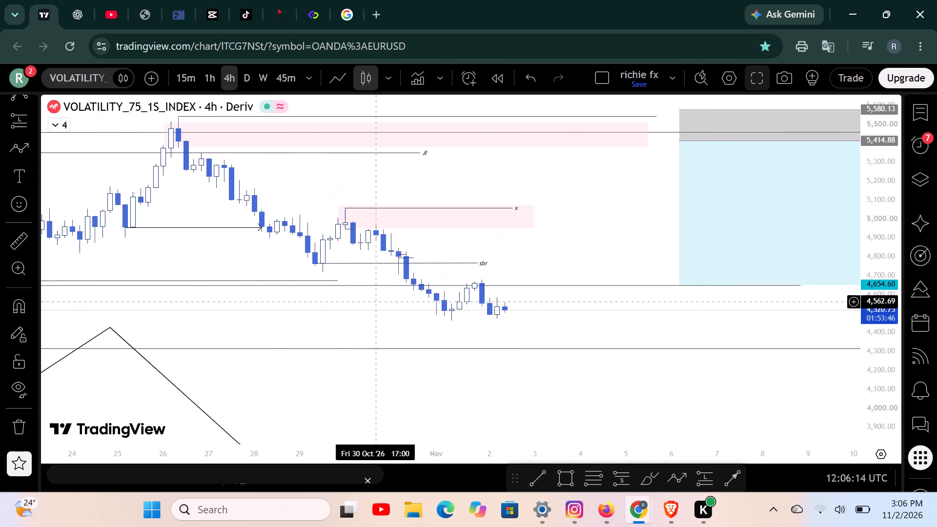
pyautogui.moveTo(385, 314); pyautogui.dragTo(661, 333)
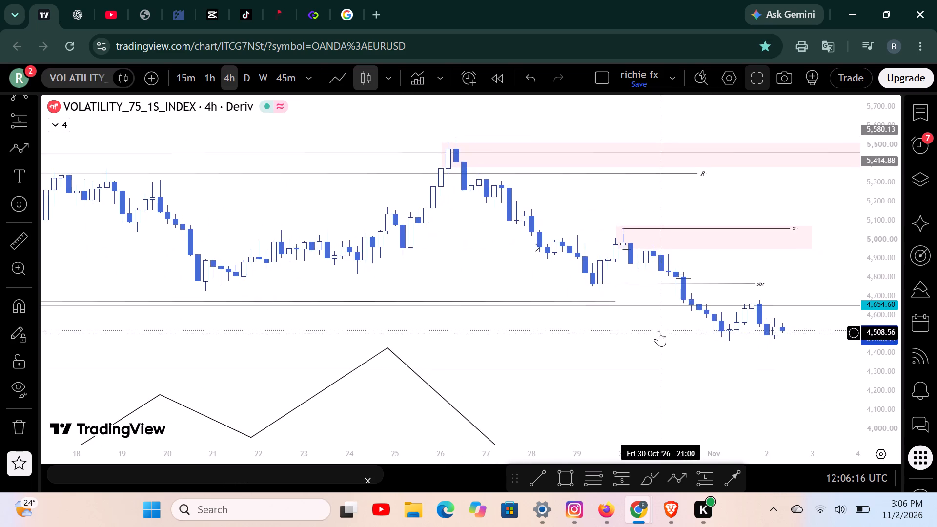
pyautogui.scroll(-4, 645, 329)
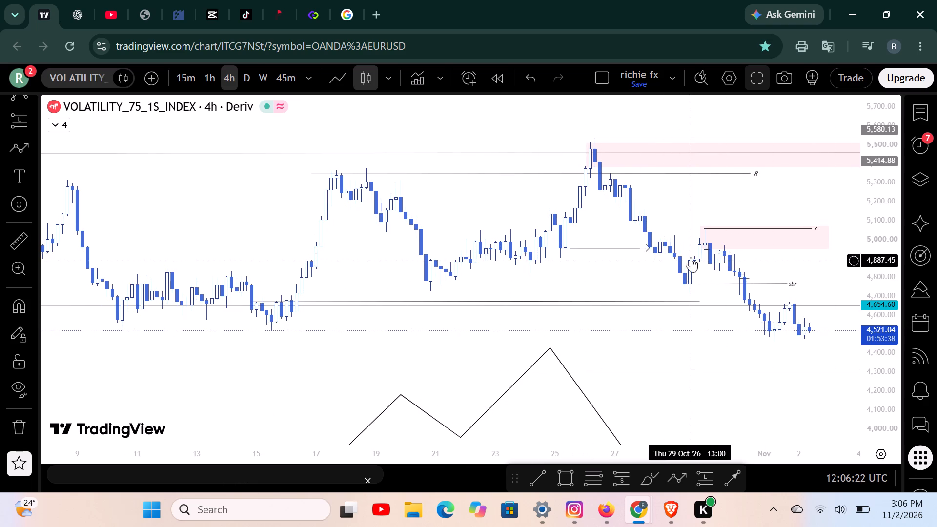
pyautogui.moveTo(596, 216); pyautogui.dragTo(568, 208)
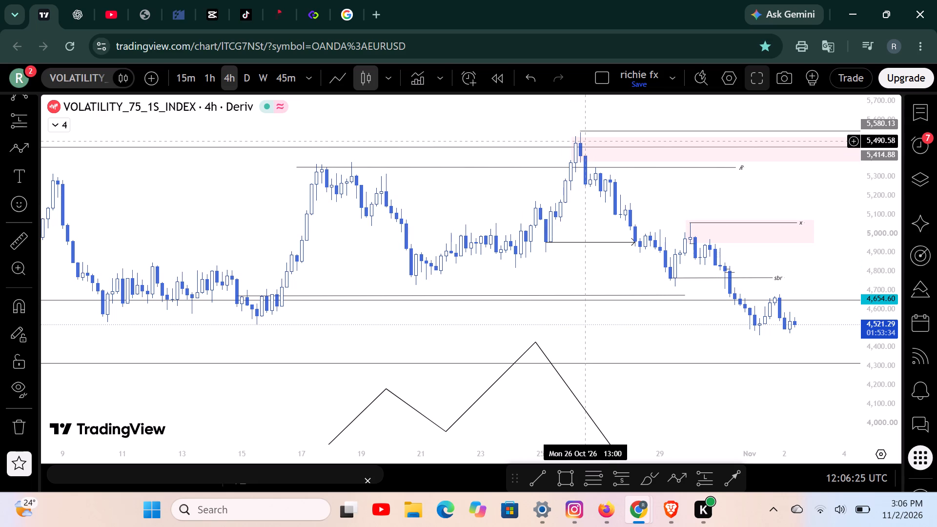
pyautogui.moveTo(622, 266); pyautogui.dragTo(601, 263)
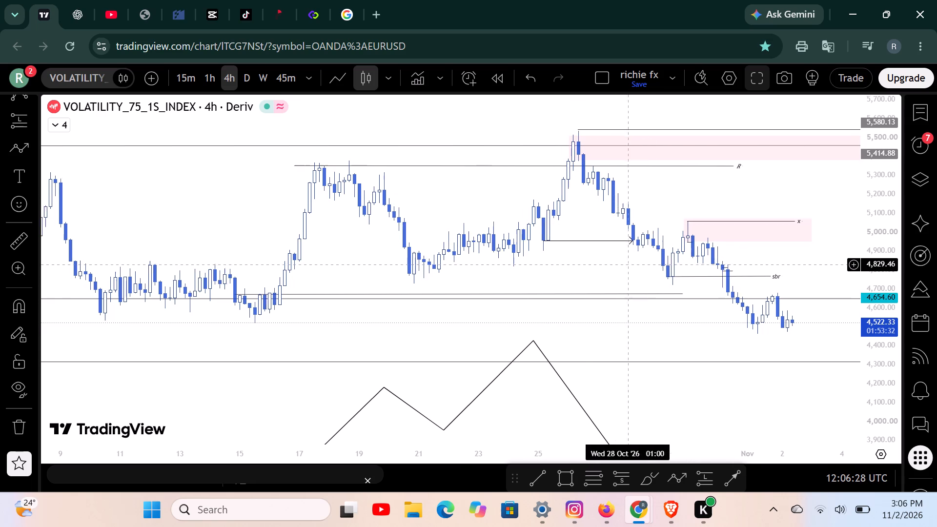
pyautogui.moveTo(601, 263); pyautogui.dragTo(407, 256)
pyautogui.moveTo(622, 242); pyautogui.dragTo(607, 263)
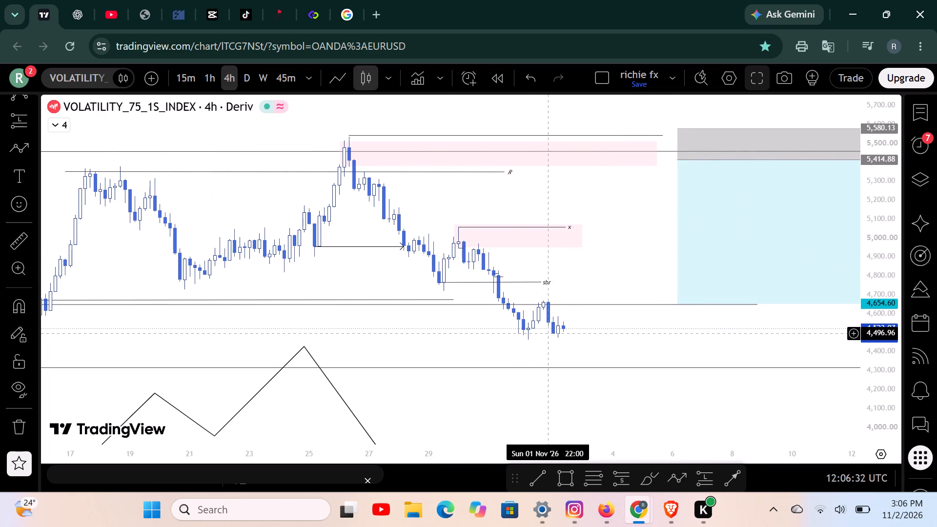
pyautogui.moveTo(582, 269); pyautogui.dragTo(582, 289)
pyautogui.scroll(-3, 571, 279)
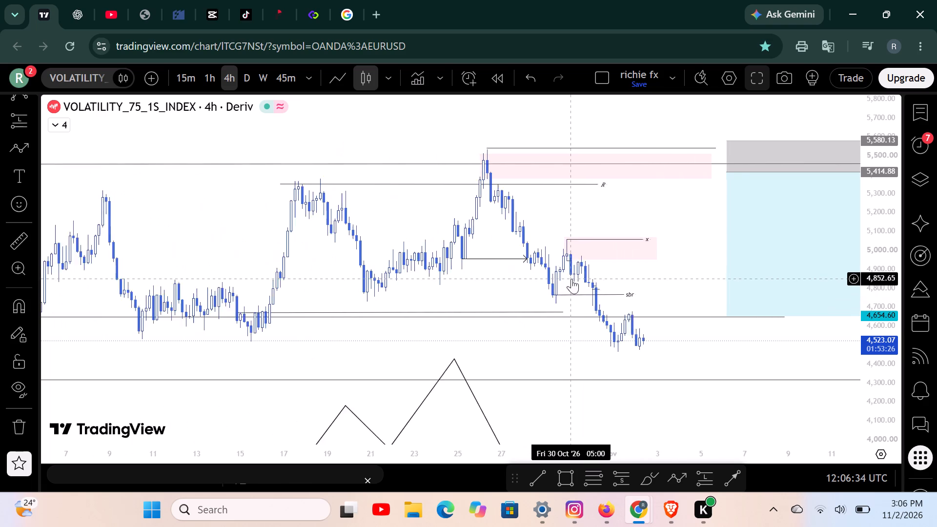
pyautogui.scroll(-5, 571, 279)
pyautogui.scroll(5, 573, 278)
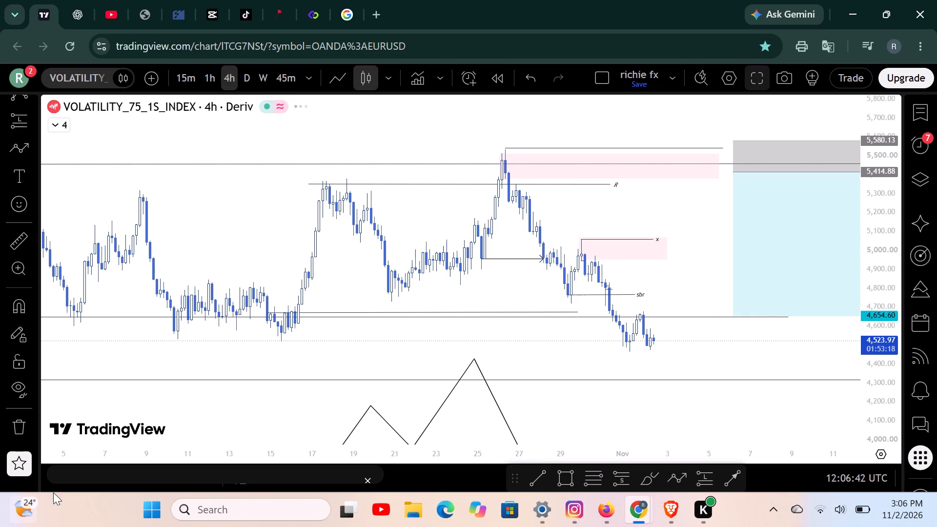
# Change the chart symbol to XAUUSD from ICE.
pyautogui.click(66, 80)
pyautogui.click(718, 101)
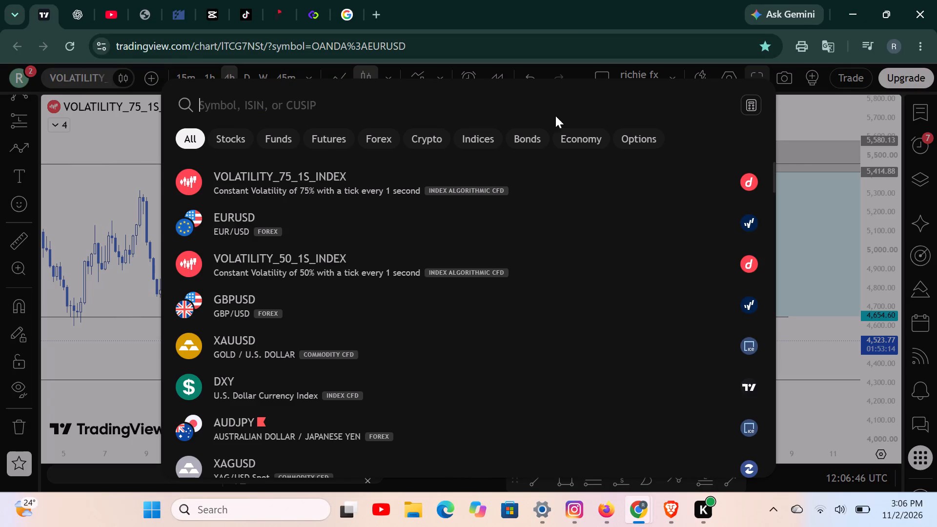
pyautogui.click(324, 353)
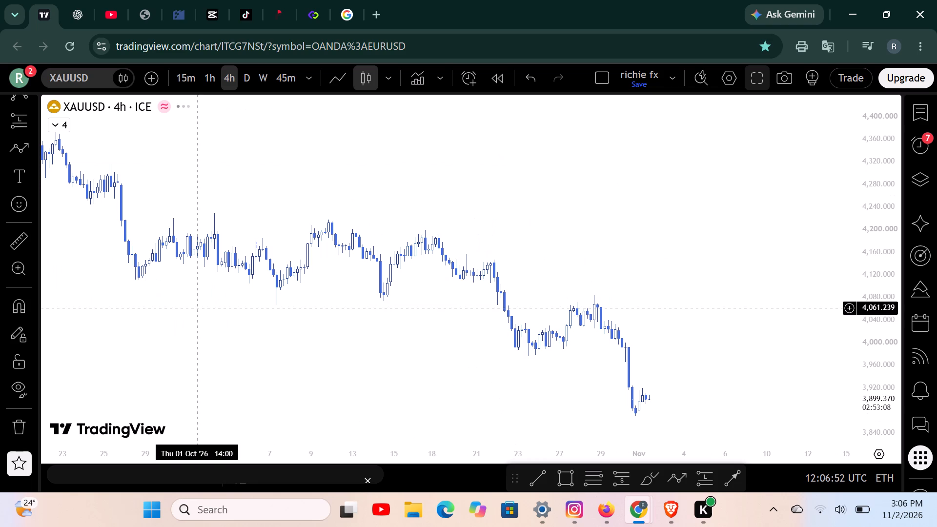
# Examine the 4-hour XAUUSD price from mid-October to early November against its marked levels, short position and projection arrows.
pyautogui.moveTo(656, 365); pyautogui.dragTo(614, 289)
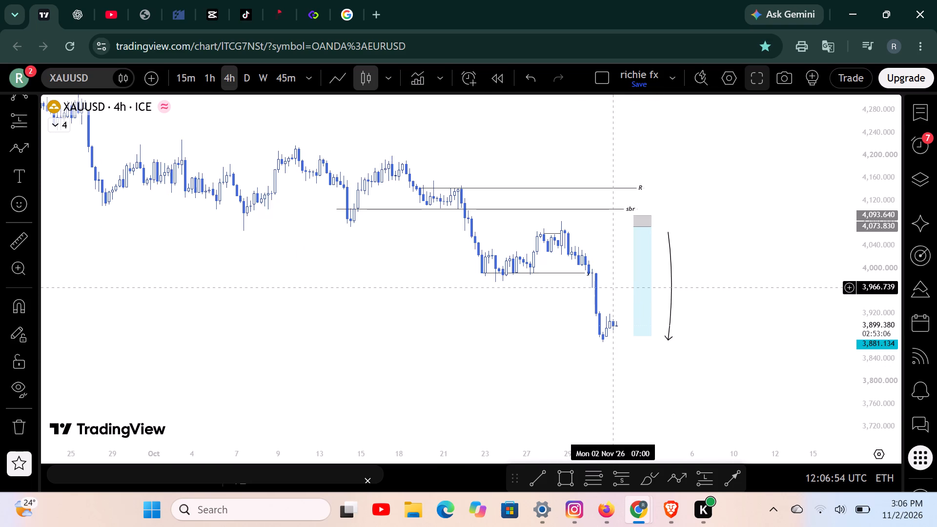
pyautogui.moveTo(873, 375); pyautogui.dragTo(871, 372)
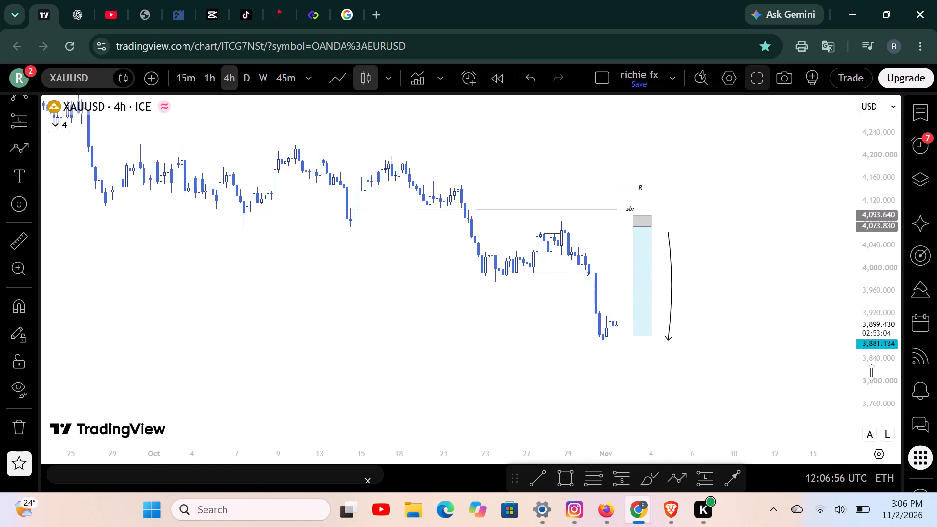
pyautogui.moveTo(871, 372); pyautogui.dragTo(867, 312)
pyautogui.scroll(6, 511, 342)
pyautogui.moveTo(774, 306); pyautogui.dragTo(785, 319)
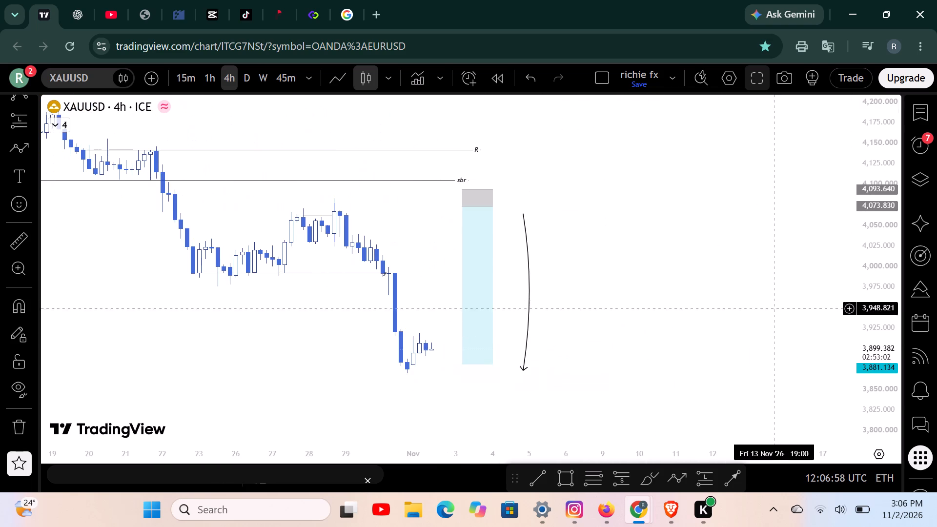
pyautogui.moveTo(785, 319); pyautogui.dragTo(792, 333)
pyautogui.click(253, 363)
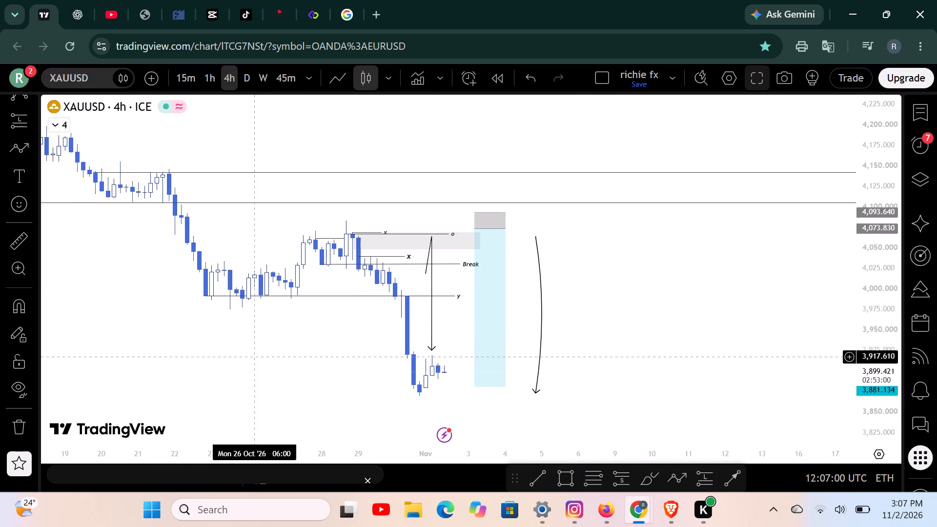
pyautogui.moveTo(229, 320); pyautogui.dragTo(368, 340)
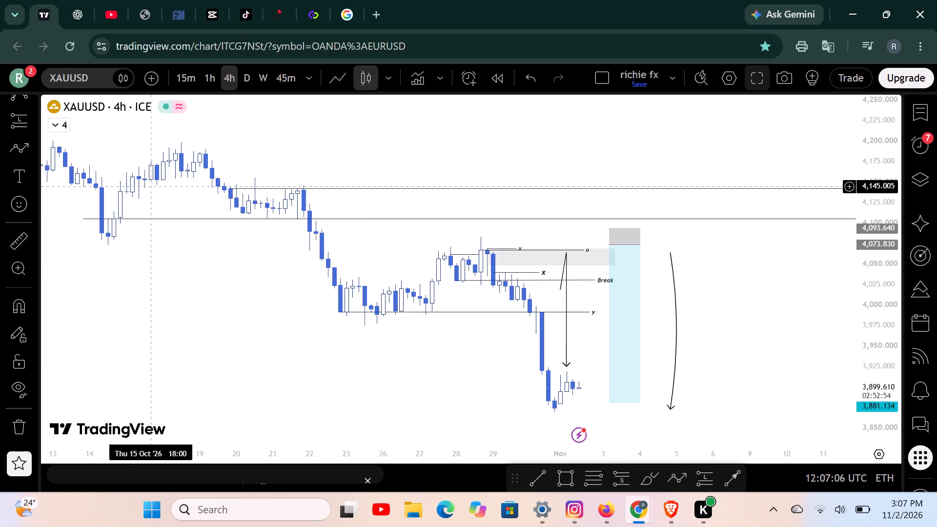
# Bring up the EURUSD chart and examine its 4-hour October price against the marked zones, key levels and short position.
pyautogui.click(98, 76)
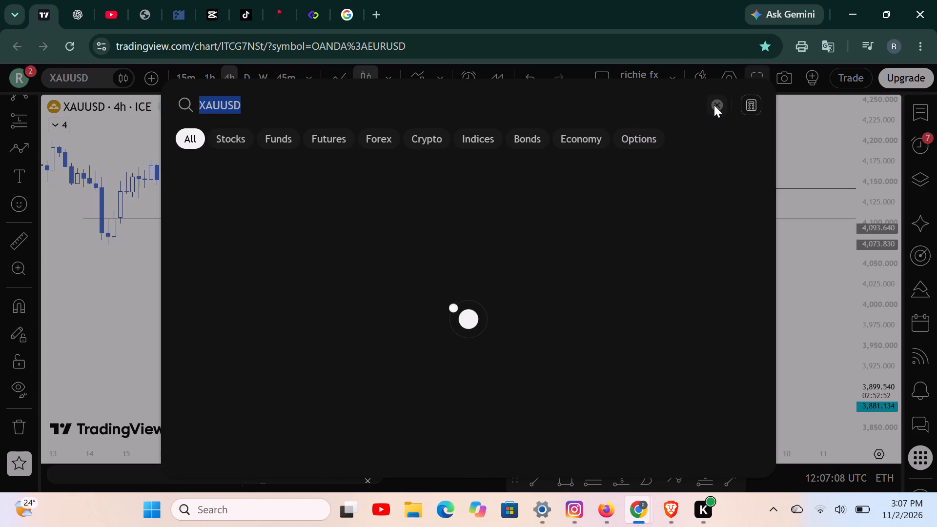
pyautogui.click(714, 105)
pyautogui.click(386, 260)
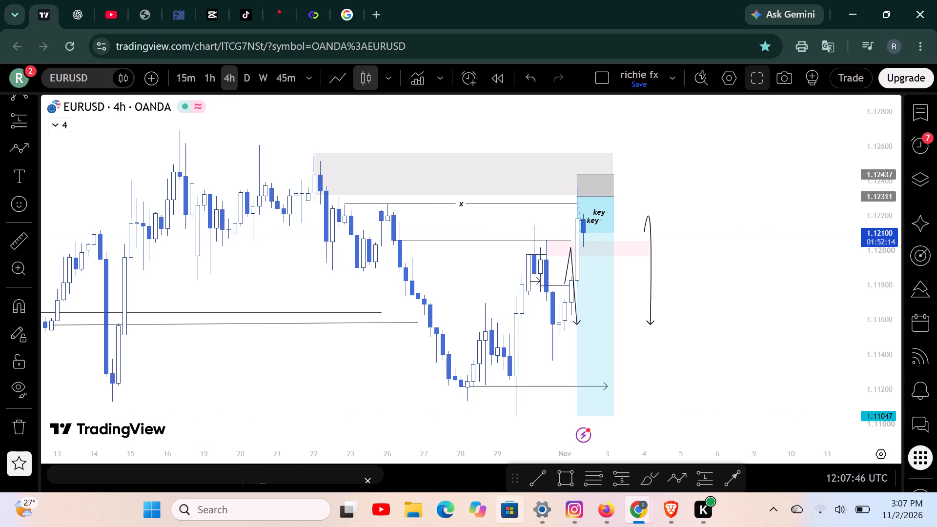
pyautogui.click(780, 154)
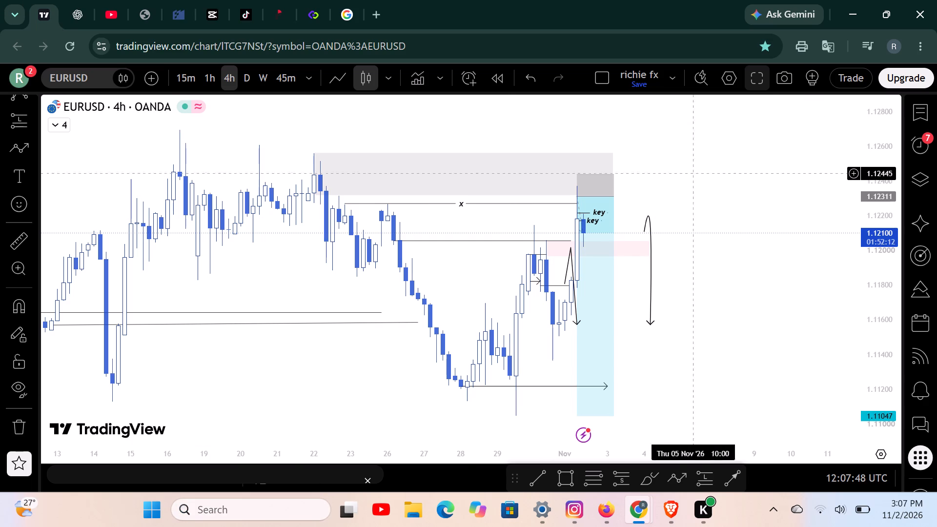
pyautogui.scroll(-1, 534, 314)
pyautogui.scroll(-1, 374, 315)
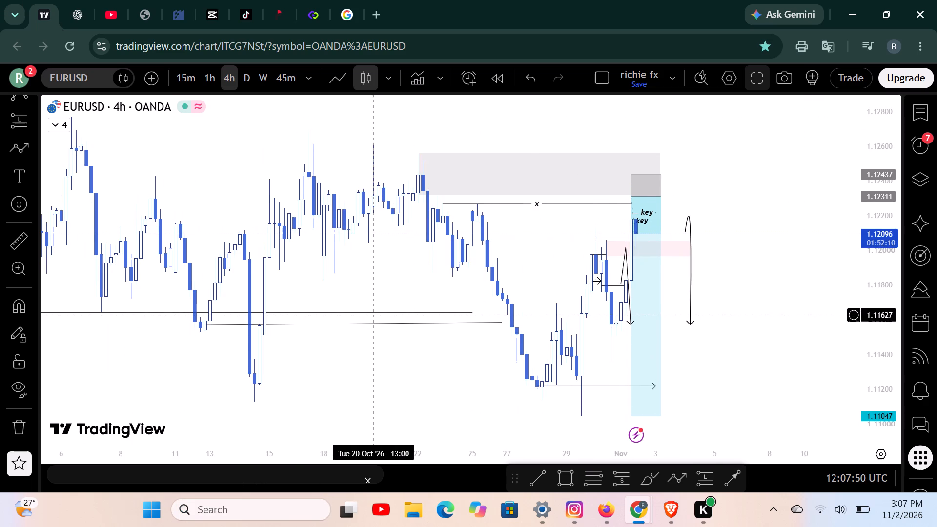
pyautogui.scroll(1, 322, 263)
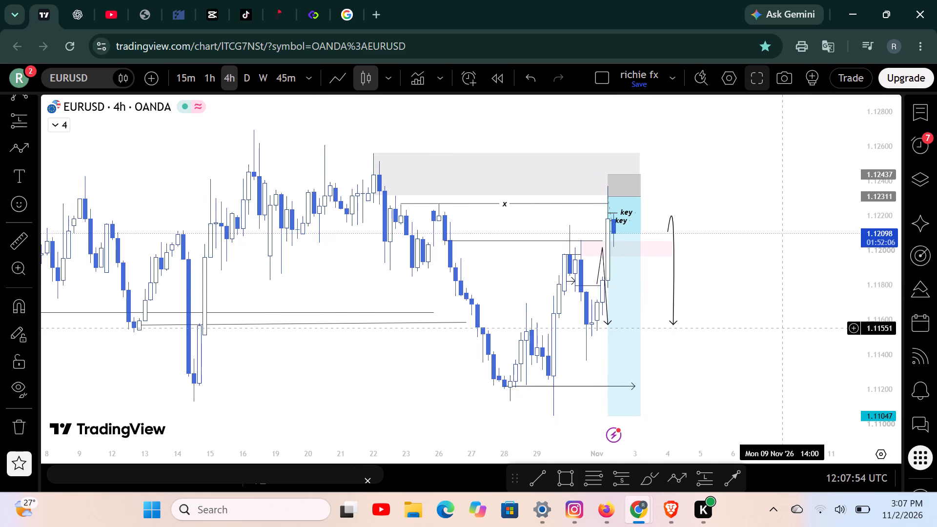
# Switch EURUSD to the 15-minute timeframe and examine price against the short position, key levels and pink zone.
pyautogui.moveTo(781, 328); pyautogui.dragTo(783, 313)
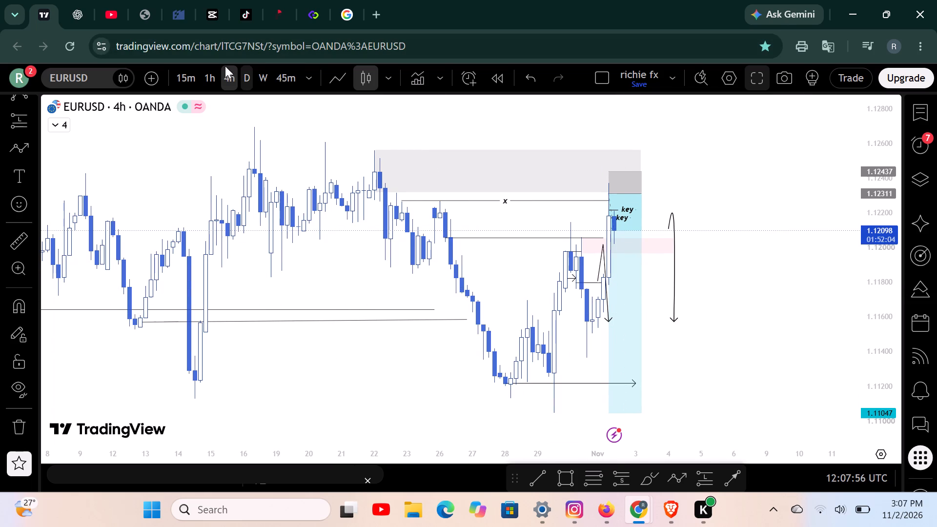
pyautogui.click(193, 70)
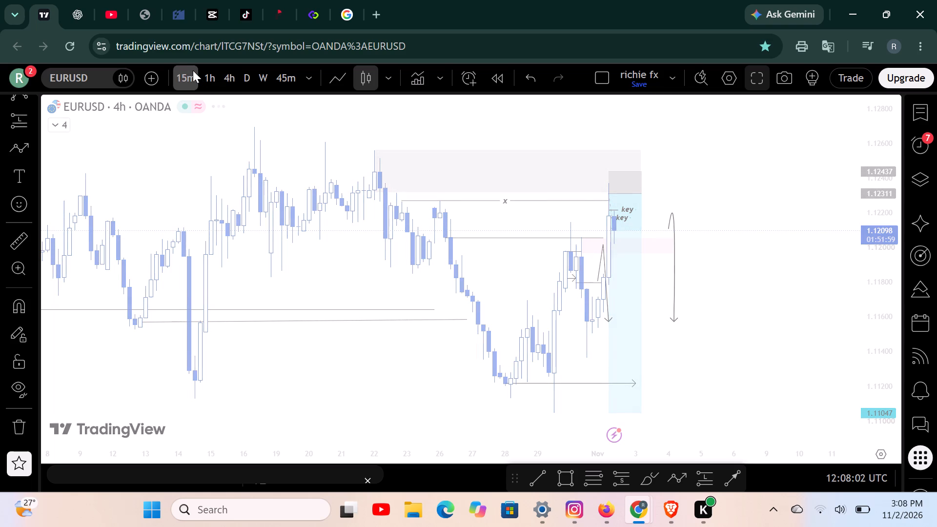
pyautogui.scroll(-4, 411, 195)
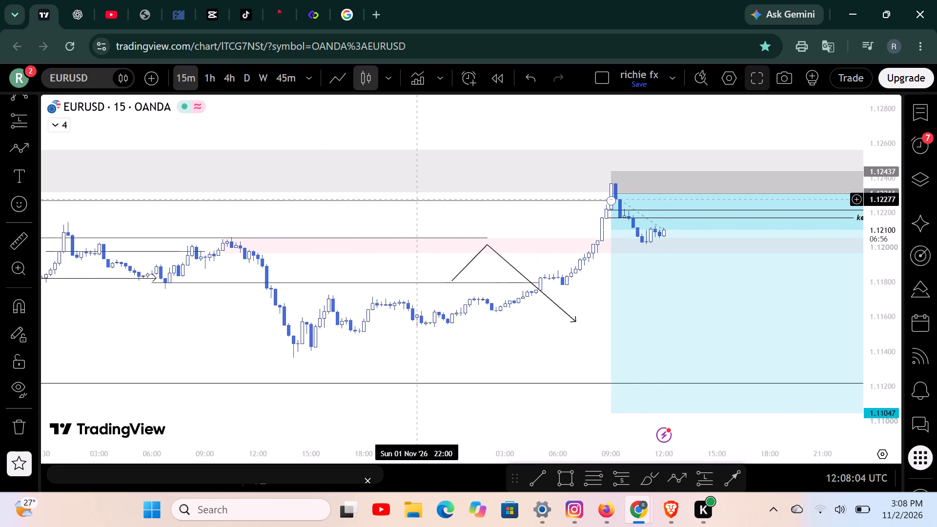
pyautogui.scroll(-1, 439, 218)
pyautogui.scroll(6, 451, 221)
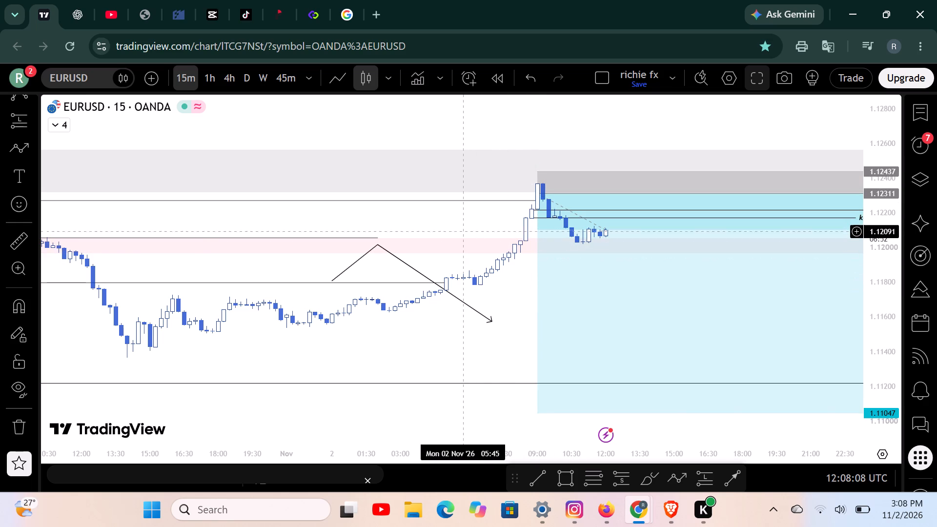
pyautogui.scroll(-2, 461, 217)
pyautogui.moveTo(859, 305); pyautogui.dragTo(847, 279)
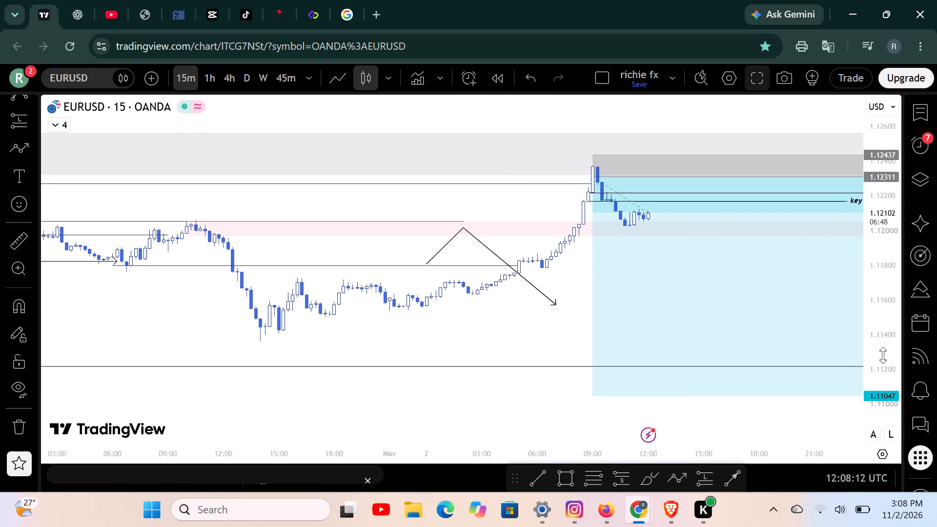
pyautogui.moveTo(880, 369); pyautogui.dragTo(870, 278)
pyautogui.scroll(-3, 447, 209)
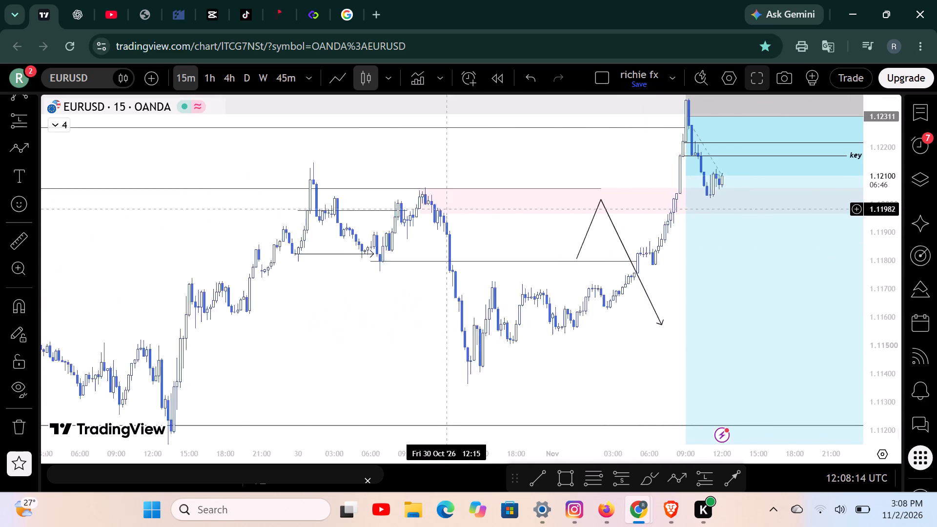
pyautogui.scroll(-3, 446, 209)
pyautogui.scroll(-3, 466, 268)
pyautogui.scroll(5, 469, 271)
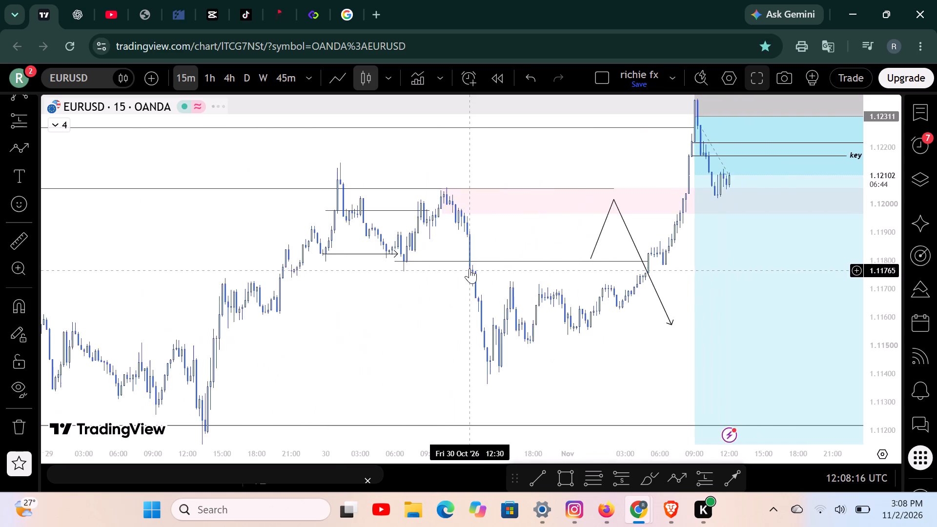
pyautogui.scroll(10, 469, 268)
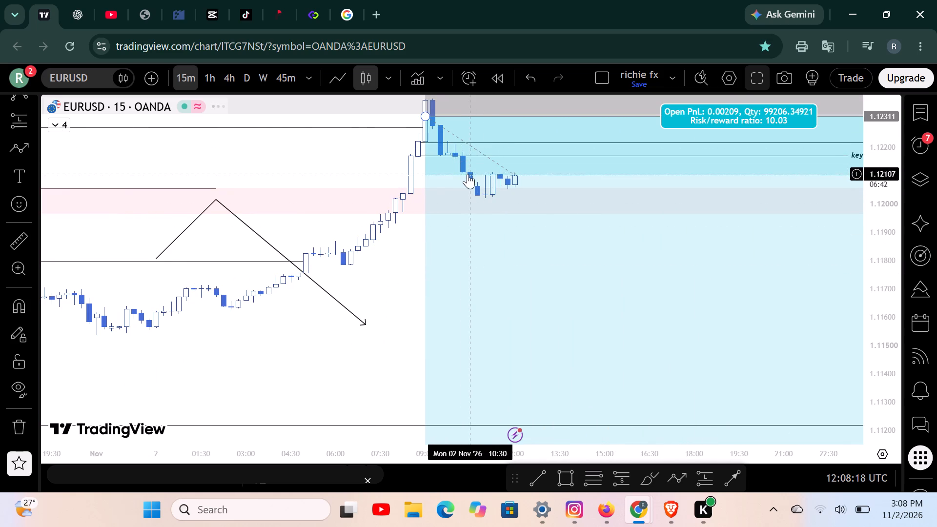
# Compare the 15-minute EURUSD swings from 29 October to 2 November as a line chart and as candlesticks.
pyautogui.click(342, 79)
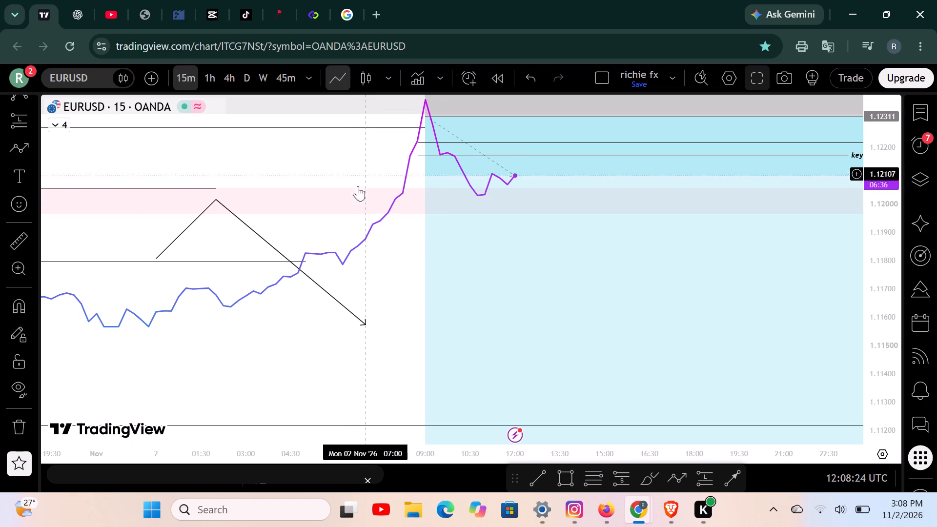
pyautogui.scroll(-8, 324, 223)
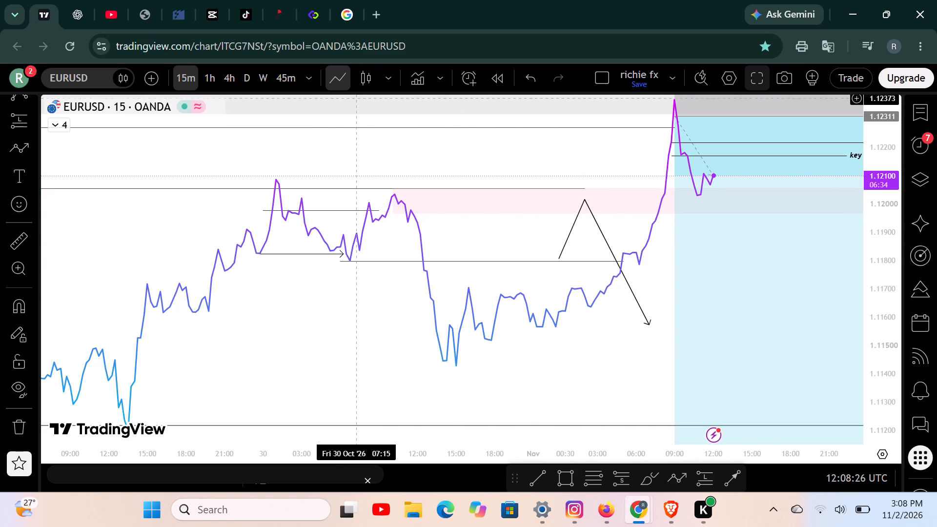
pyautogui.click(364, 85)
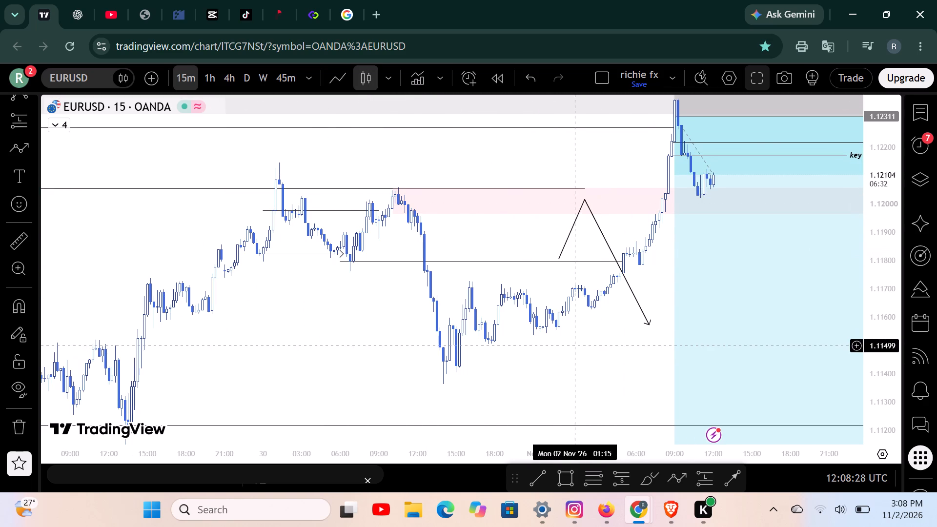
pyautogui.scroll(6, 573, 345)
pyautogui.scroll(-9, 437, 350)
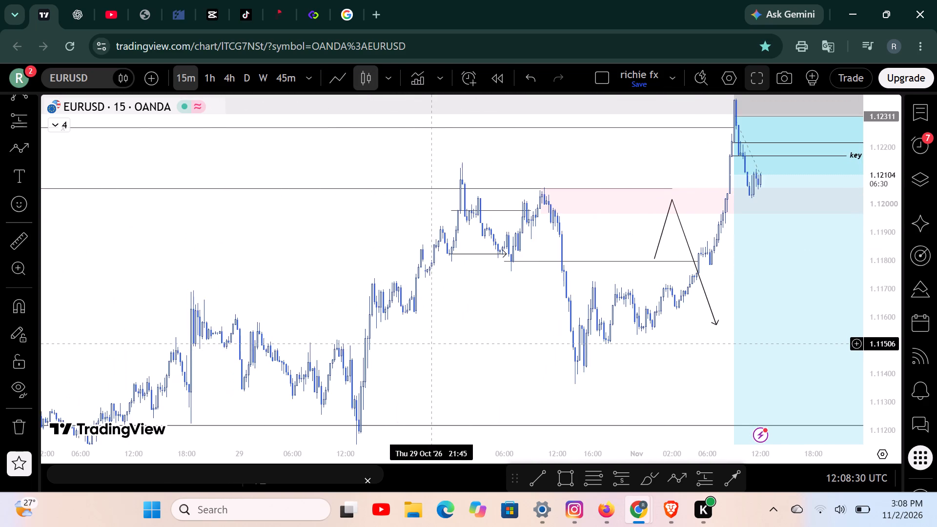
pyautogui.scroll(4, 432, 344)
pyautogui.moveTo(550, 341); pyautogui.dragTo(241, 395)
pyautogui.moveTo(240, 392); pyautogui.dragTo(274, 275)
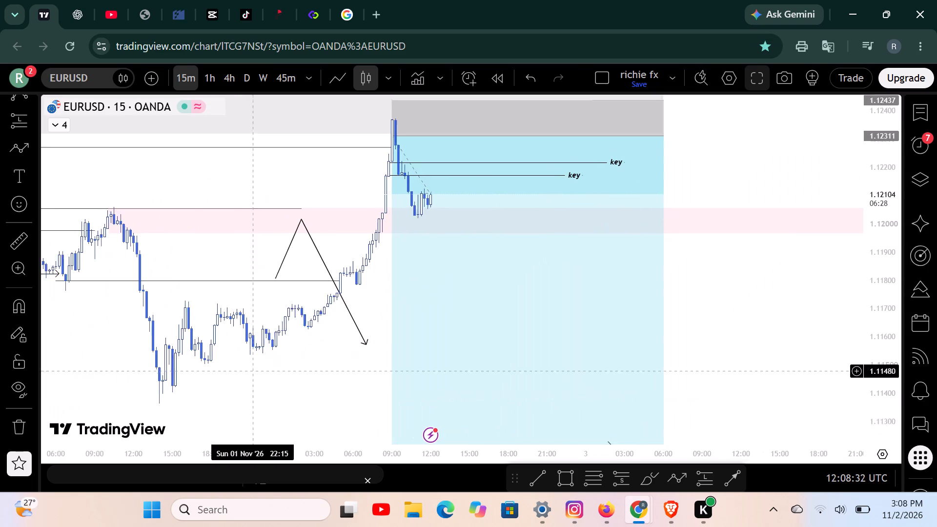
pyautogui.moveTo(274, 275); pyautogui.dragTo(268, 254)
# Change the chart symbol to GBPJPY from OANDA.
pyautogui.click(73, 80)
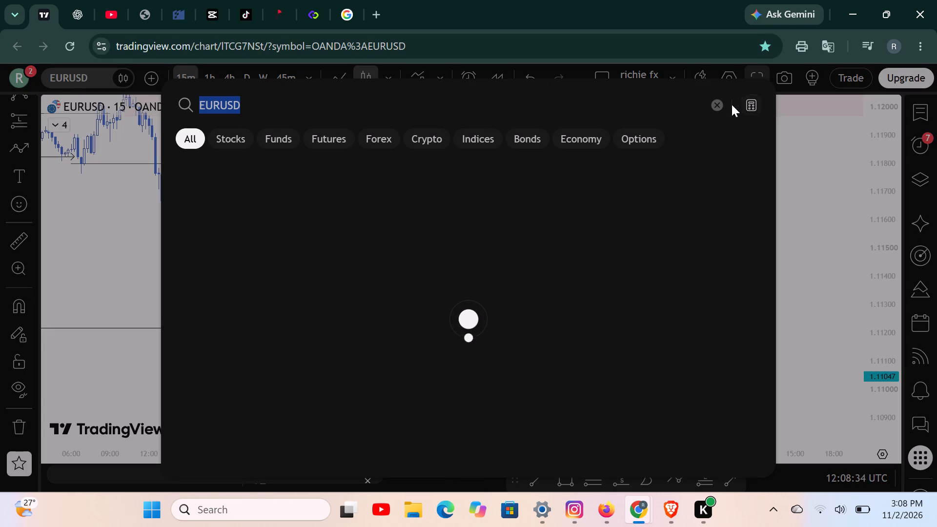
pyautogui.click(720, 107)
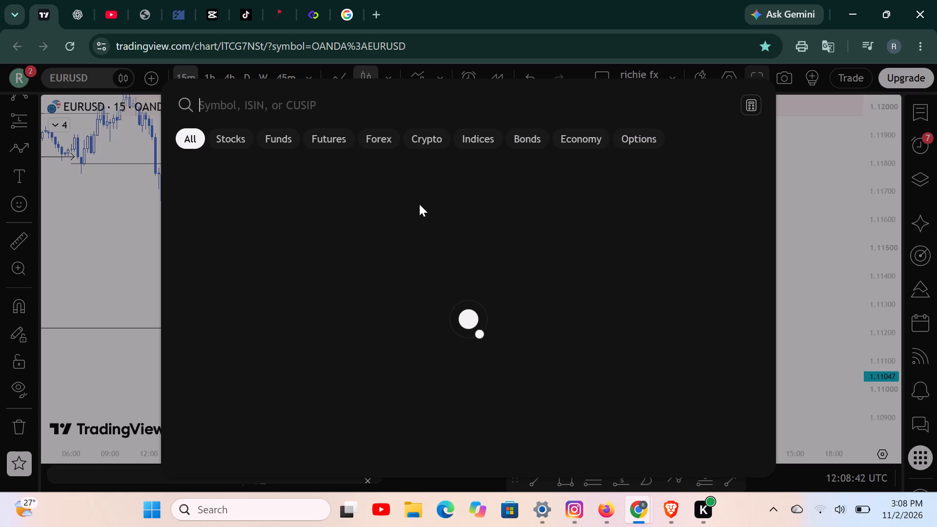
pyautogui.scroll(-1, 407, 277)
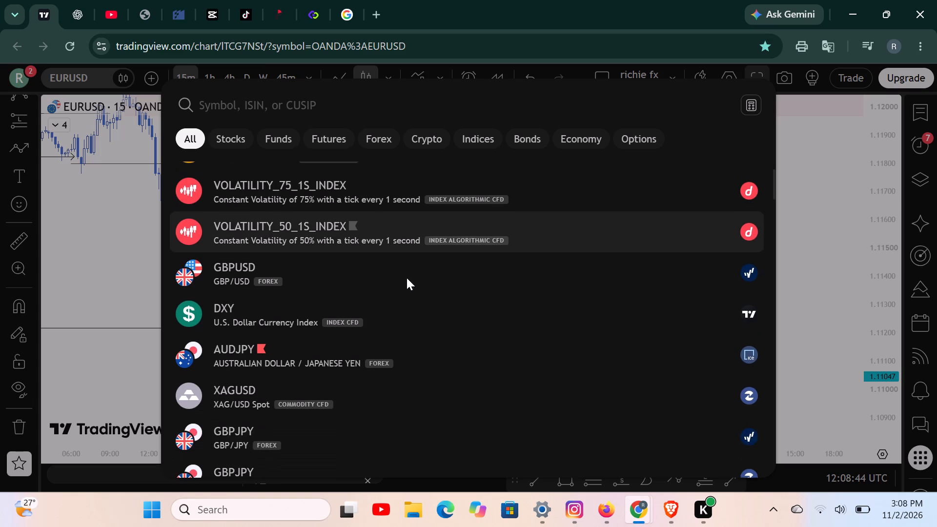
pyautogui.scroll(-1, 383, 413)
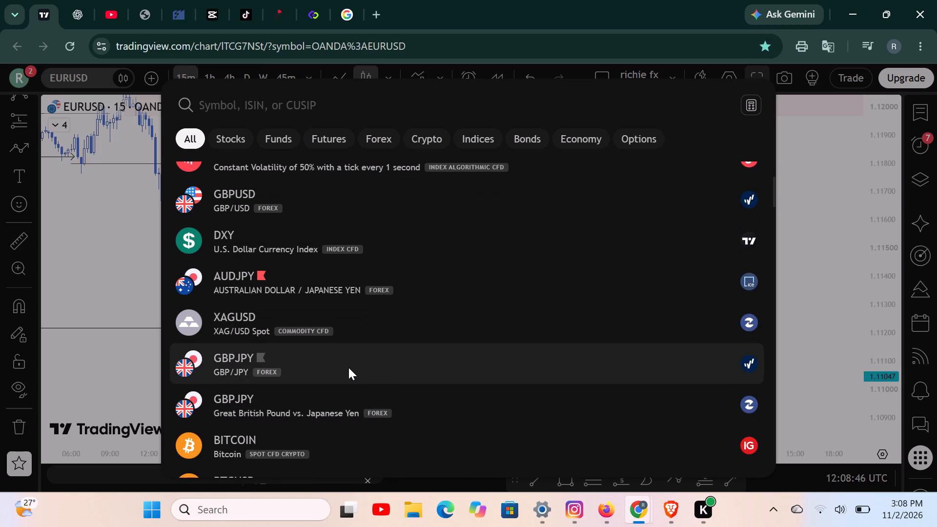
pyautogui.click(348, 367)
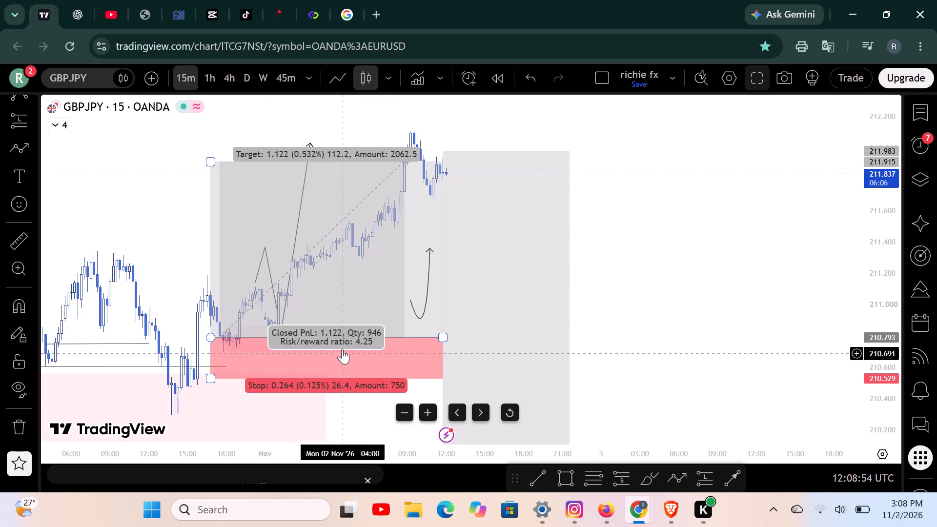
# Examine GBPJPY on the 15-minute and 4-hour timeframes against its long position, marked levels, zones and projection arrows.
pyautogui.click(174, 203)
pyautogui.moveTo(166, 217); pyautogui.dragTo(167, 217)
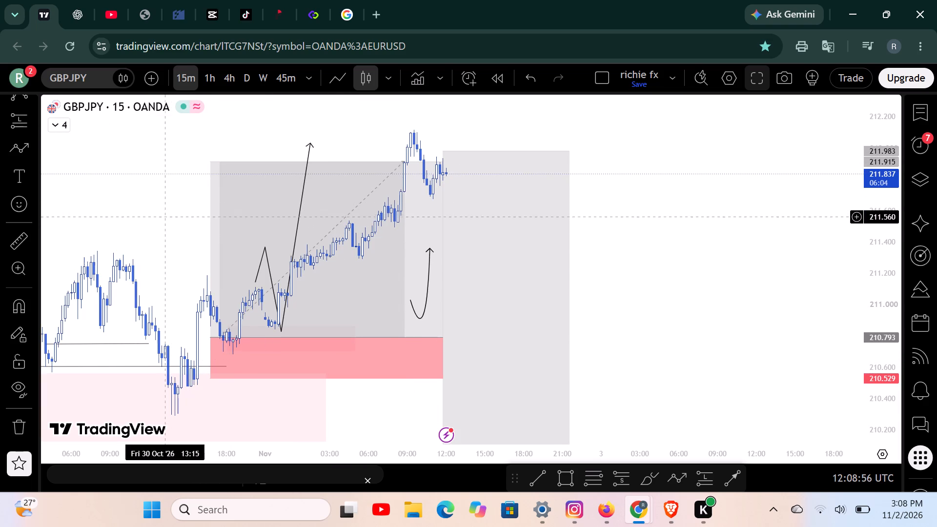
pyautogui.moveTo(167, 217); pyautogui.dragTo(357, 252)
pyautogui.scroll(-3, 357, 249)
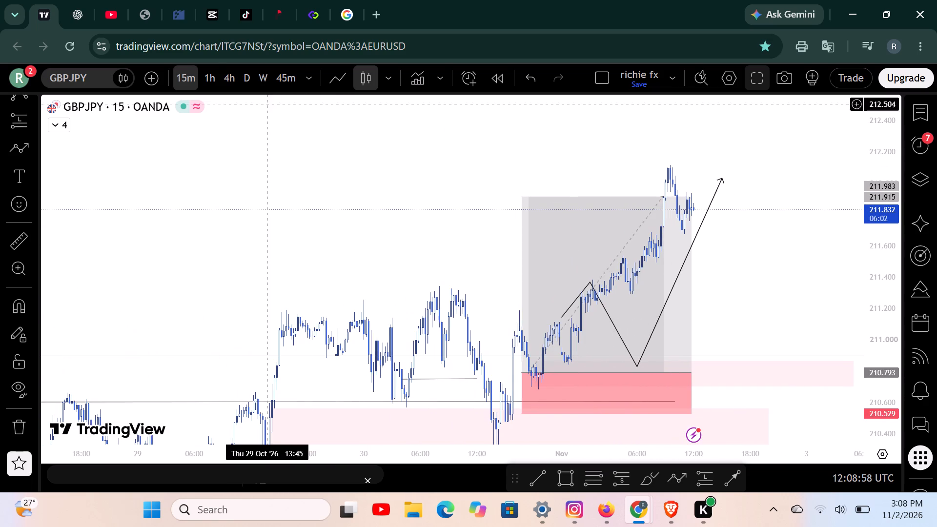
pyautogui.click(226, 76)
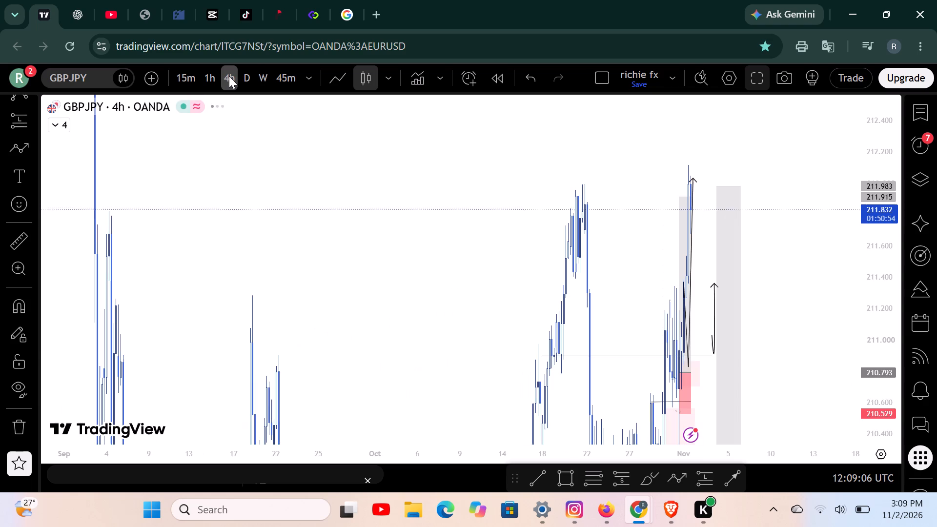
pyautogui.scroll(8, 198, 130)
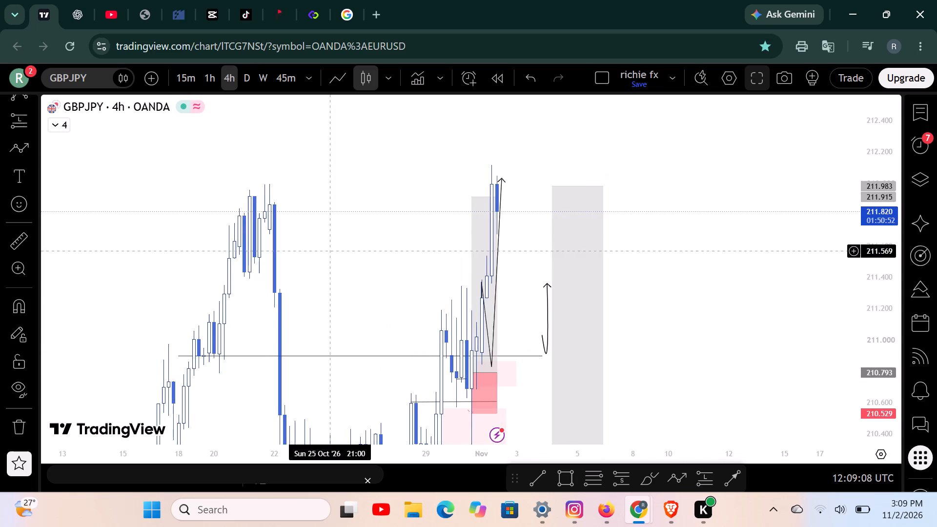
pyautogui.moveTo(341, 269); pyautogui.dragTo(347, 233)
pyautogui.moveTo(345, 231); pyautogui.dragTo(365, 266)
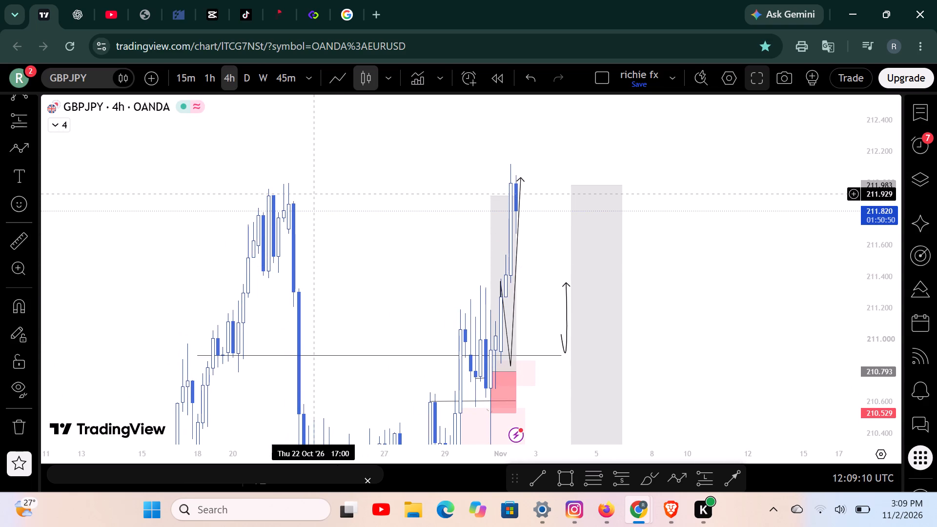
pyautogui.click(313, 194)
pyautogui.scroll(2, 313, 194)
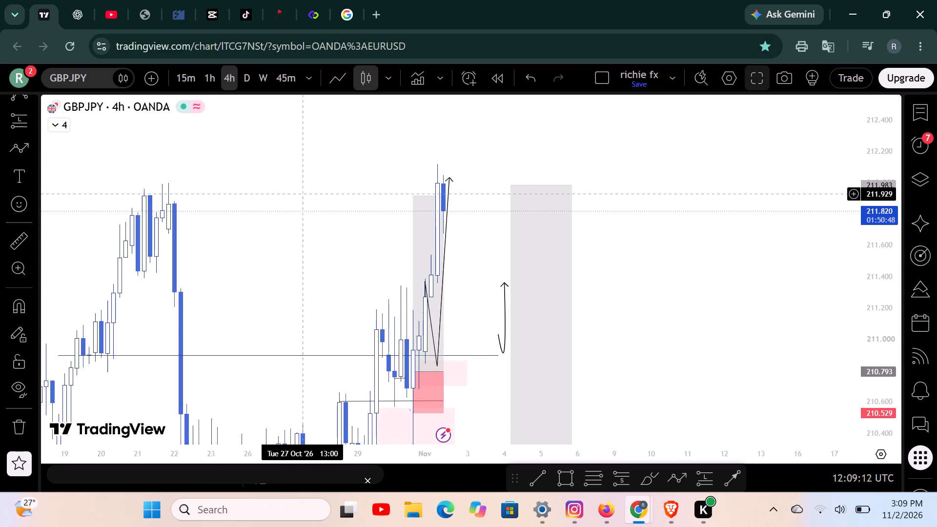
pyautogui.moveTo(294, 196); pyautogui.dragTo(535, 224)
pyautogui.moveTo(426, 140); pyautogui.dragTo(514, 202)
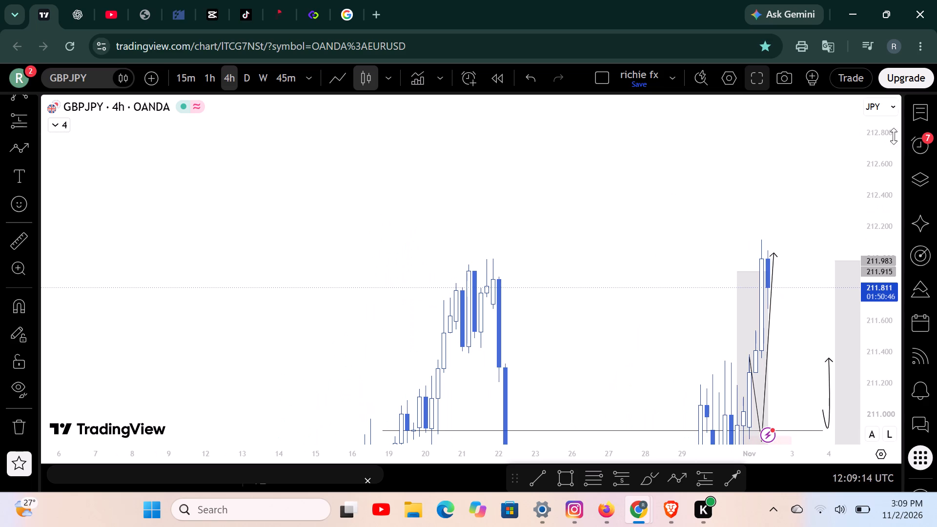
pyautogui.moveTo(877, 135); pyautogui.dragTo(690, 214)
pyautogui.scroll(-10, 513, 180)
pyautogui.moveTo(534, 293); pyautogui.dragTo(522, 252)
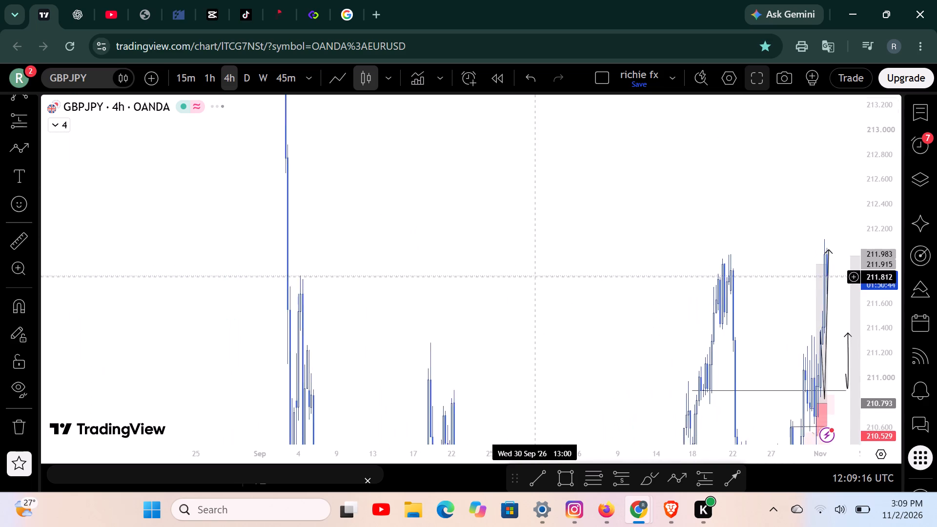
pyautogui.moveTo(522, 252); pyautogui.dragTo(512, 235)
pyautogui.scroll(2, 506, 220)
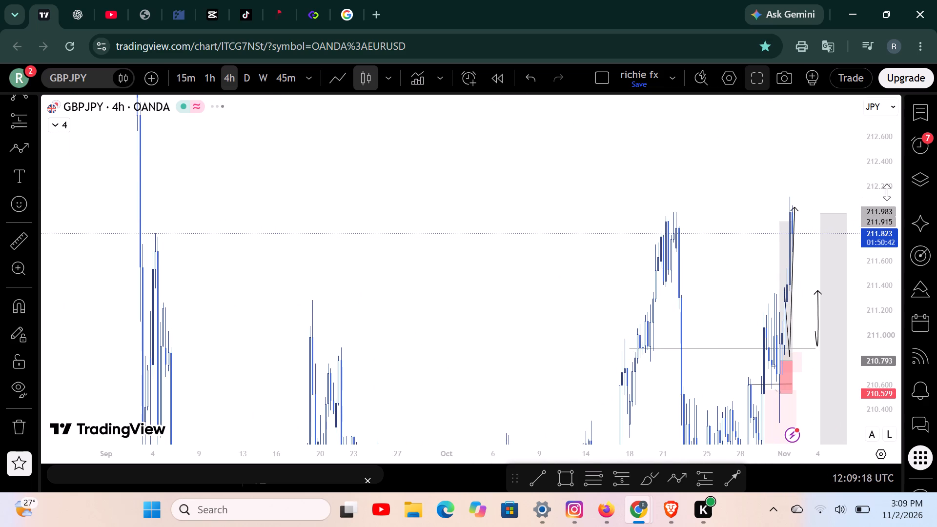
pyautogui.moveTo(880, 154); pyautogui.dragTo(895, 229)
# Show the GBPJPY chart on the daily timeframe in fullscreen view.
pyautogui.click(244, 74)
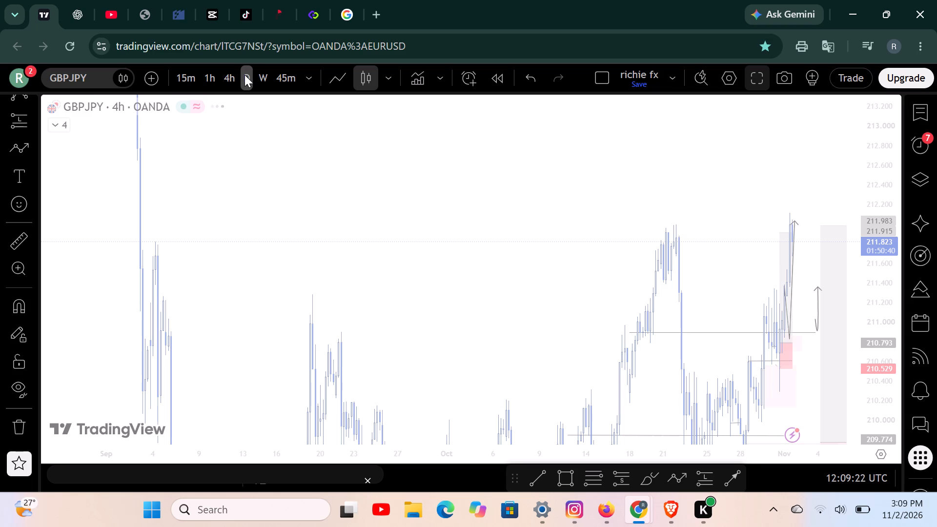
pyautogui.click(750, 75)
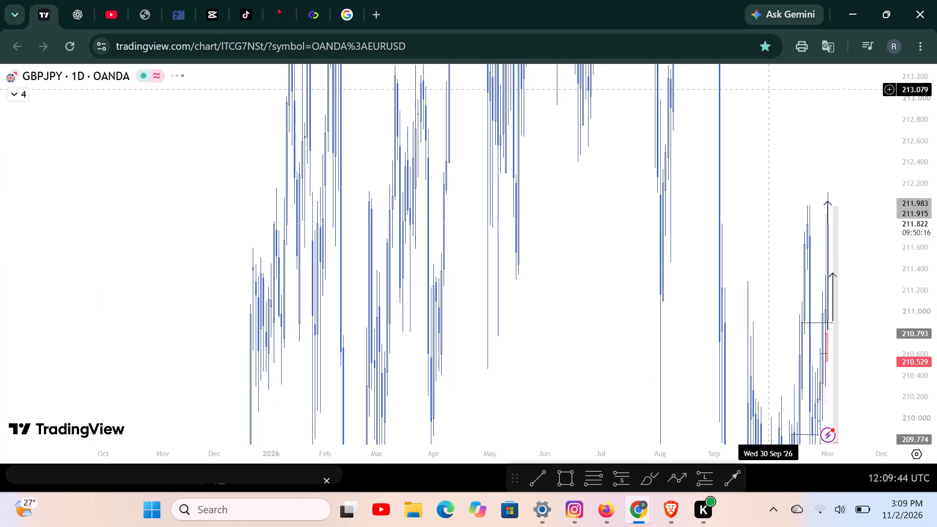
# Draw a level trend line at about 212.892 on the daily GBPJPY chart, from 7 August to 20 November 2026.
pyautogui.moveTo(912, 164); pyautogui.dragTo(905, 383)
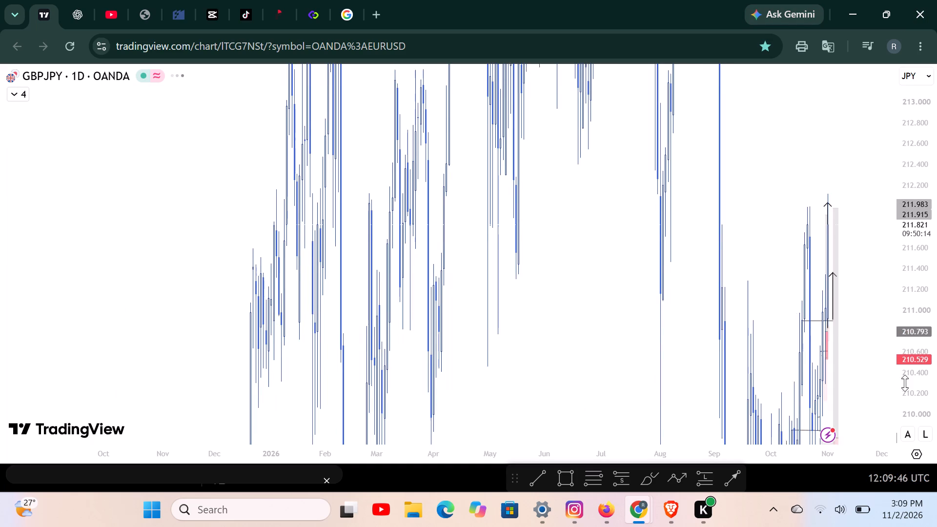
pyautogui.moveTo(905, 383); pyautogui.dragTo(905, 384)
pyautogui.scroll(8, 694, 362)
pyautogui.scroll(2, 468, 313)
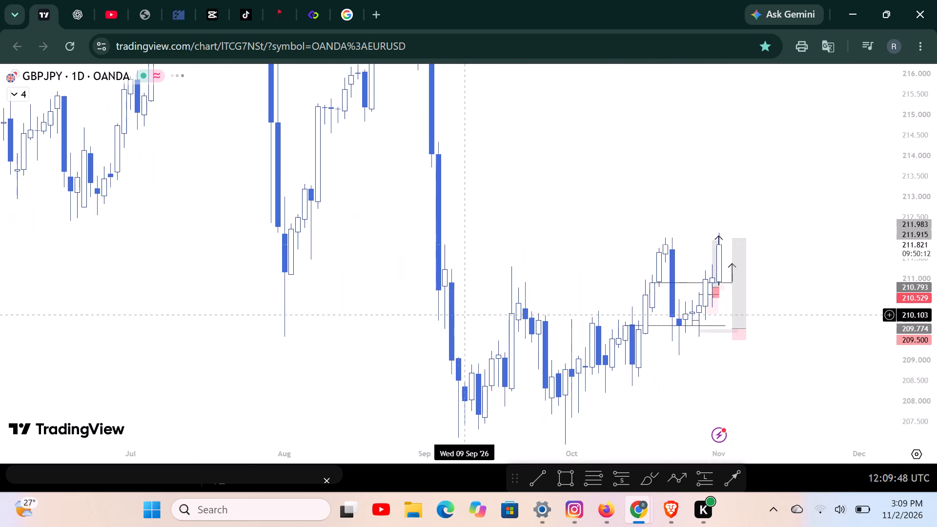
pyautogui.moveTo(365, 299); pyautogui.dragTo(402, 338)
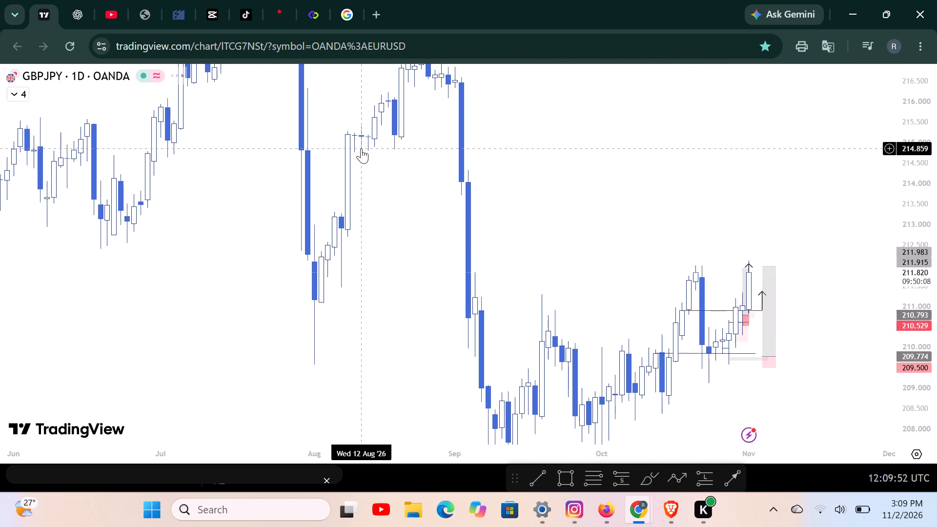
pyautogui.click(536, 478)
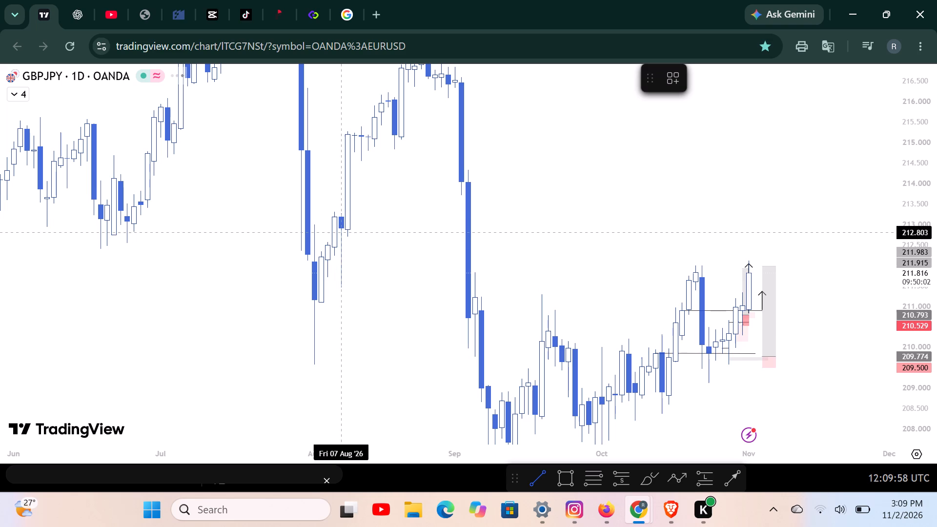
pyautogui.click(340, 229)
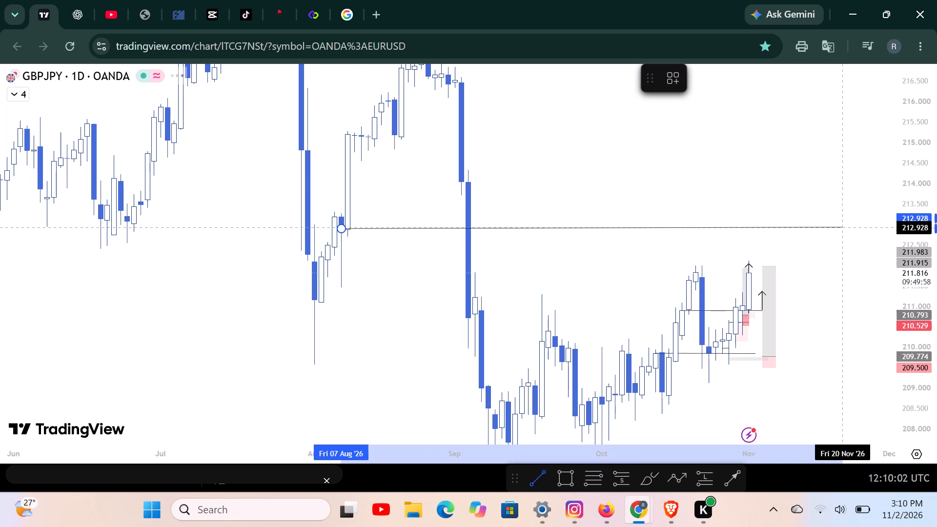
pyautogui.click(843, 228)
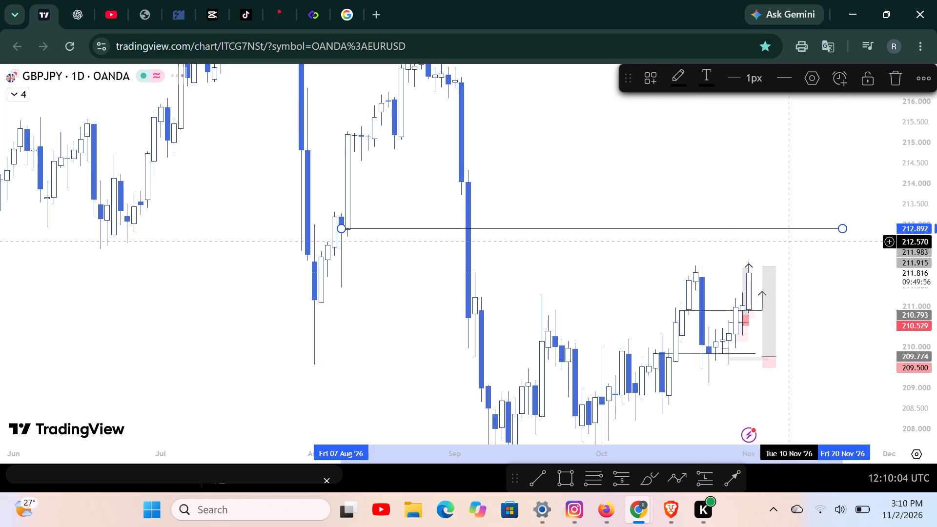
# Examine recent price action on the daily GBPJPY chart against the new level at about 212.892, and leave fullscreen view.
pyautogui.click(677, 263)
pyautogui.moveTo(635, 262); pyautogui.dragTo(625, 225)
pyautogui.moveTo(919, 385); pyautogui.dragTo(866, 288)
pyautogui.scroll(6, 840, 320)
pyautogui.moveTo(746, 296); pyautogui.dragTo(746, 316)
pyautogui.moveTo(846, 221); pyautogui.dragTo(844, 227)
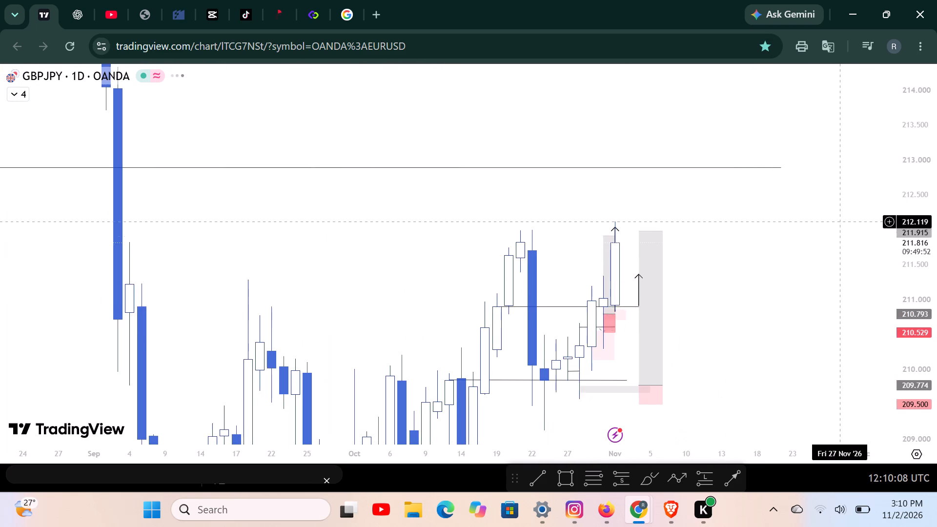
pyautogui.moveTo(844, 227); pyautogui.dragTo(832, 280)
pyautogui.scroll(1, 835, 260)
pyautogui.scroll(-4, 393, 274)
pyautogui.moveTo(428, 305); pyautogui.dragTo(397, 205)
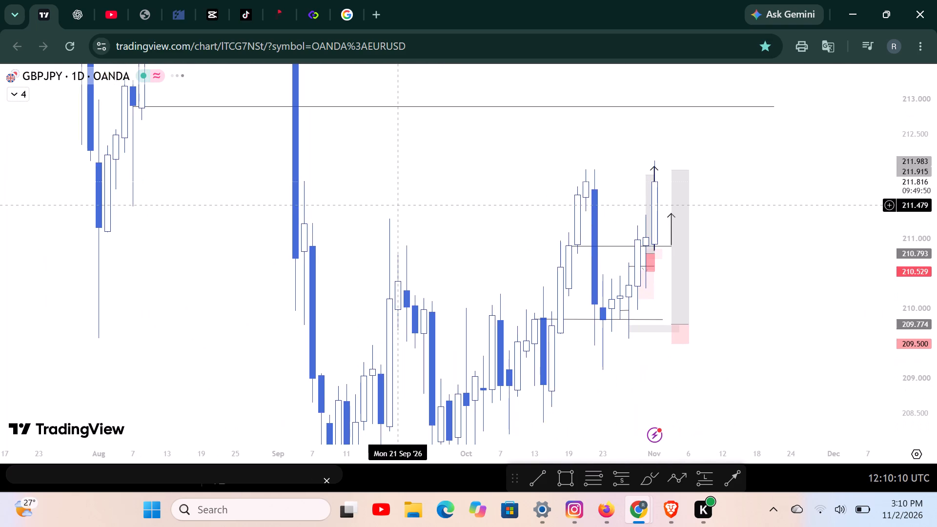
pyautogui.scroll(1, 397, 205)
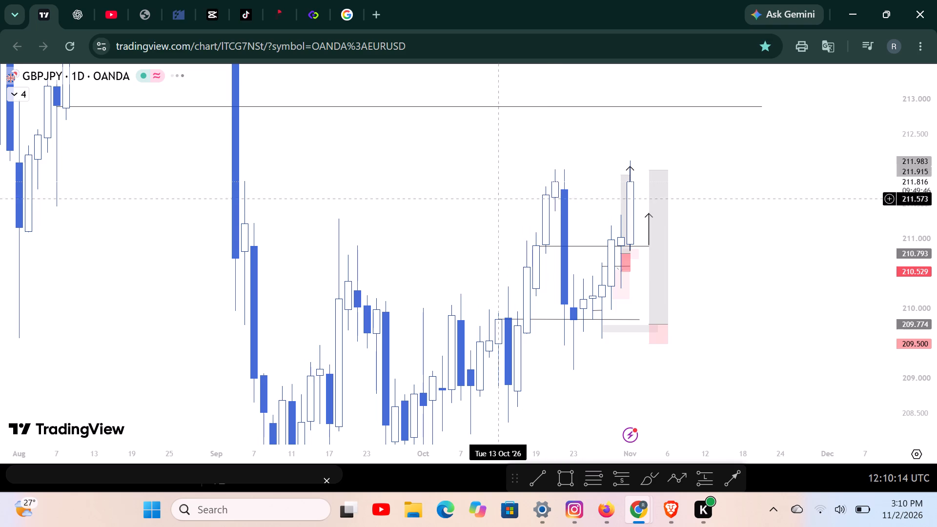
pyautogui.scroll(1, 391, 128)
pyautogui.press('Escape')
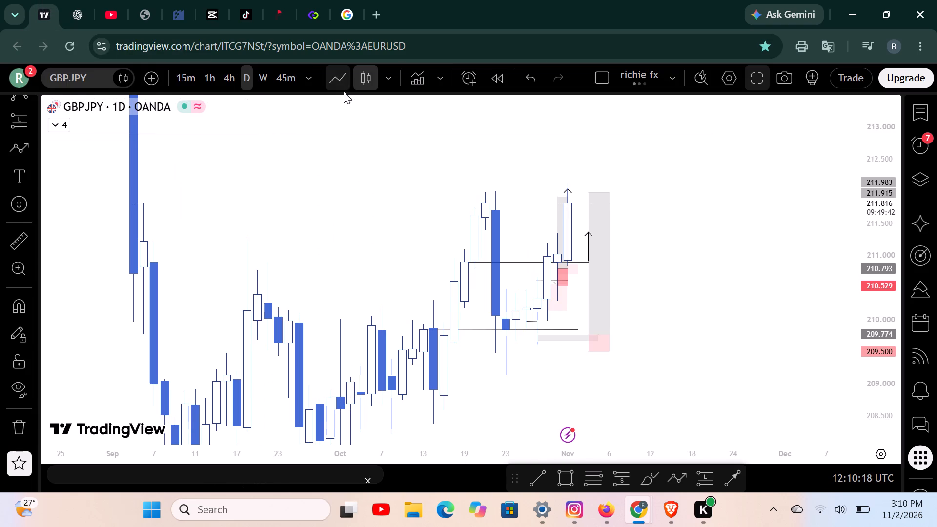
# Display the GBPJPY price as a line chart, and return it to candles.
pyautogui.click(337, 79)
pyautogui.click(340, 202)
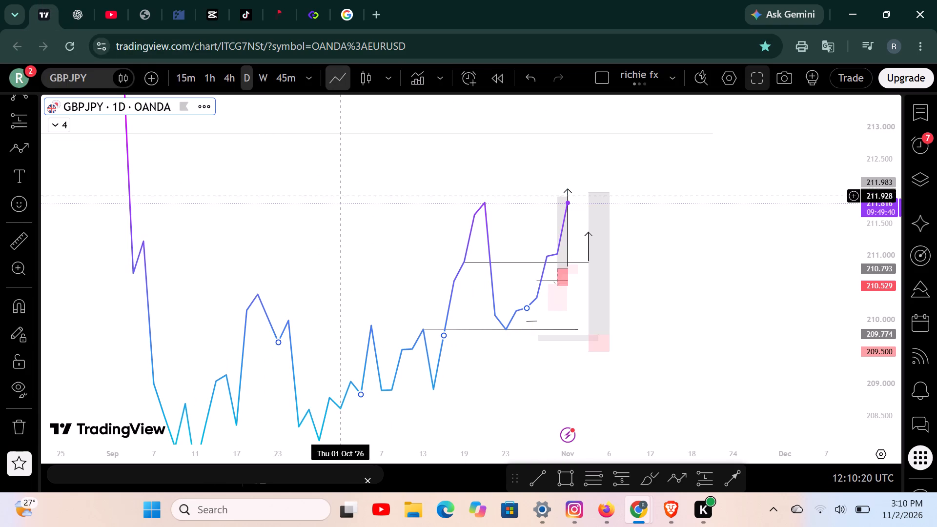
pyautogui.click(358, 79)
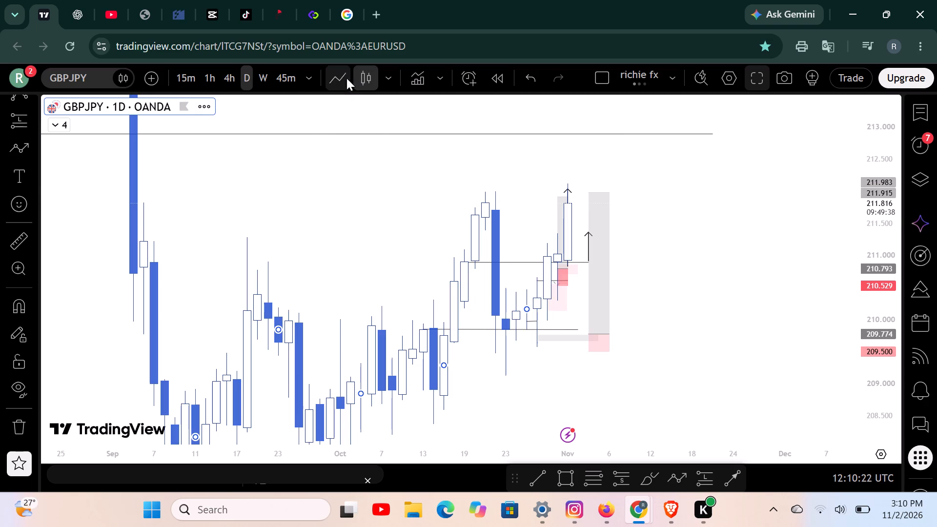
# Change the GBPJPY chart from the daily to the 4-hour timeframe with no drawing selected.
pyautogui.scroll(2, 385, 173)
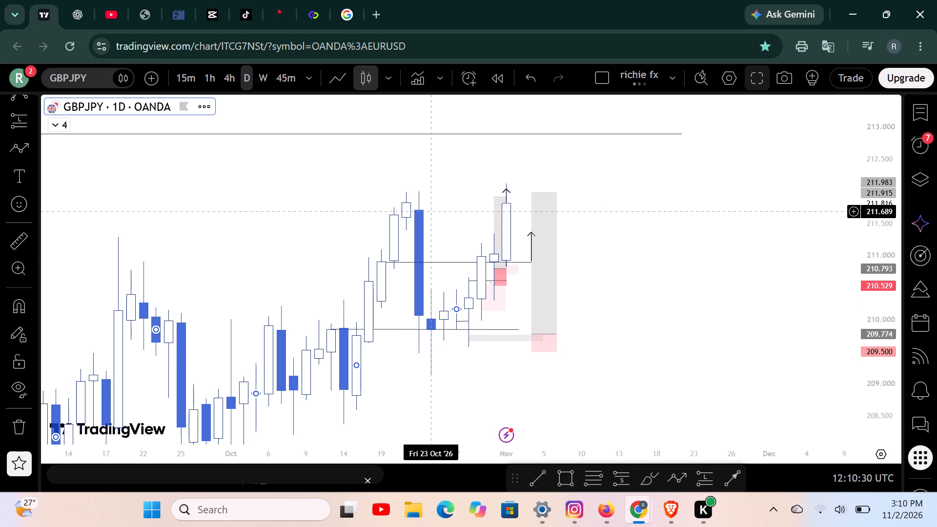
pyautogui.scroll(-5, 425, 182)
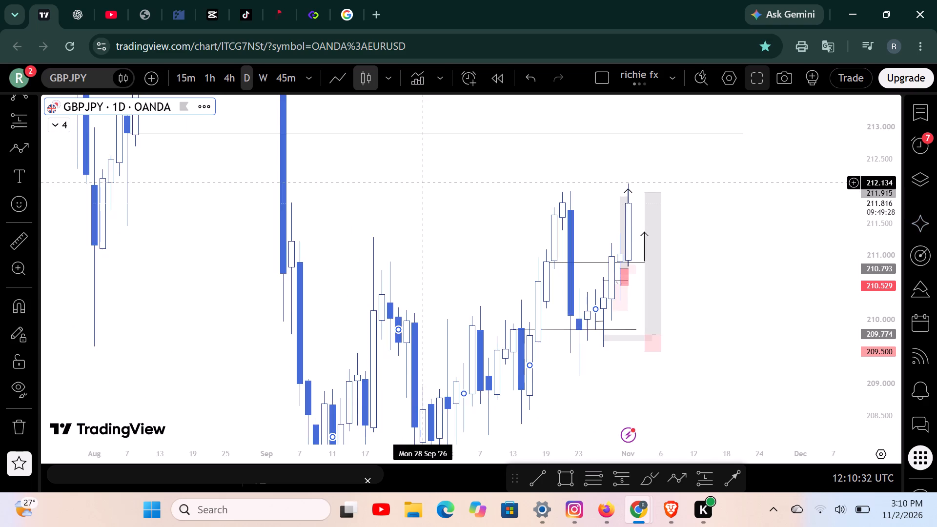
pyautogui.scroll(3, 424, 182)
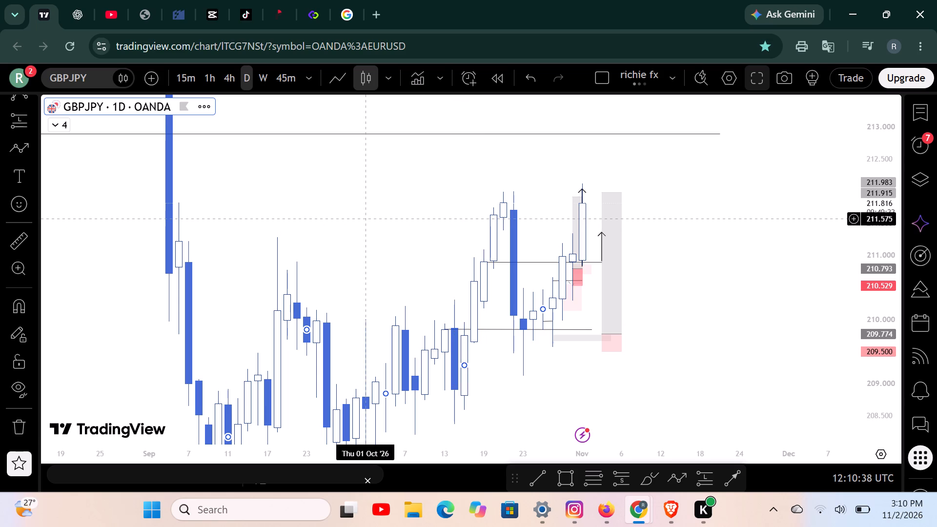
pyautogui.click(223, 77)
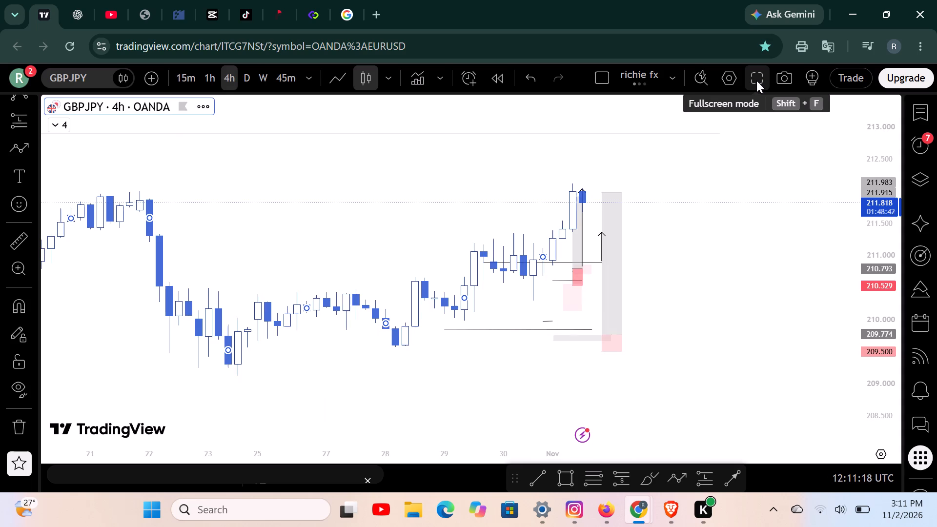
pyautogui.click(333, 275)
pyautogui.click(339, 240)
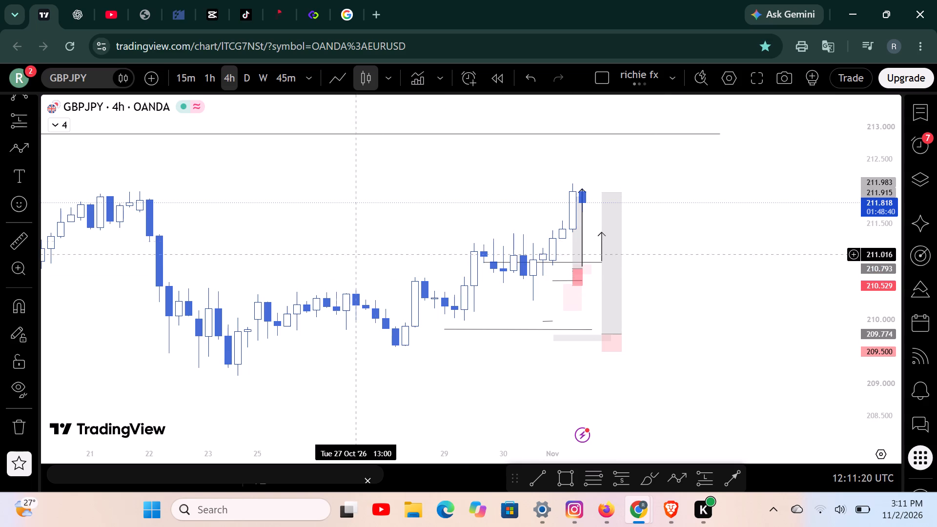
pyautogui.click(393, 212)
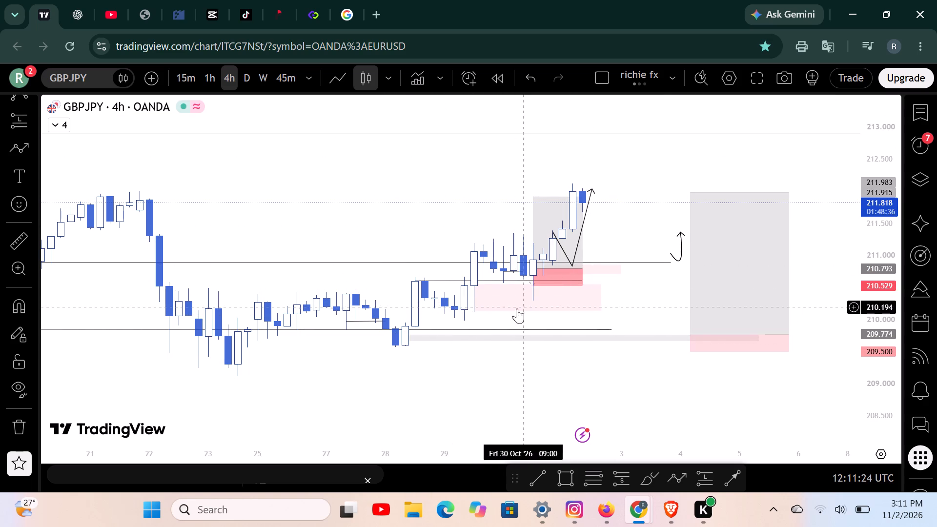
pyautogui.click(537, 404)
# Draw a nearly level arrow from about 211.87 on 21 October 21:00 to about 211.85 on 2 November 02:00.
pyautogui.scroll(-5, 372, 182)
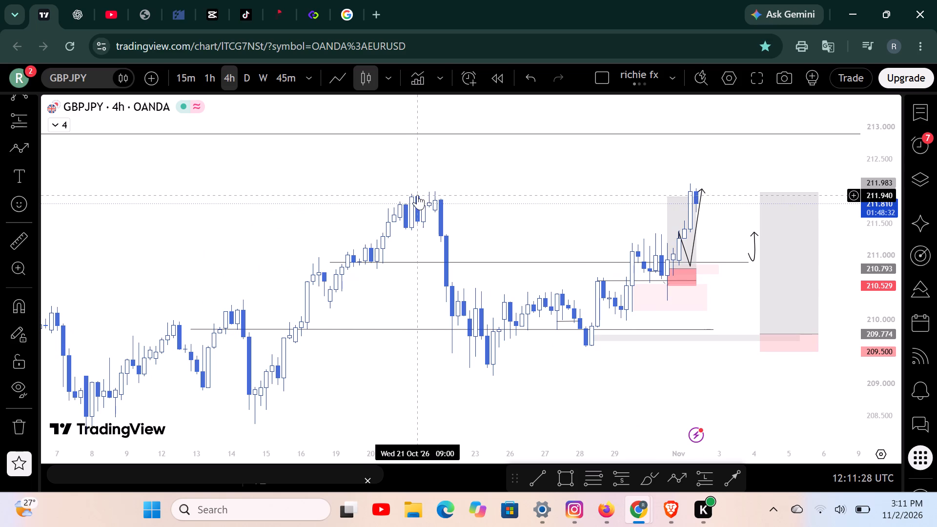
pyautogui.click(738, 469)
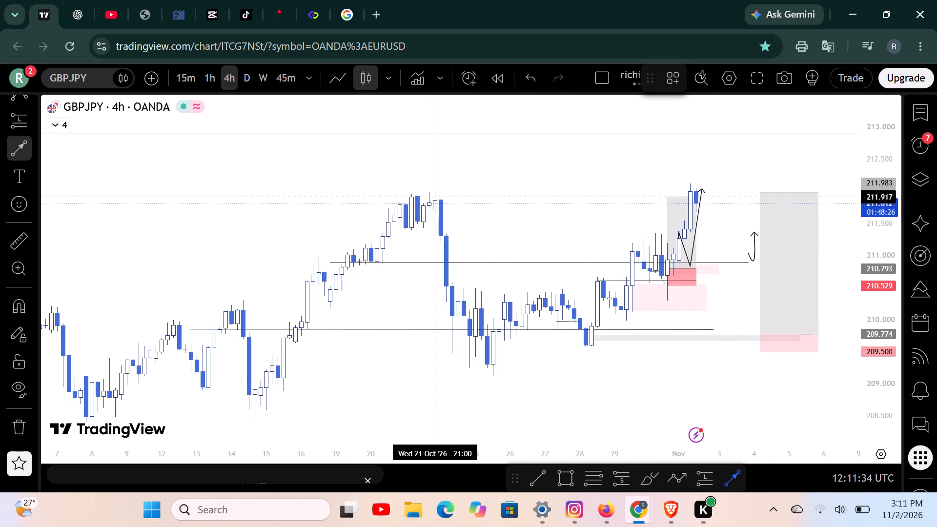
pyautogui.click(434, 199)
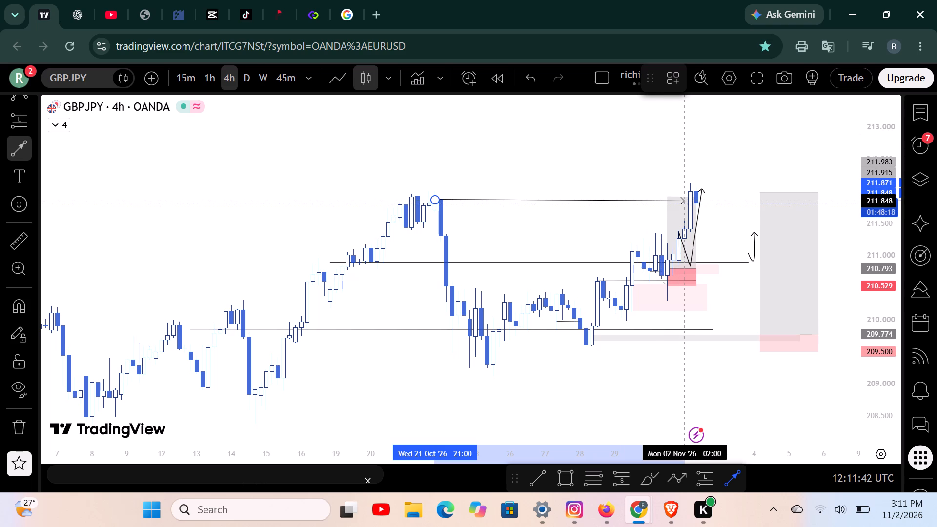
pyautogui.click(685, 199)
pyautogui.click(619, 172)
# Examine the 4-hour GBPJPY price action around the new arrow, the October highs and the marked entry zones.
pyautogui.scroll(-2, 577, 214)
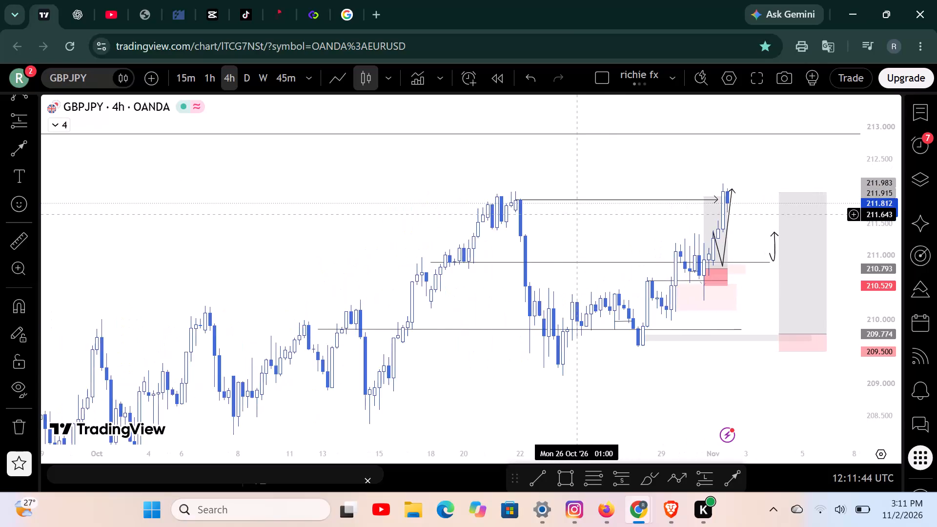
pyautogui.scroll(-2, 577, 214)
pyautogui.scroll(4, 574, 211)
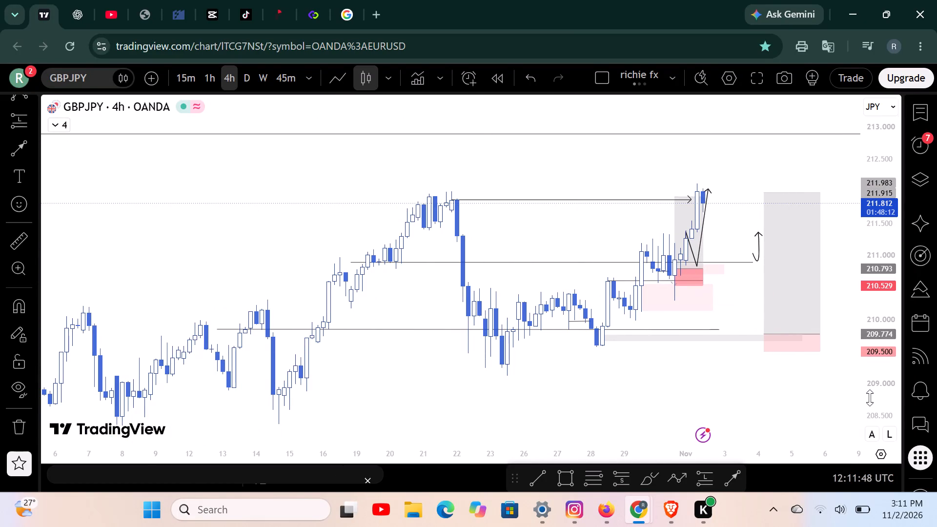
pyautogui.moveTo(870, 399); pyautogui.dragTo(837, 304)
pyautogui.moveTo(509, 212); pyautogui.dragTo(511, 277)
pyautogui.scroll(4, 511, 273)
pyautogui.moveTo(343, 253); pyautogui.dragTo(385, 302)
pyautogui.scroll(2, 382, 297)
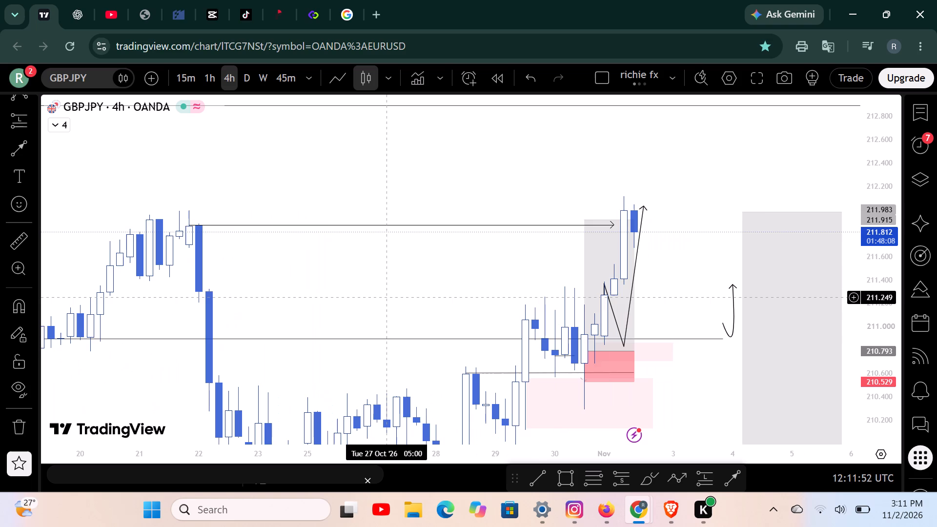
# Show the GBPJPY chart on the 15-minute timeframe in fullscreen view.
pyautogui.click(193, 76)
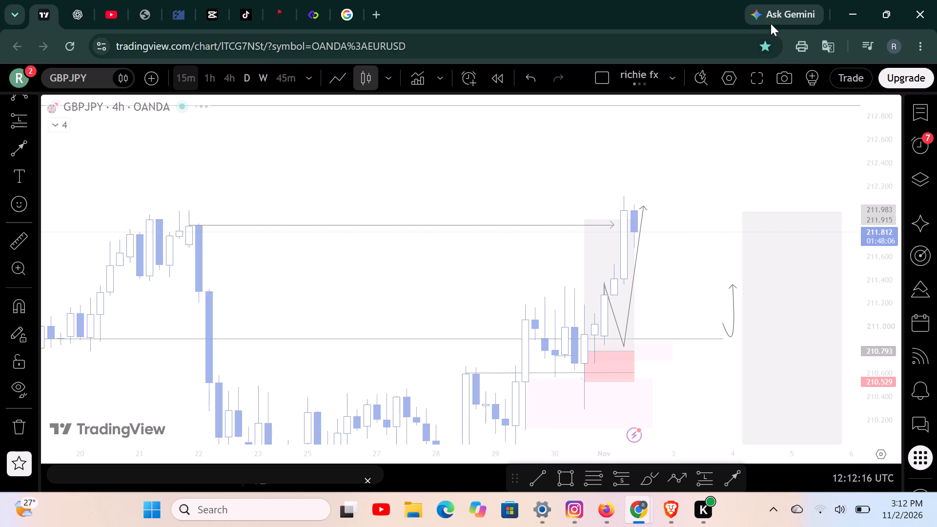
pyautogui.click(755, 83)
pyautogui.moveTo(754, 109); pyautogui.dragTo(754, 178)
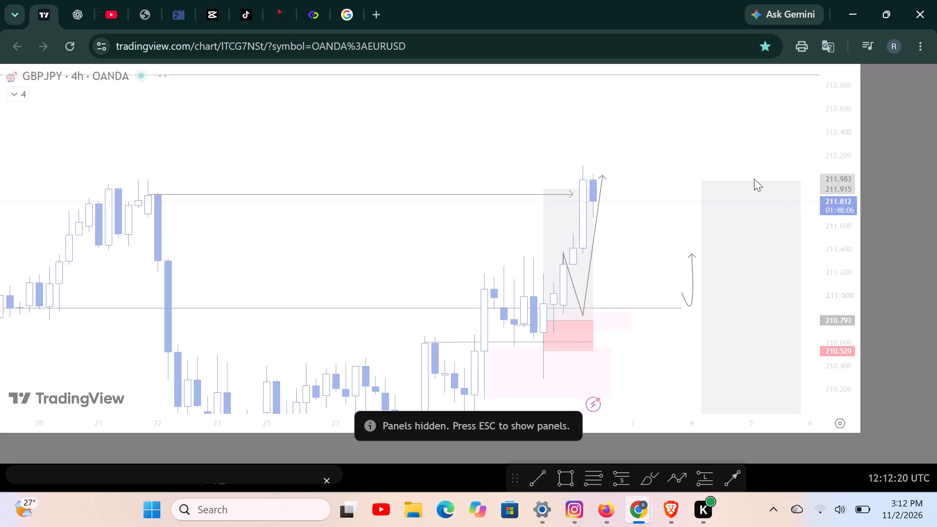
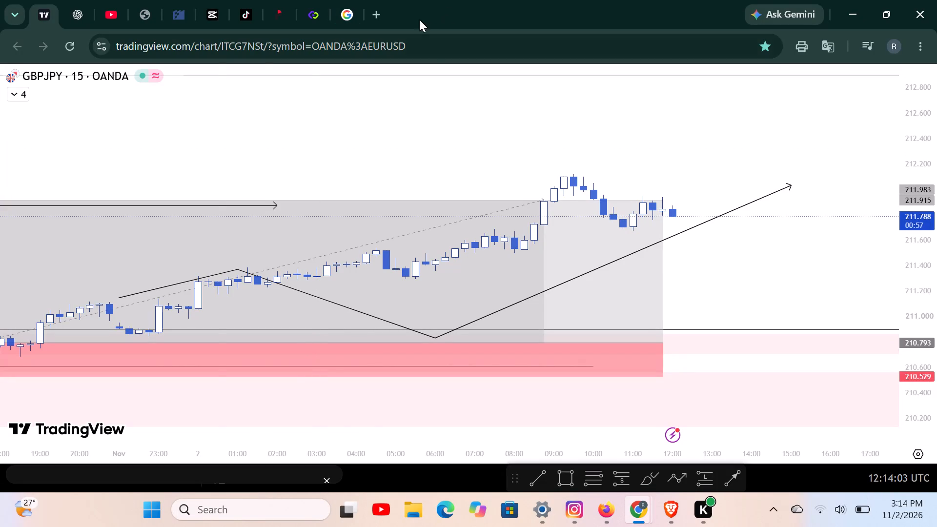
# Examine the 15-minute GBPJPY price action around the long position, the level arrow and the projected path into early November.
pyautogui.scroll(-20, 388, 147)
pyautogui.scroll(-2, 388, 147)
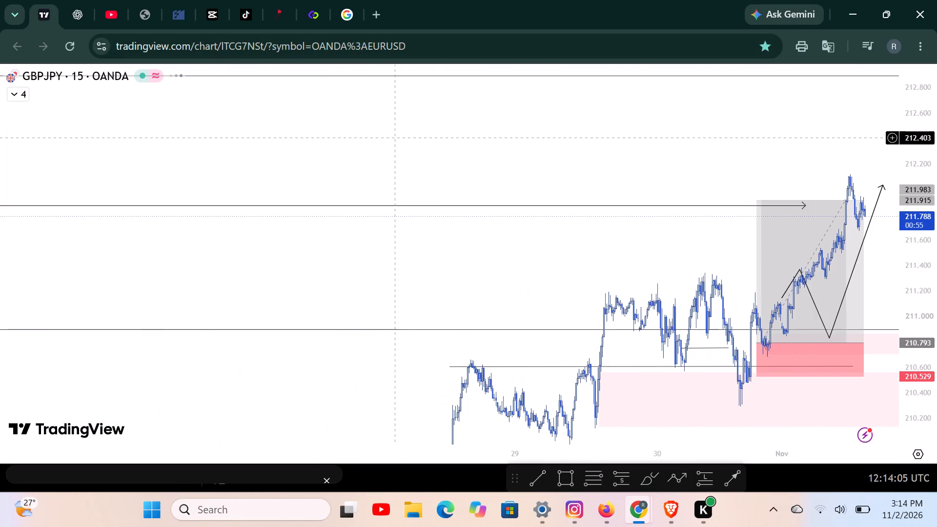
pyautogui.moveTo(436, 165); pyautogui.dragTo(166, 143)
pyautogui.moveTo(915, 353); pyautogui.dragTo(905, 318)
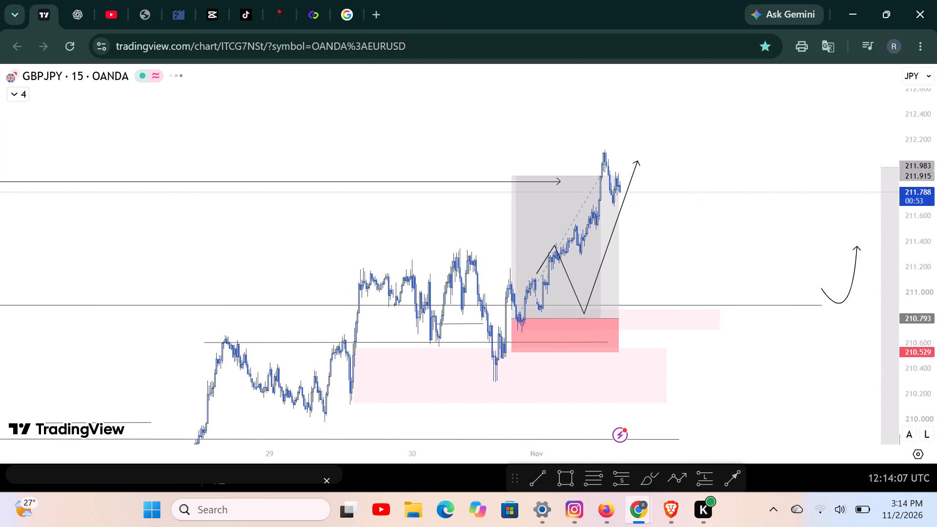
pyautogui.moveTo(905, 318); pyautogui.dragTo(875, 200)
pyautogui.moveTo(721, 180); pyautogui.dragTo(858, 253)
pyautogui.scroll(11, 388, 212)
pyautogui.moveTo(627, 215); pyautogui.dragTo(694, 237)
pyautogui.moveTo(99, 272); pyautogui.dragTo(149, 251)
pyautogui.moveTo(661, 281); pyautogui.dragTo(698, 264)
pyautogui.scroll(2, 665, 255)
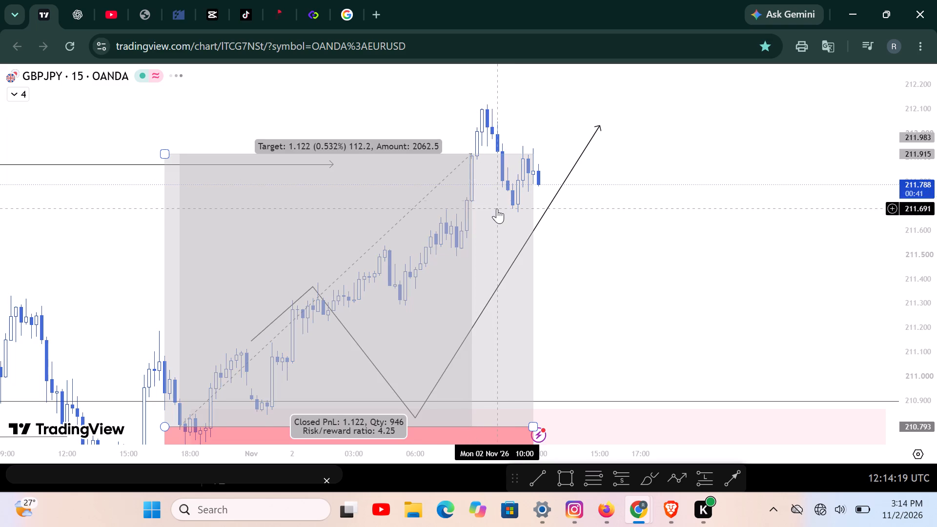
pyautogui.click(627, 235)
pyautogui.scroll(1, 256, 99)
pyautogui.scroll(-3, 245, 105)
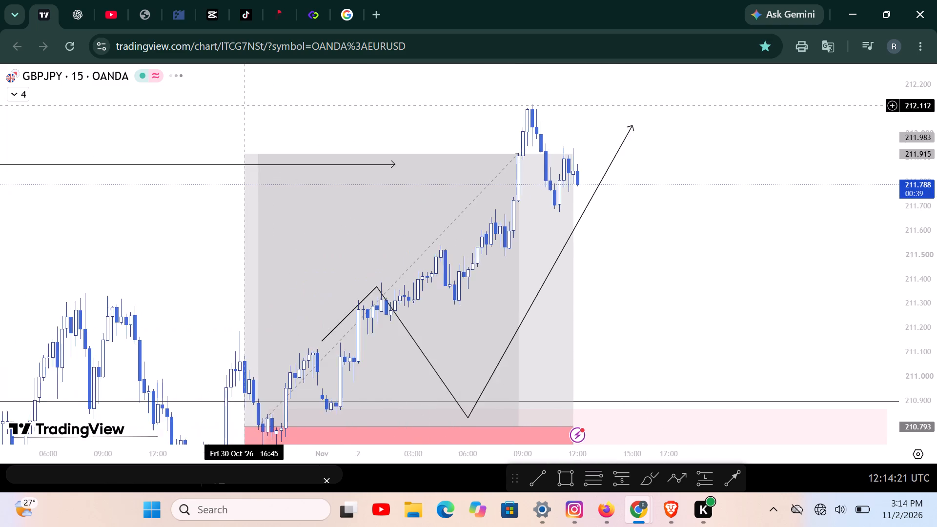
pyautogui.scroll(-1, 243, 106)
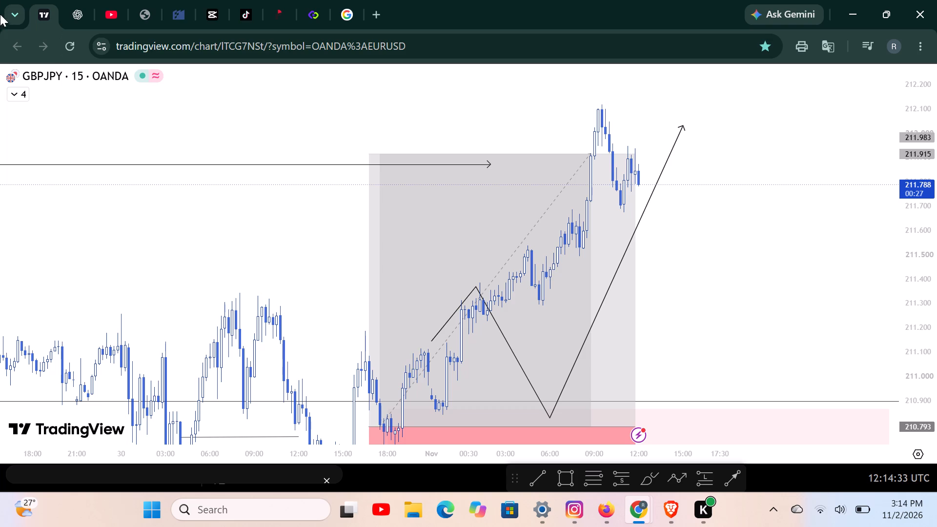
# Switch GBPJPY to the 4-hour timeframe and examine the late-October and early-November price action around the level arrow and marked zones.
pyautogui.click(72, 82)
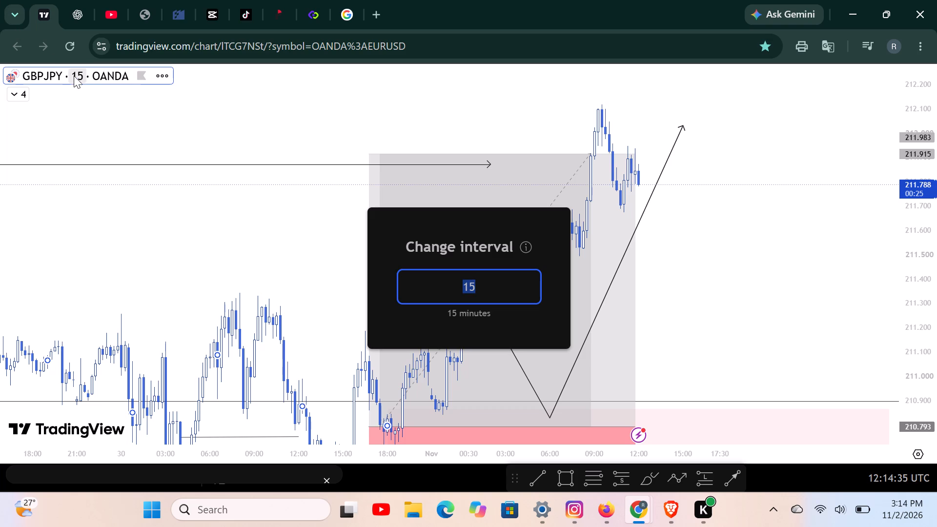
pyautogui.press('BackSpace')
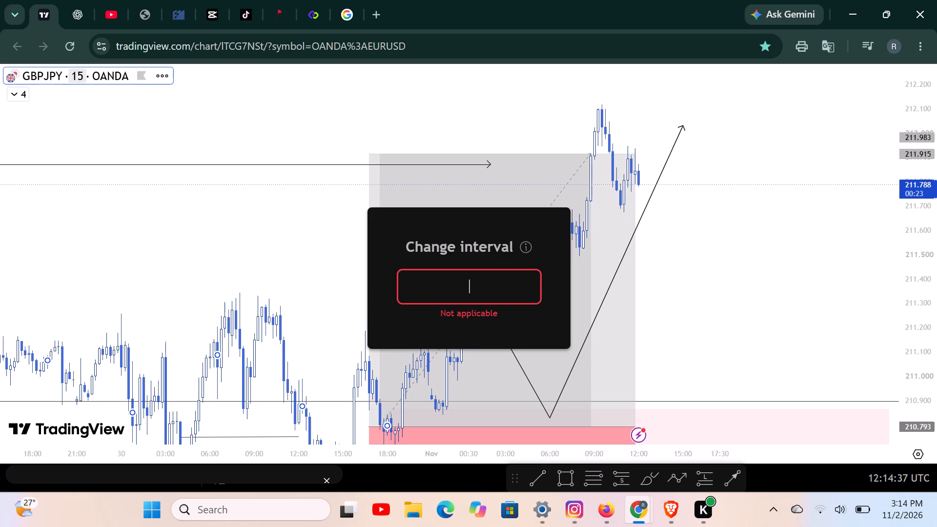
pyautogui.write('4h')
pyautogui.press('Return')
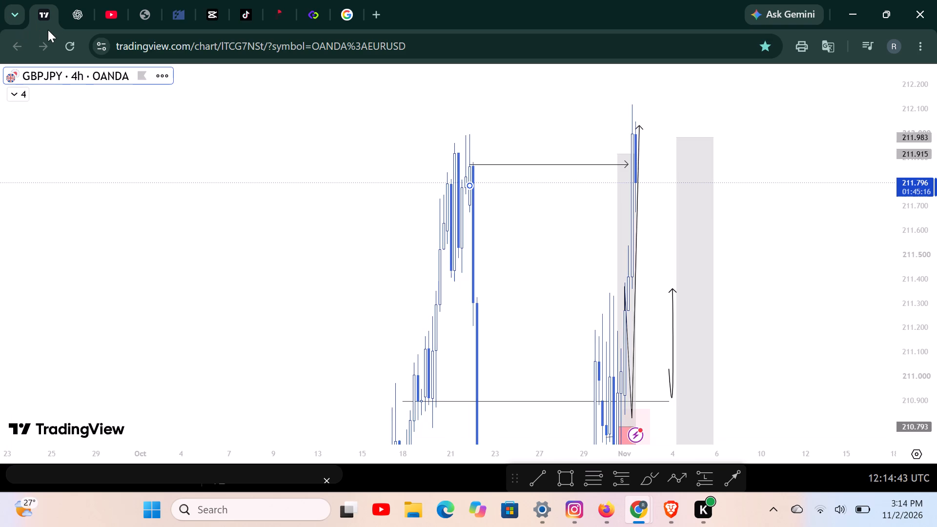
pyautogui.scroll(6, 48, 30)
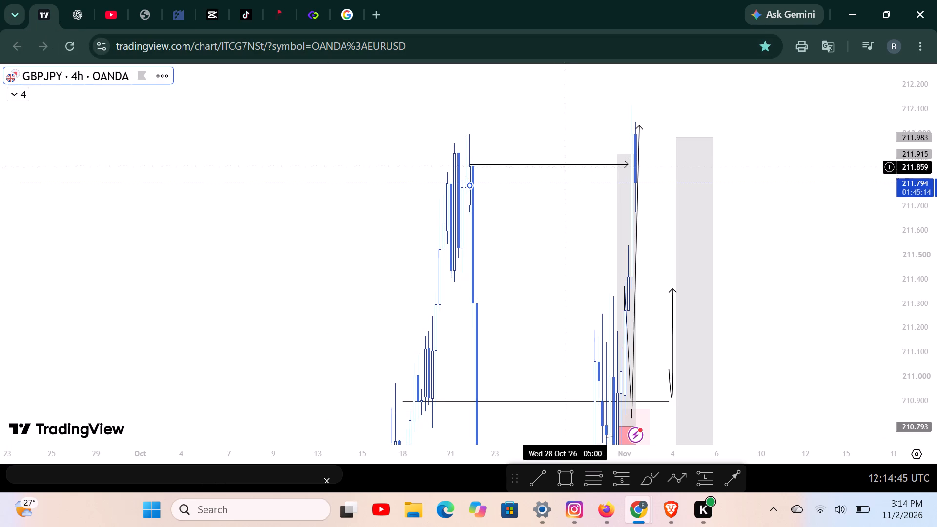
pyautogui.scroll(6, 534, 214)
pyautogui.moveTo(658, 200); pyautogui.dragTo(675, 224)
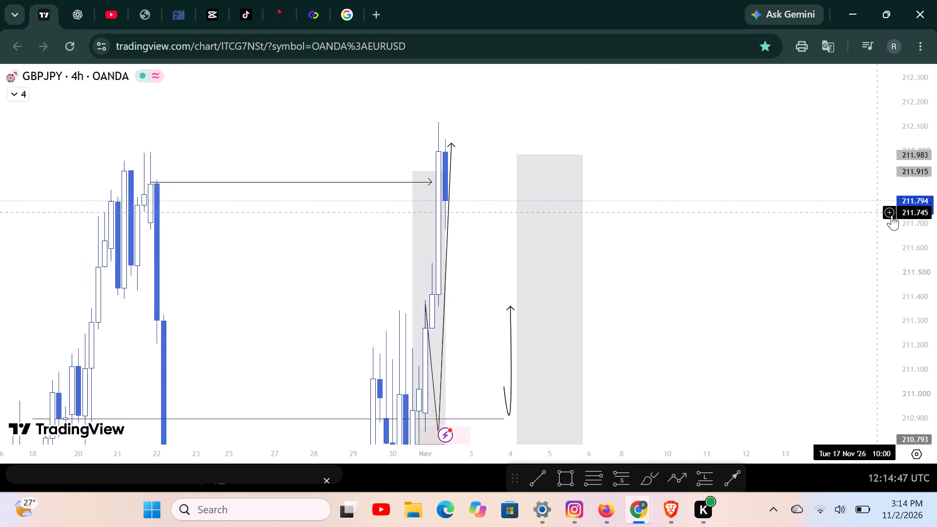
pyautogui.moveTo(916, 172); pyautogui.dragTo(936, 335)
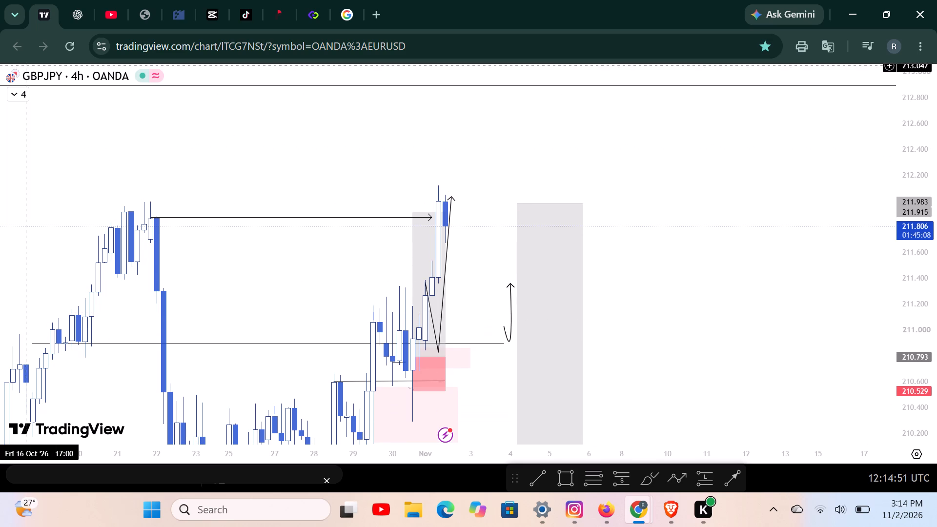
# Change the GBPJPY chart to the 1-hour timeframe.
pyautogui.click(69, 75)
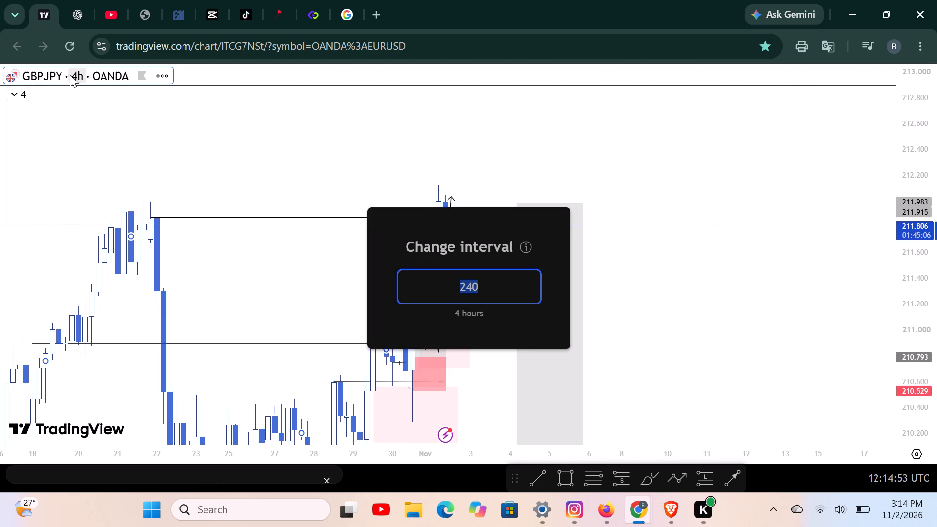
pyautogui.press('BackSpace')
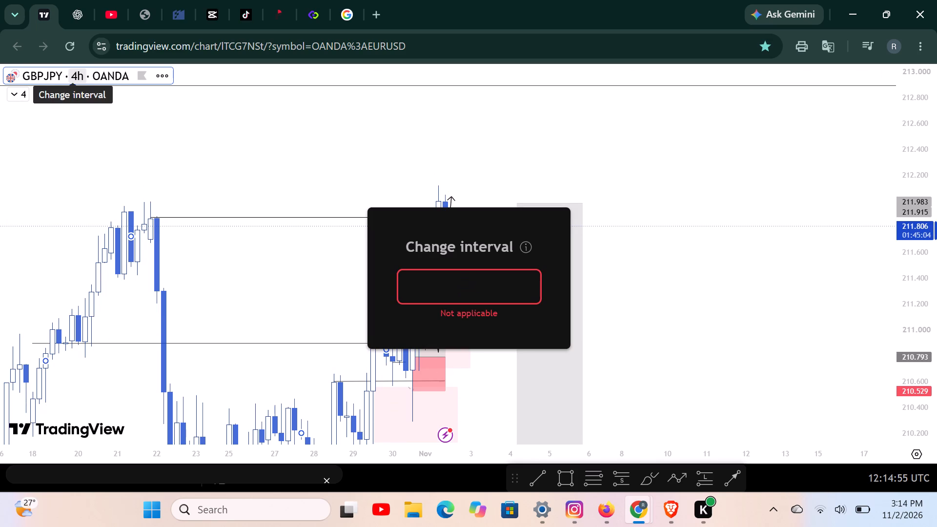
pyautogui.press('1')
pyautogui.press('h')
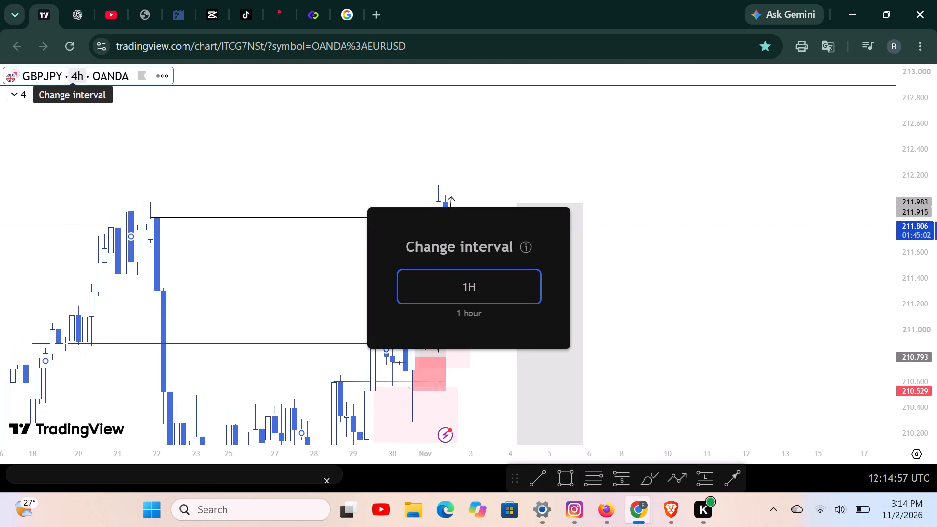
pyautogui.press('Return')
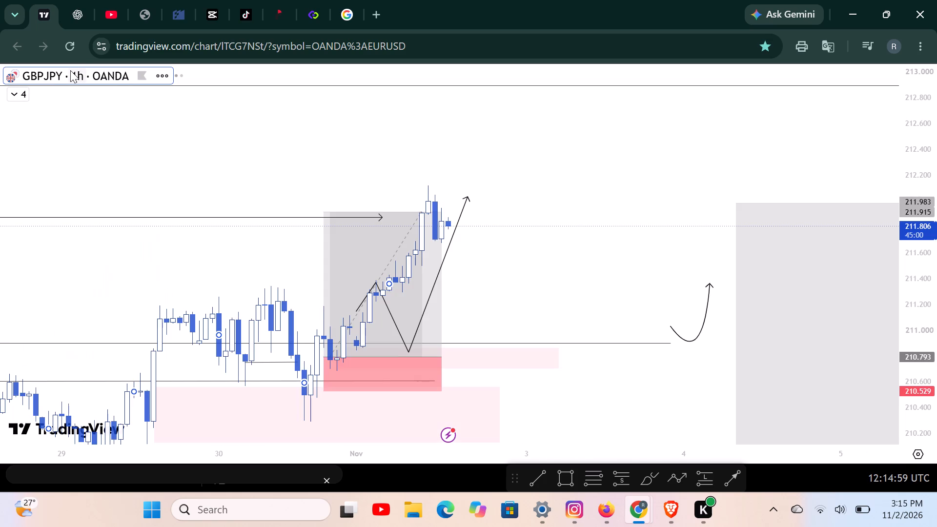
# Draw a horizontal trend line at about 211.706 from 2 November 10:00 to 20:00, starting at the bearish candle's close.
pyautogui.scroll(-1, 53, 83)
pyautogui.scroll(3, 0, 99)
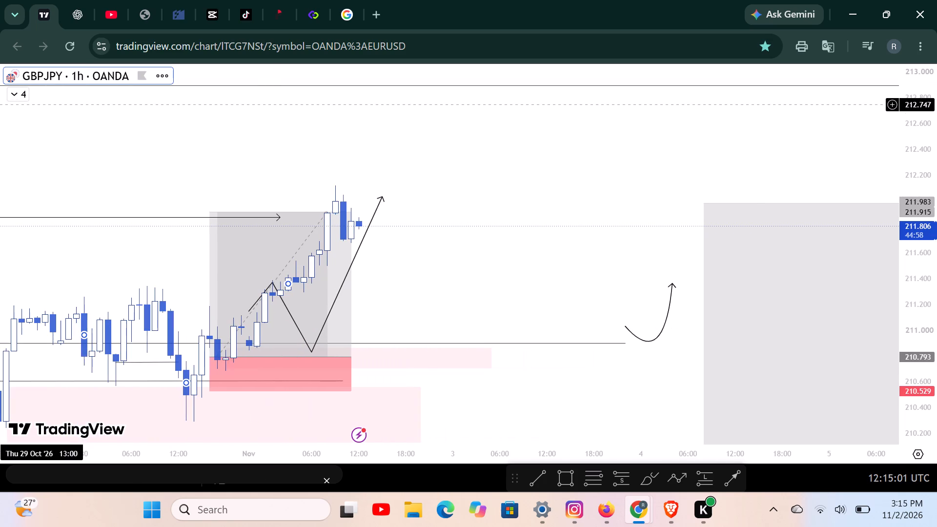
pyautogui.moveTo(460, 214); pyautogui.dragTo(566, 241)
pyautogui.moveTo(564, 242); pyautogui.dragTo(577, 253)
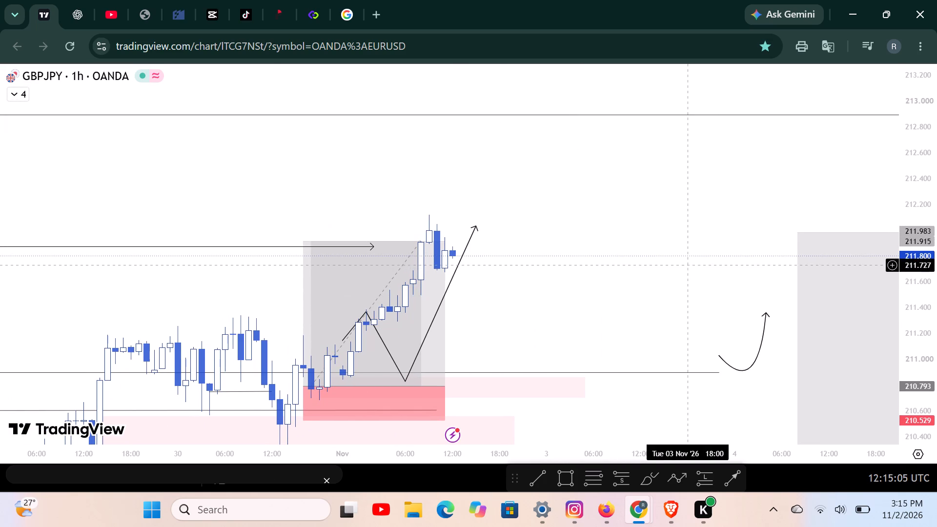
pyautogui.moveTo(936, 331); pyautogui.dragTo(898, 259)
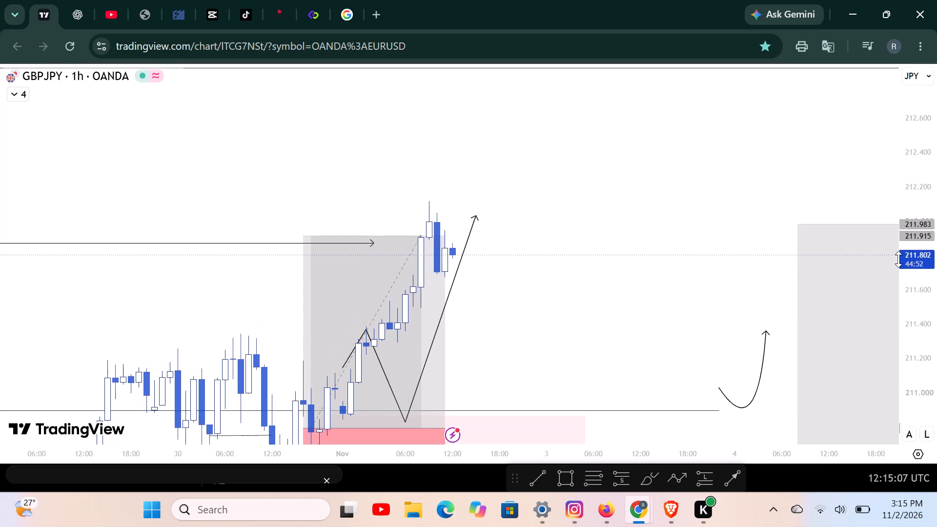
pyautogui.moveTo(898, 259); pyautogui.dragTo(890, 247)
pyautogui.scroll(2, 545, 263)
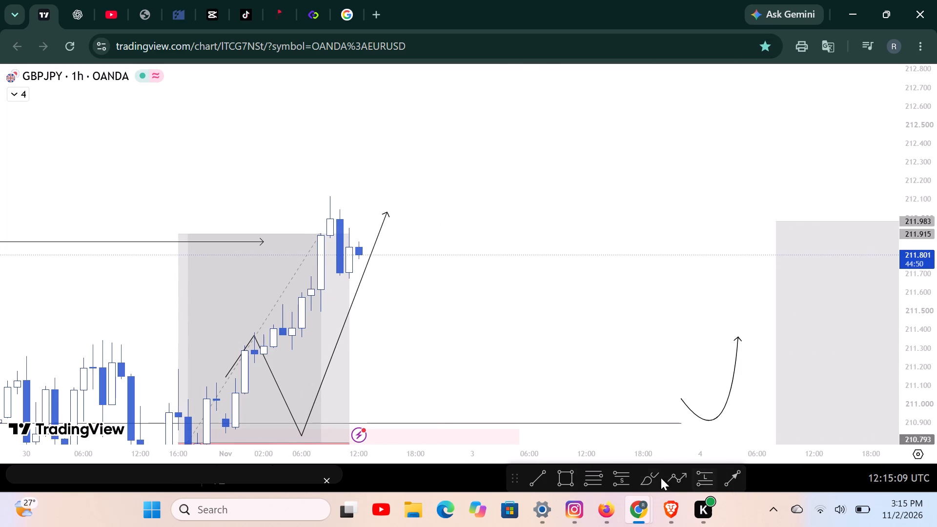
pyautogui.click(541, 477)
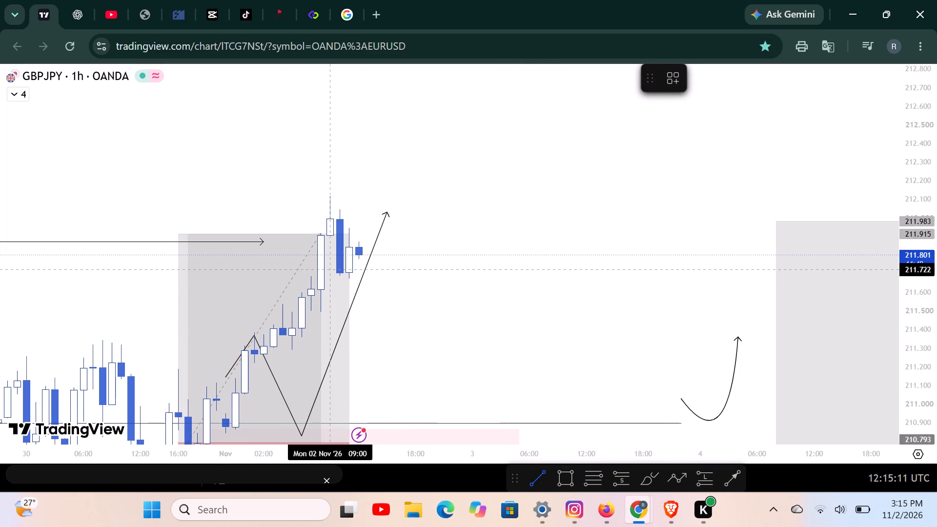
pyautogui.click(338, 273)
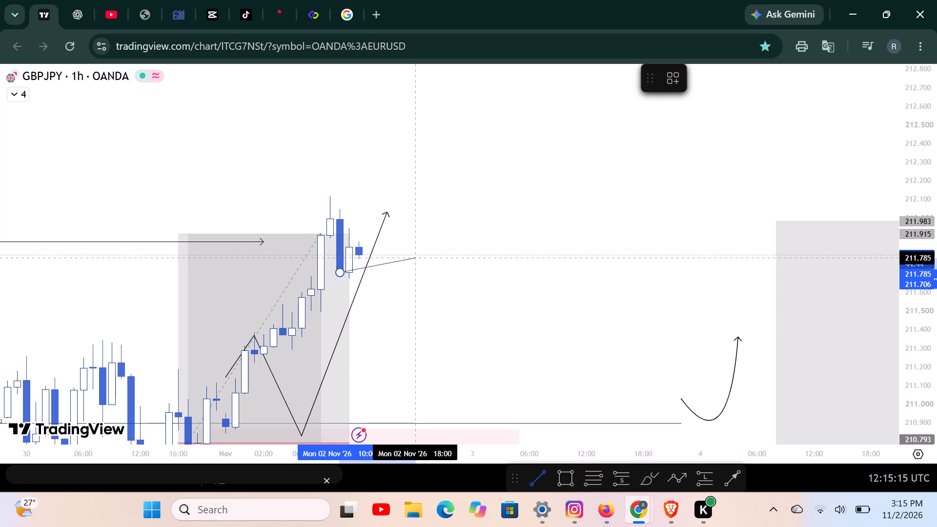
pyautogui.click(432, 273)
pyautogui.click(401, 307)
# Change the GBPJPY chart to the 5-minute timeframe.
pyautogui.scroll(-2, 396, 304)
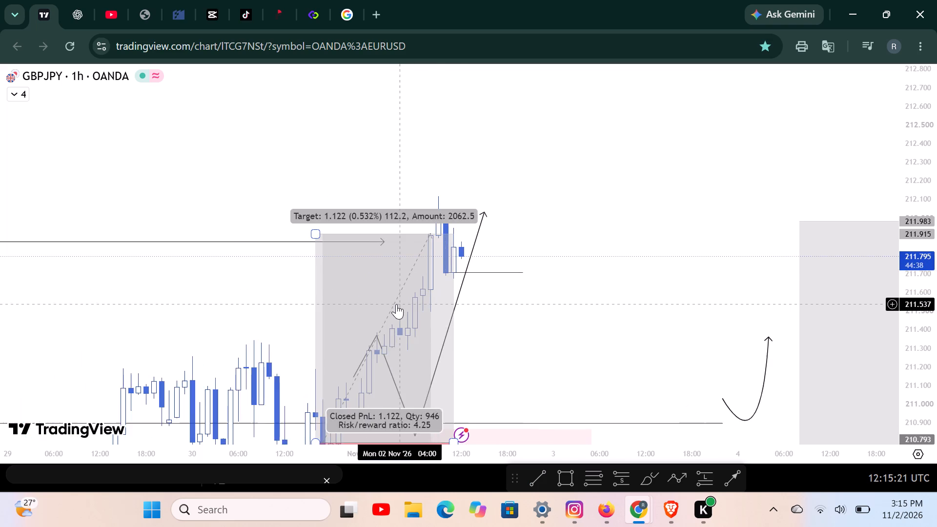
pyautogui.scroll(3, 396, 304)
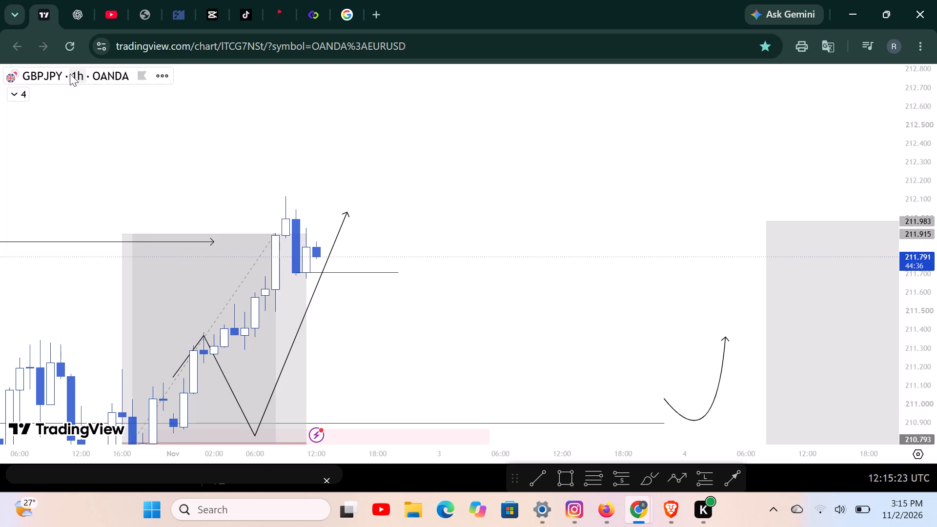
pyautogui.click(70, 74)
pyautogui.press('BackSpace')
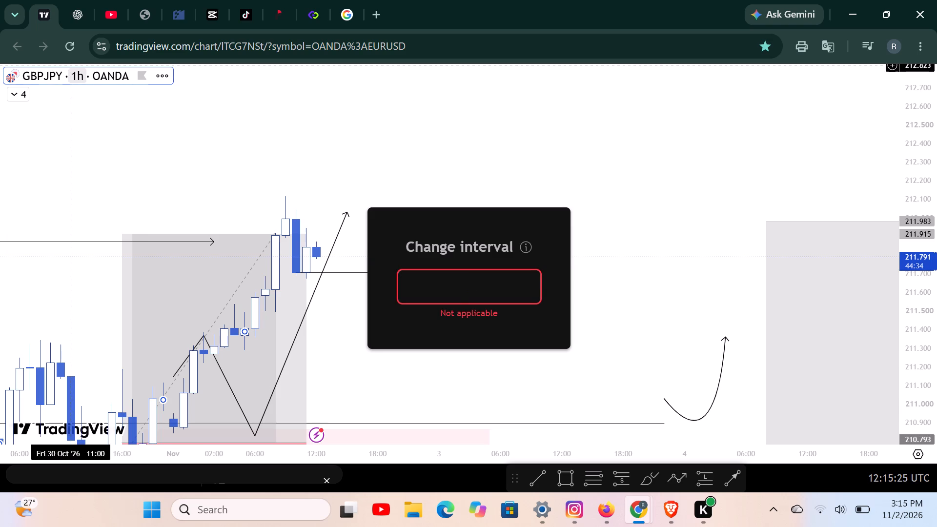
pyautogui.press('5')
pyautogui.press('Return')
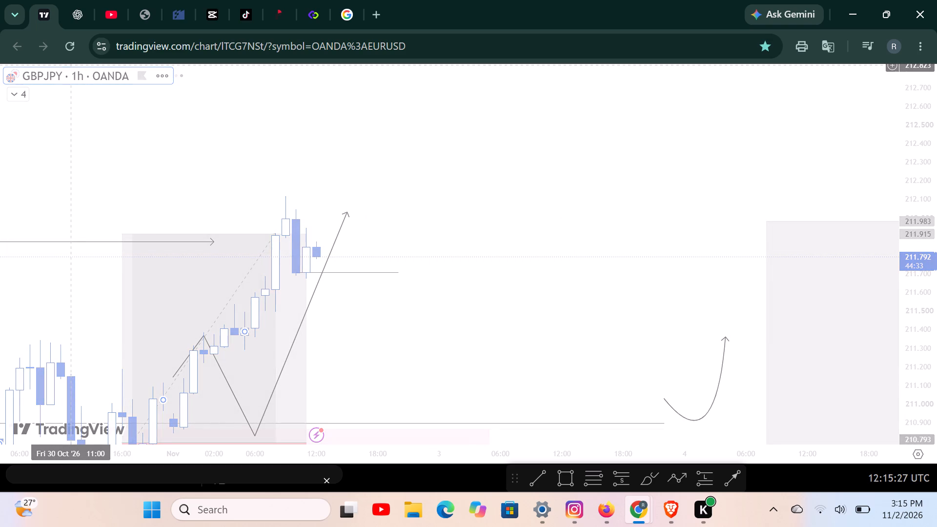
# Draw a rectangle zone from about 211.748 at 10:55 to about 211.678 at 13:05 on 2 November, around the 211.706 line.
pyautogui.scroll(-14, 258, 269)
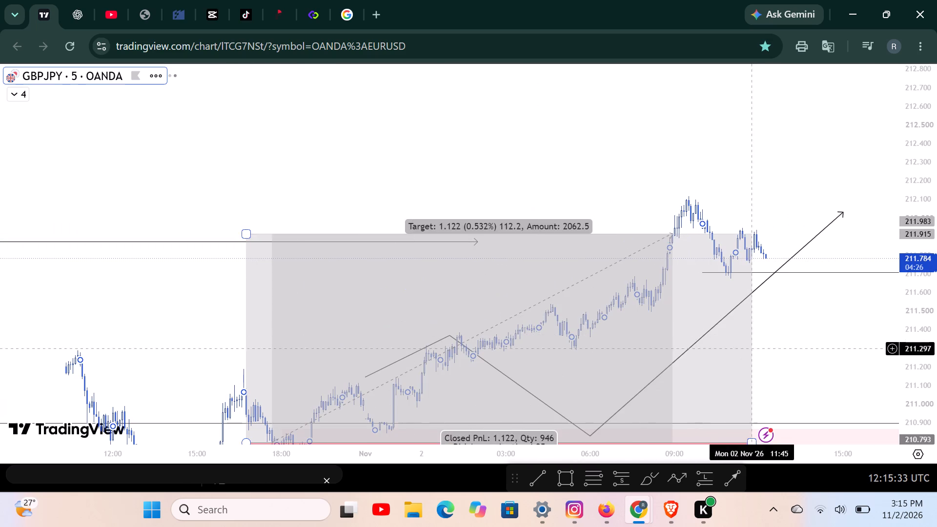
pyautogui.moveTo(917, 360); pyautogui.dragTo(829, 168)
pyautogui.scroll(3, 597, 199)
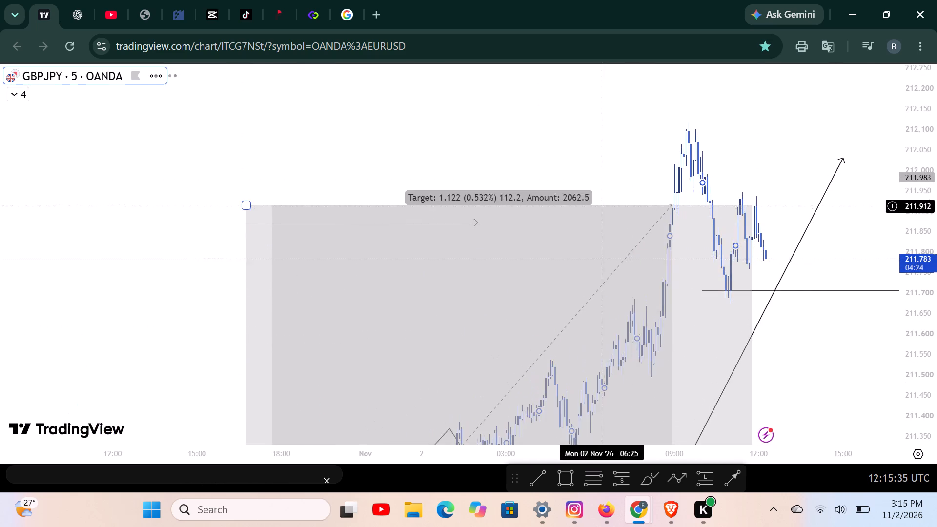
pyautogui.scroll(3, 597, 199)
pyautogui.moveTo(773, 446); pyautogui.dragTo(656, 432)
pyautogui.scroll(-2, 564, 401)
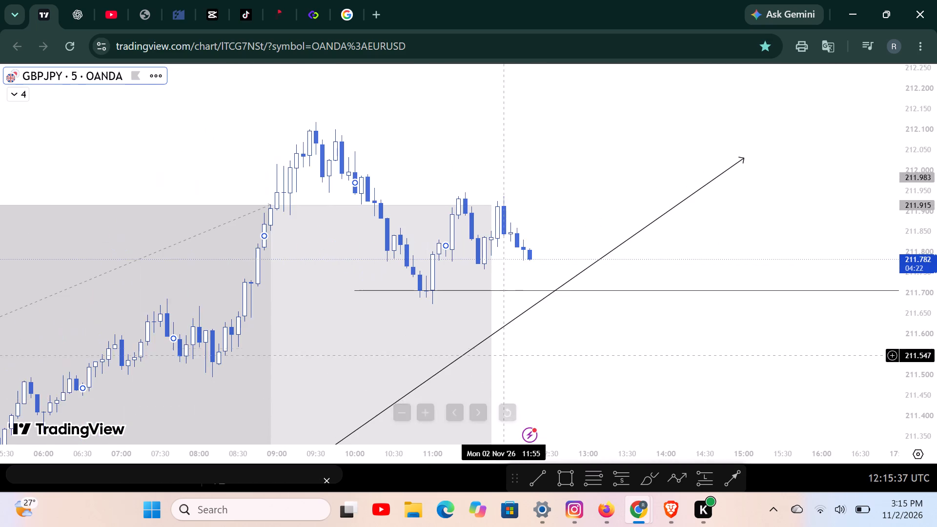
pyautogui.scroll(2, 514, 366)
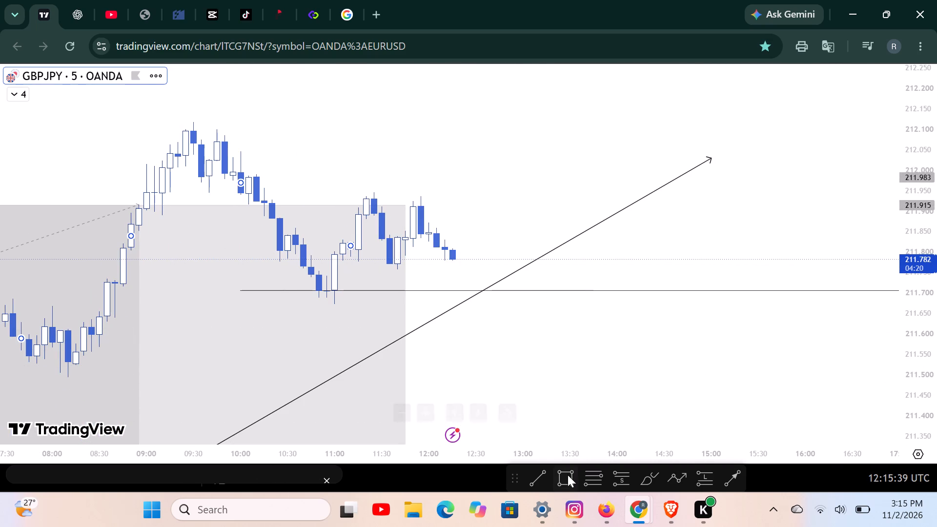
pyautogui.click(568, 475)
pyautogui.click(323, 273)
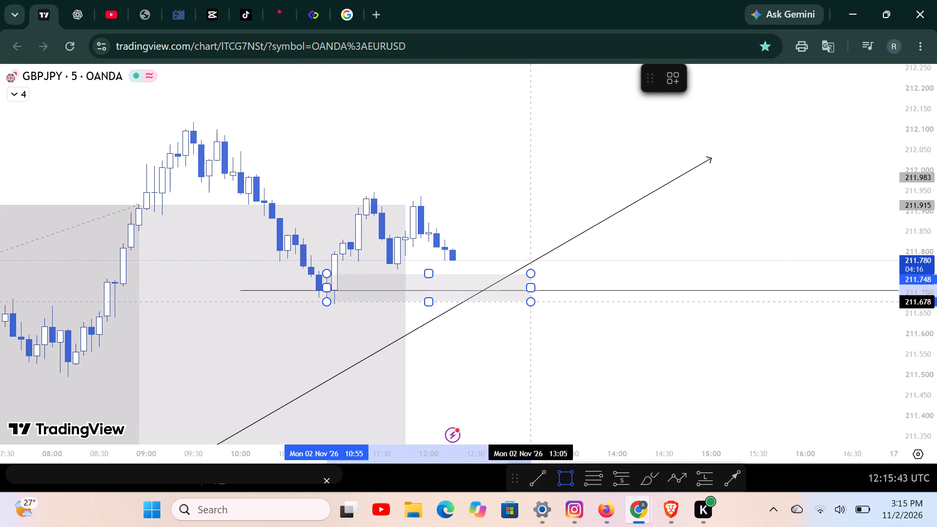
pyautogui.click(530, 302)
pyautogui.click(511, 363)
# Draw a short horizontal trend line at about 211.757 from about 11:40 to 12:30 on 2 November, just above the new zone, and select it.
pyautogui.scroll(-1, 404, 275)
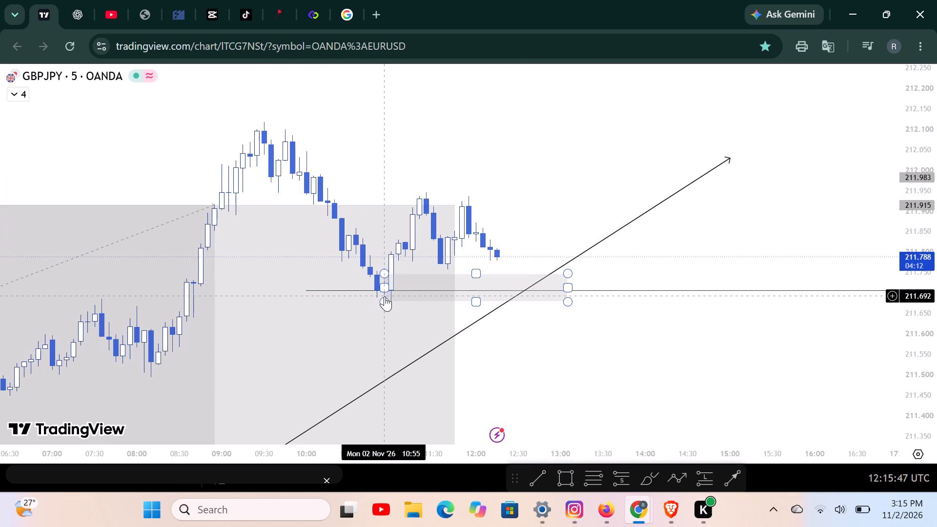
pyautogui.click(359, 127)
pyautogui.click(542, 477)
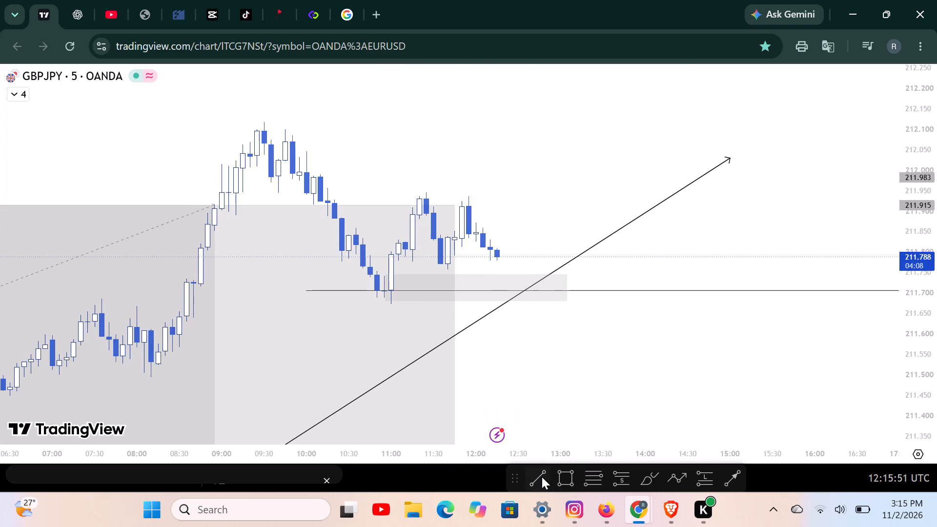
pyautogui.click(448, 269)
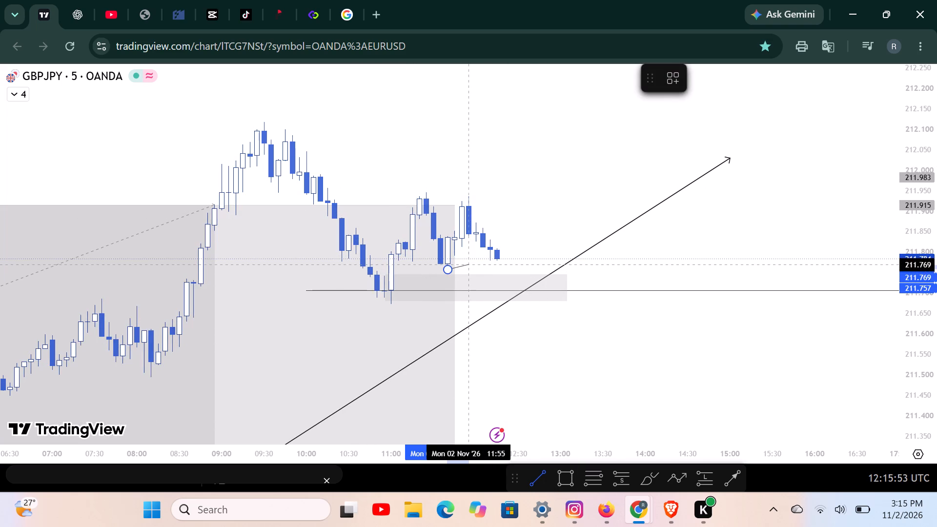
pyautogui.click(516, 270)
pyautogui.click(495, 272)
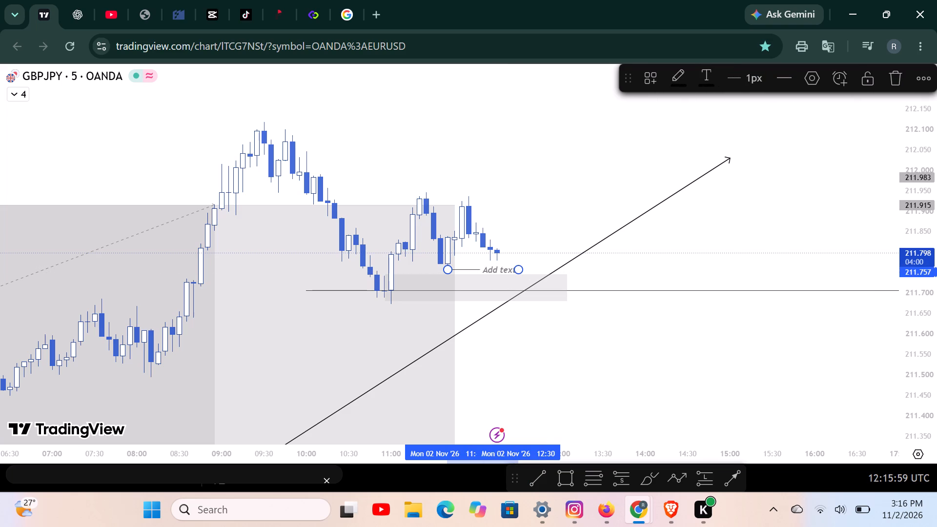
# Label the short horizontal trend line at about 211.757 with the text "x" and deselect it.
pyautogui.press('x')
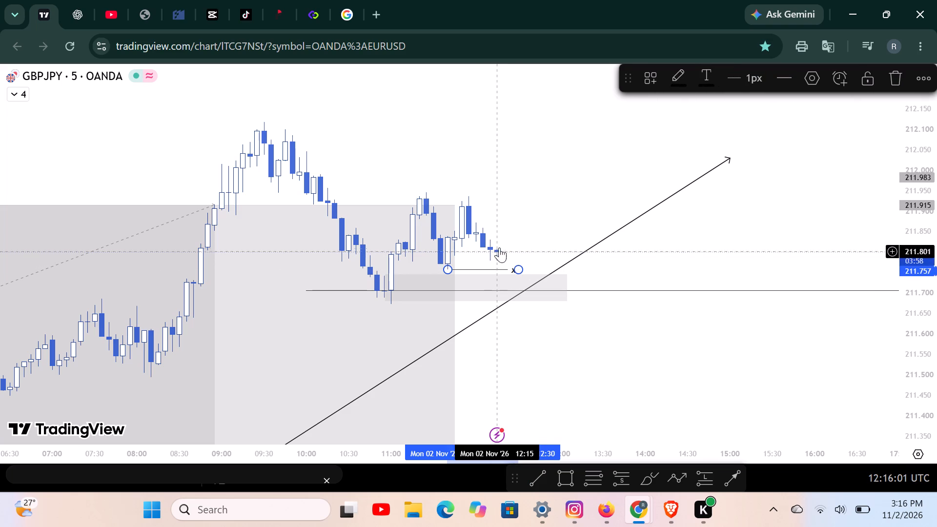
pyautogui.click(523, 199)
# Place a long position with entry at about 211.703 from 12:30 on 2 November and its stop at about 211.646.
pyautogui.scroll(-6, 359, 231)
pyautogui.moveTo(710, 367); pyautogui.dragTo(531, 349)
pyautogui.scroll(-1, 531, 349)
pyautogui.moveTo(570, 353); pyautogui.dragTo(535, 372)
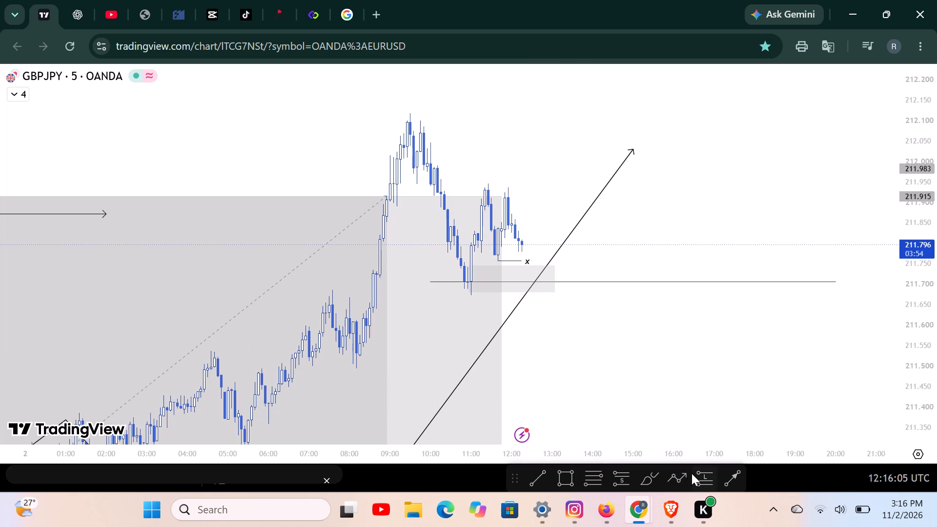
pyautogui.click(698, 473)
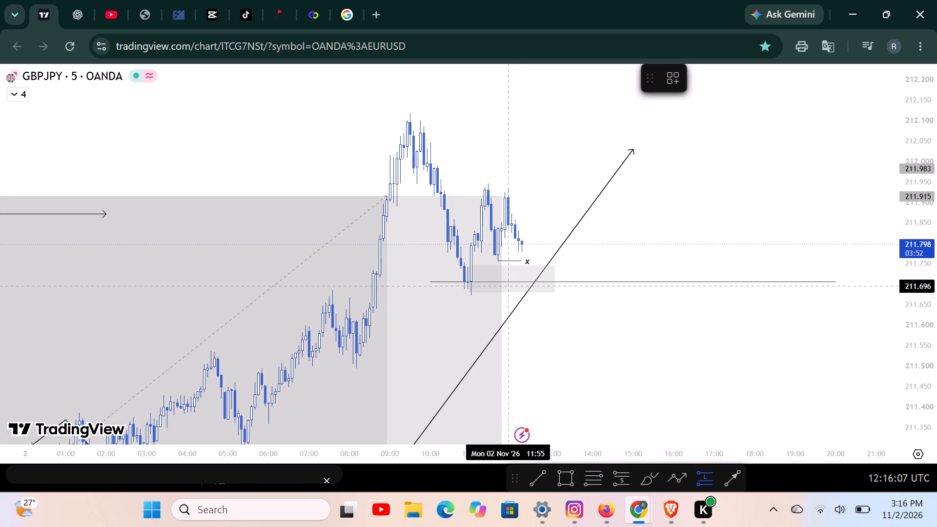
pyautogui.click(533, 283)
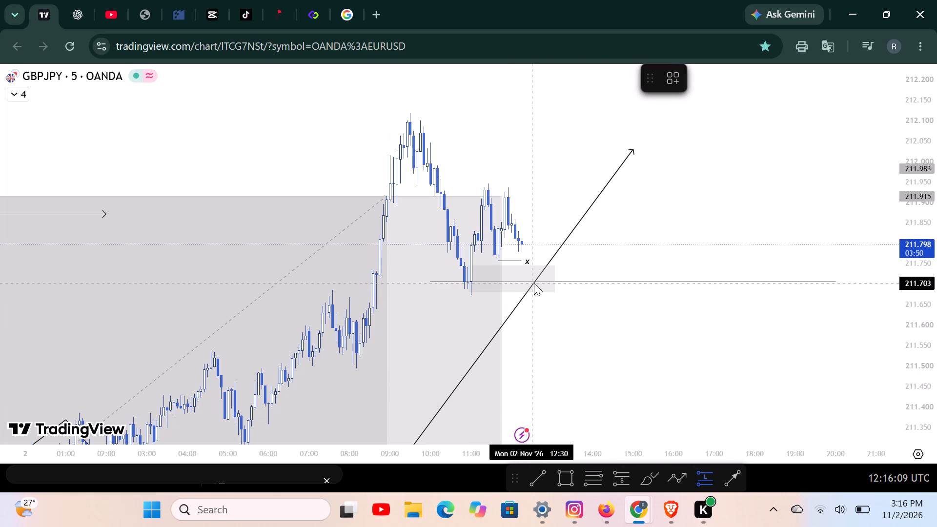
pyautogui.moveTo(532, 378); pyautogui.dragTo(523, 334)
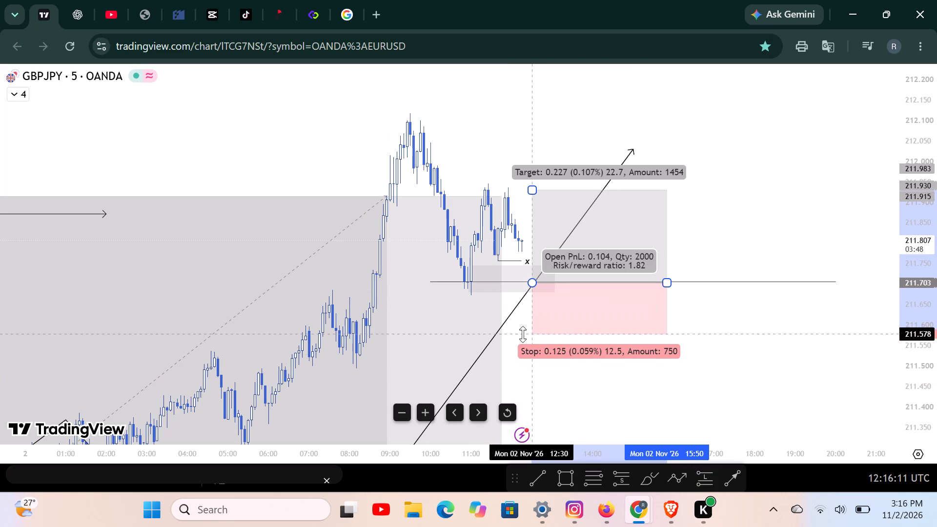
pyautogui.moveTo(523, 334); pyautogui.dragTo(512, 310)
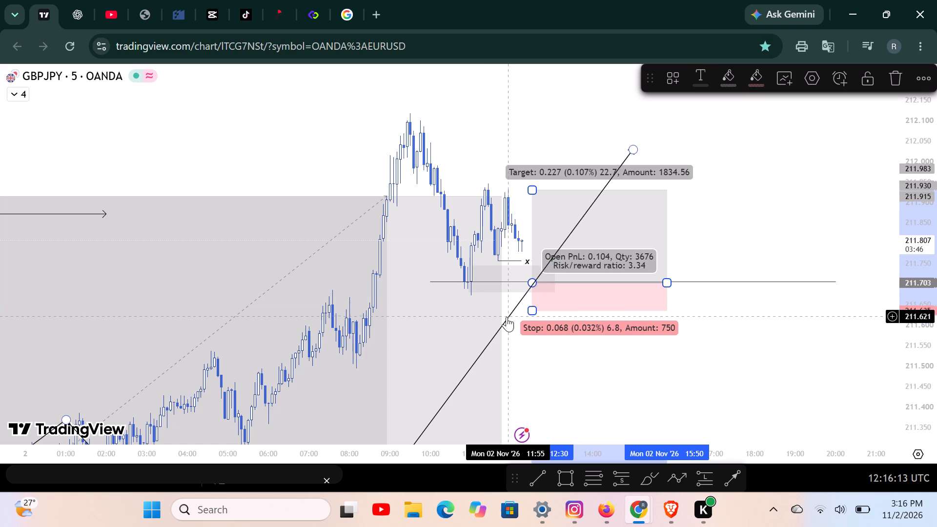
pyautogui.moveTo(532, 312); pyautogui.dragTo(529, 306)
pyautogui.click(543, 361)
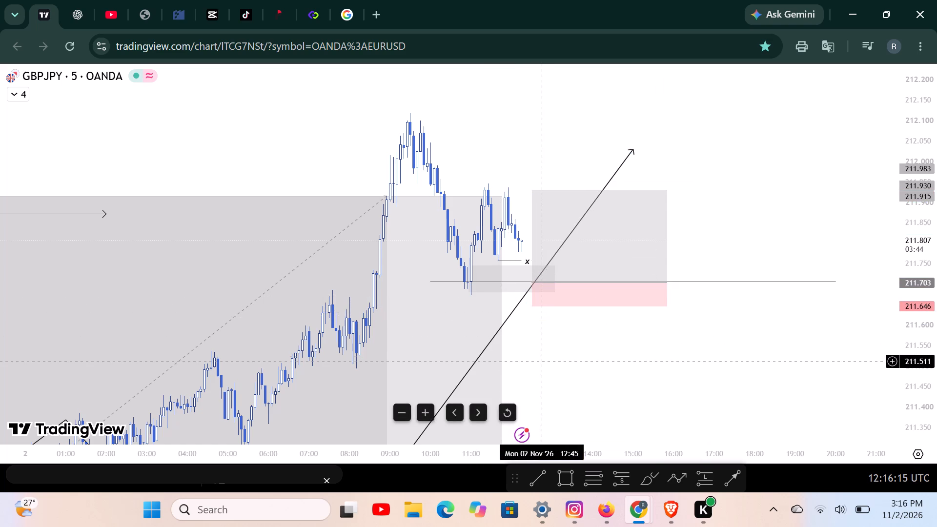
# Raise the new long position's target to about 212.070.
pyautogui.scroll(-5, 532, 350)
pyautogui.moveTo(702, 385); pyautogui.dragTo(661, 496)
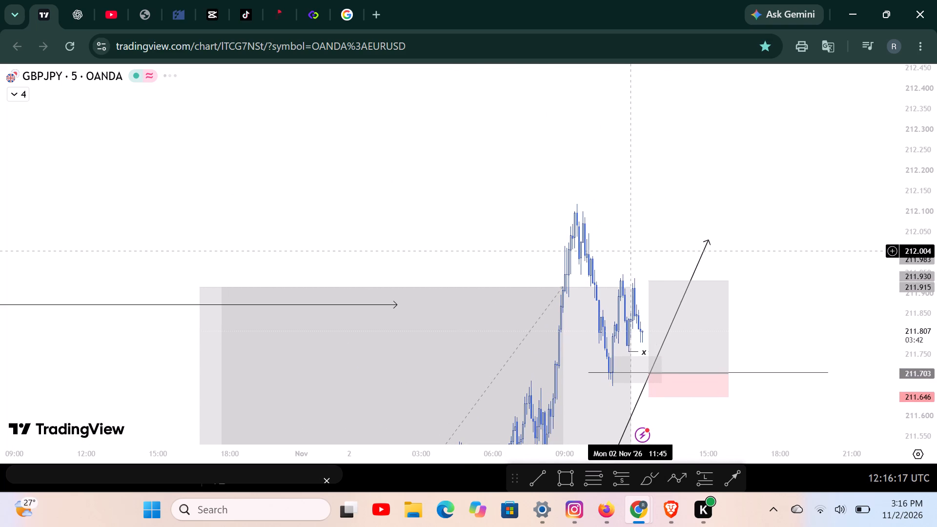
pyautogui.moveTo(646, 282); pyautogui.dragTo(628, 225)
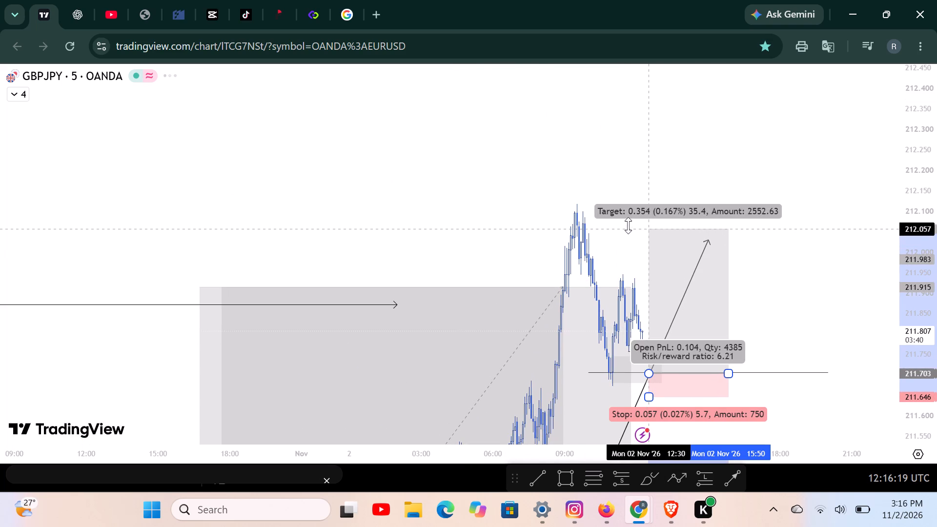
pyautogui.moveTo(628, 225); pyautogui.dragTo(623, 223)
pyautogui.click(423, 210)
# Raise the long position's target to about 212.878, just below the upper long horizontal line.
pyautogui.scroll(-6, 411, 200)
pyautogui.scroll(3, 410, 212)
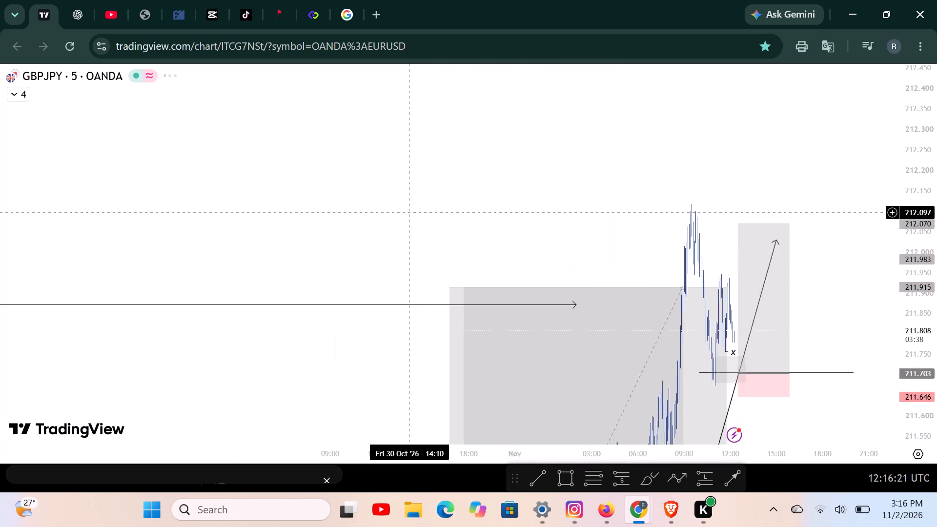
pyautogui.scroll(5, 410, 212)
pyautogui.scroll(-12, 431, 213)
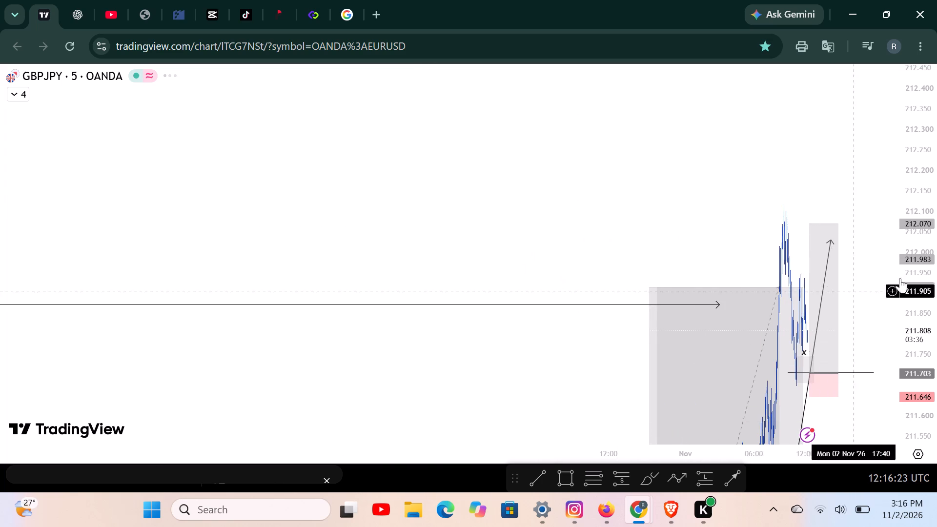
pyautogui.moveTo(916, 181); pyautogui.dragTo(850, 410)
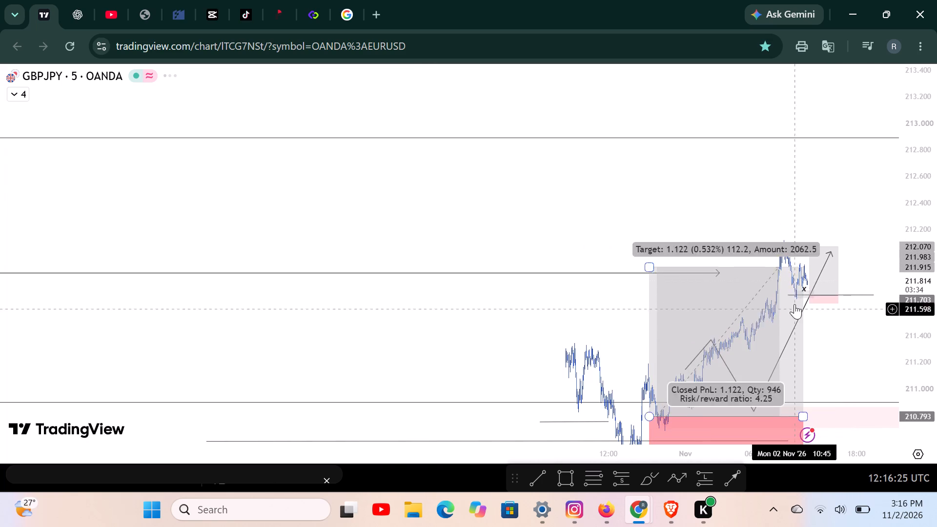
pyautogui.moveTo(722, 202); pyautogui.dragTo(593, 195)
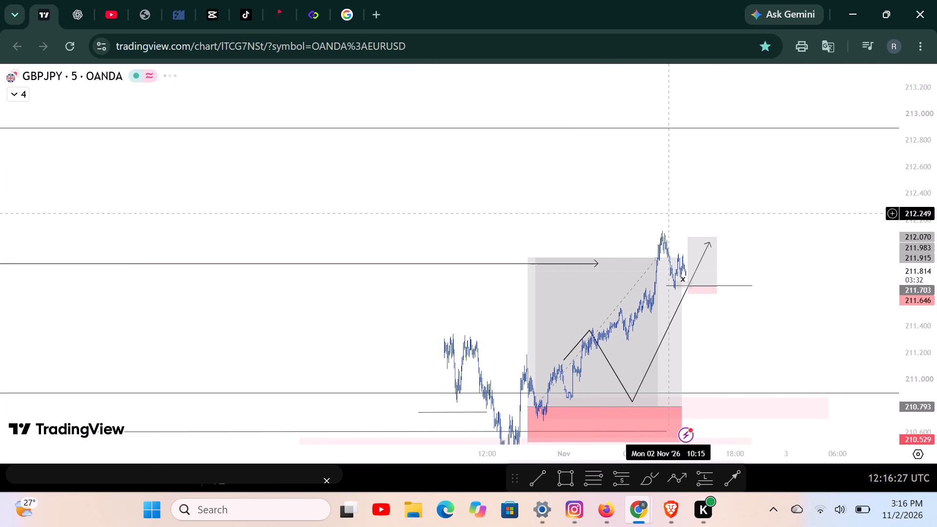
pyautogui.moveTo(686, 236); pyautogui.dragTo(670, 217)
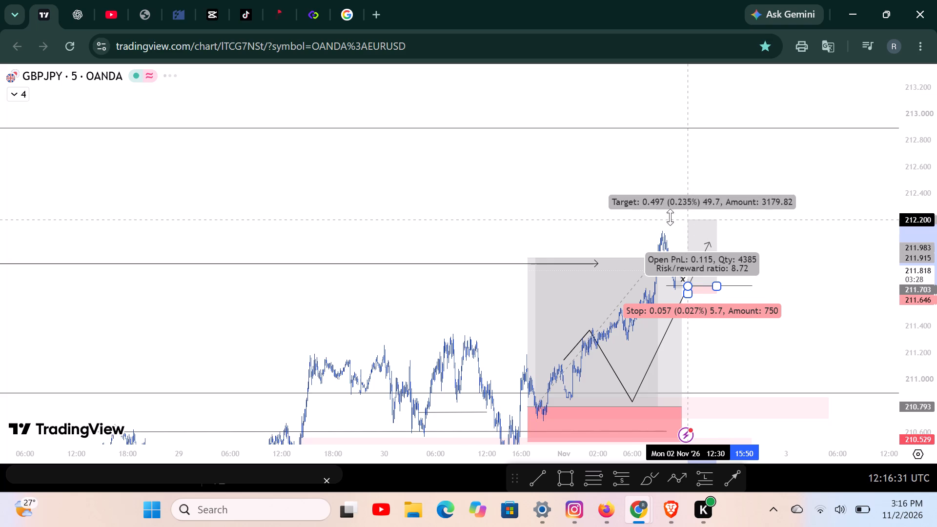
pyautogui.moveTo(670, 217); pyautogui.dragTo(626, 130)
pyautogui.click(578, 155)
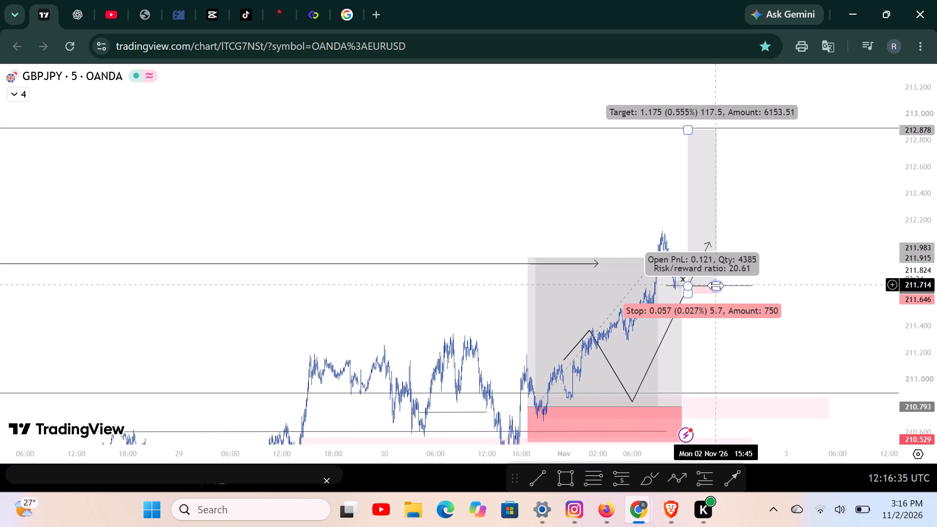
# Extend the long position's end time to about 19:00 on 2 November.
pyautogui.moveTo(718, 288); pyautogui.dragTo(745, 287)
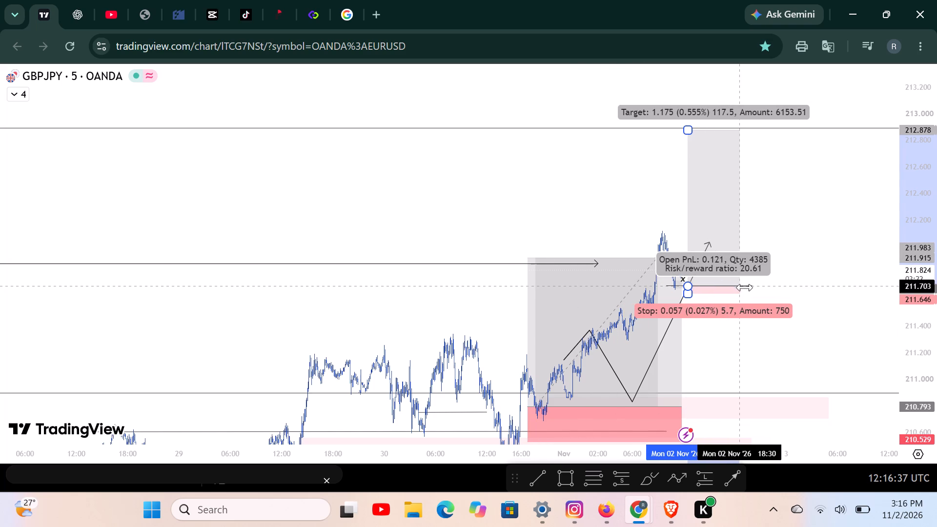
pyautogui.moveTo(745, 287); pyautogui.dragTo(745, 289)
pyautogui.click(528, 202)
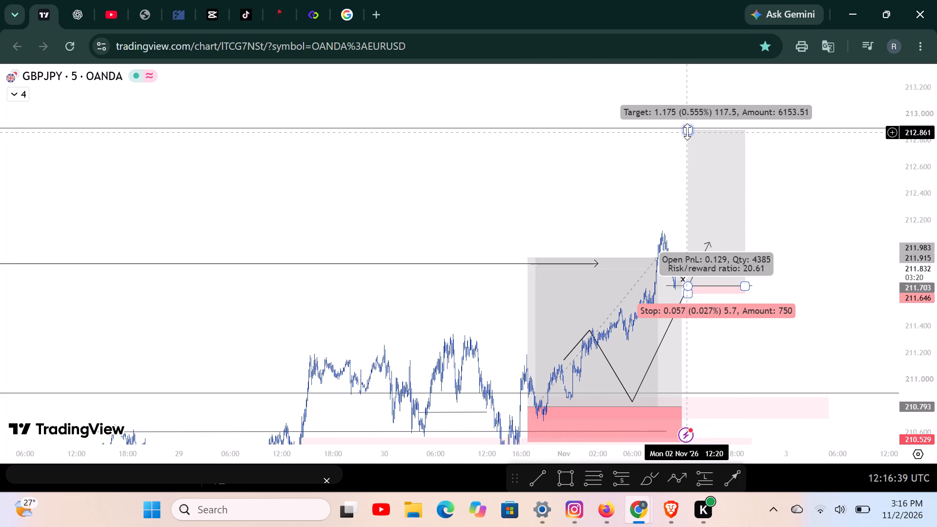
# Fine-tune the long position's target to about 212.889, level with the upper horizontal line.
pyautogui.click(687, 132)
pyautogui.click(589, 181)
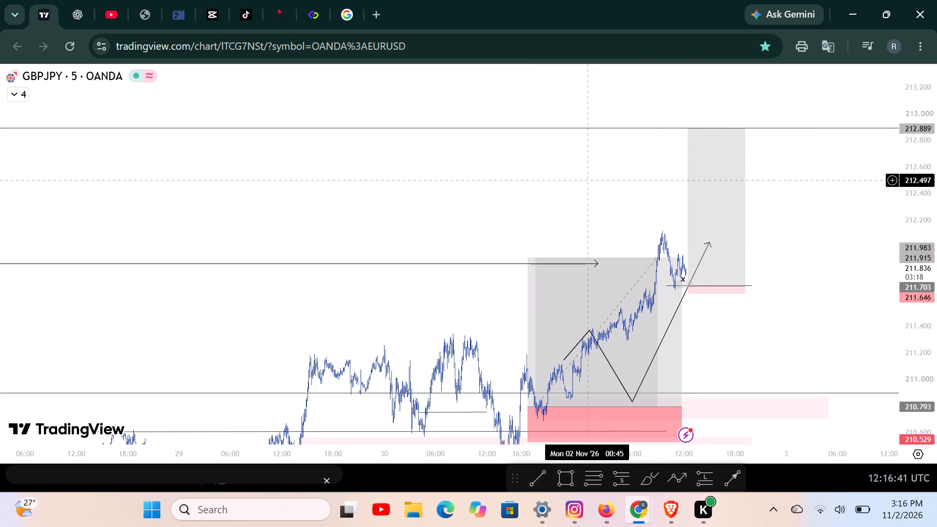
# Examine the long position against recent GBPJPY price action and the surrounding markups on the 5-minute chart.
pyautogui.scroll(6, 583, 193)
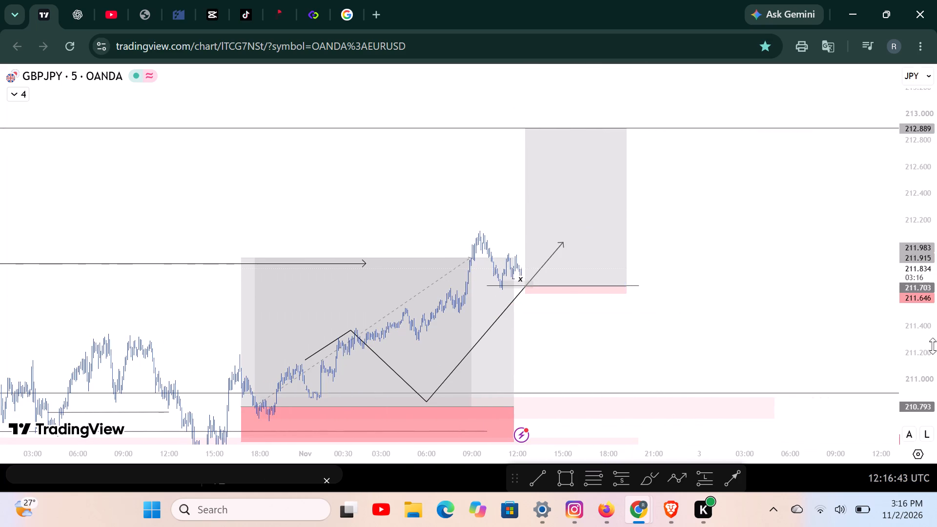
pyautogui.moveTo(928, 357); pyautogui.dragTo(869, 248)
pyautogui.moveTo(823, 253); pyautogui.dragTo(873, 268)
pyautogui.scroll(4, 732, 273)
pyautogui.moveTo(709, 271); pyautogui.dragTo(759, 345)
pyautogui.scroll(2, 751, 316)
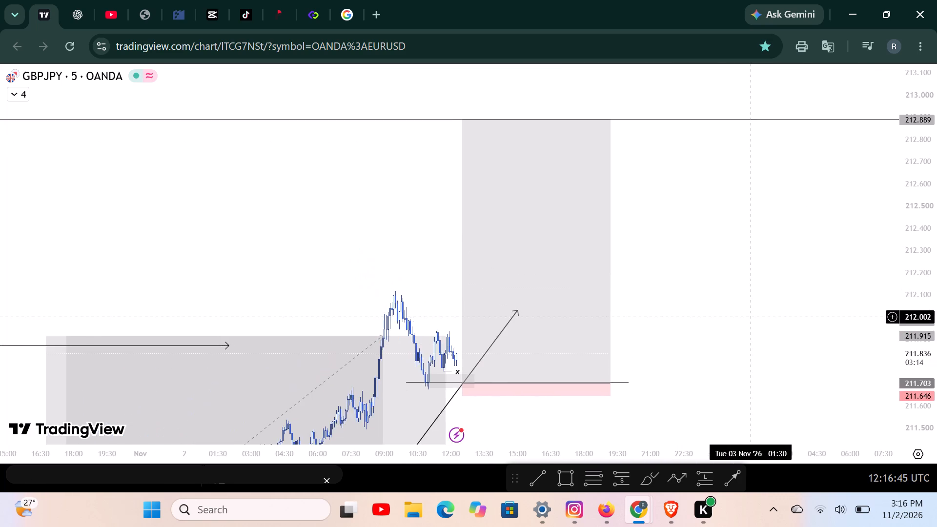
pyautogui.moveTo(739, 316); pyautogui.dragTo(761, 241)
pyautogui.scroll(2, 742, 248)
pyautogui.moveTo(684, 257); pyautogui.dragTo(788, 258)
pyautogui.scroll(-1, 778, 251)
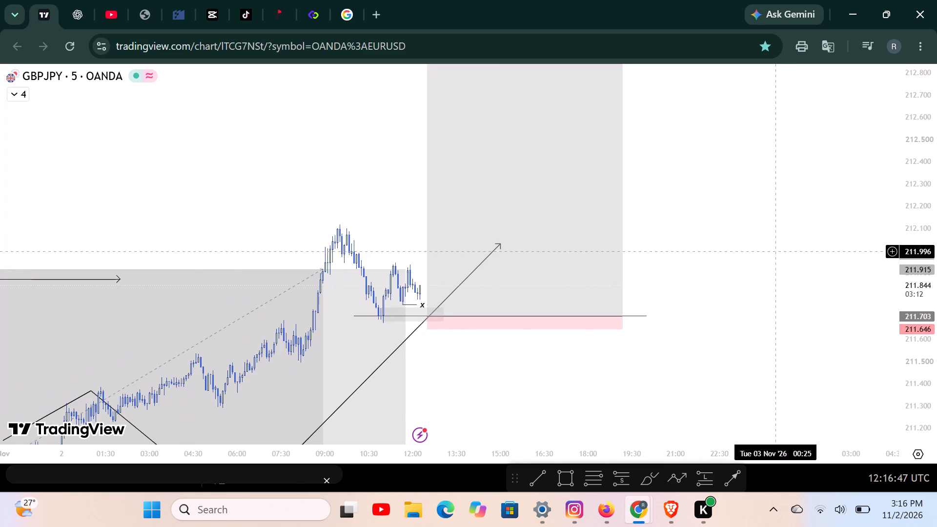
pyautogui.scroll(2, 774, 251)
# Change the GBPJPY chart to the 15-minute timeframe.
pyautogui.click(73, 70)
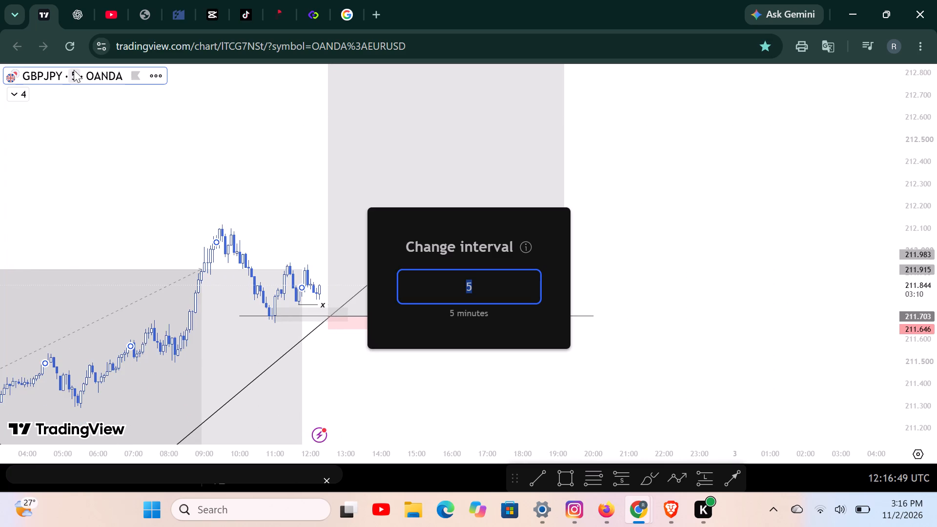
pyautogui.press('BackSpace')
pyautogui.write('15')
pyautogui.press('Return')
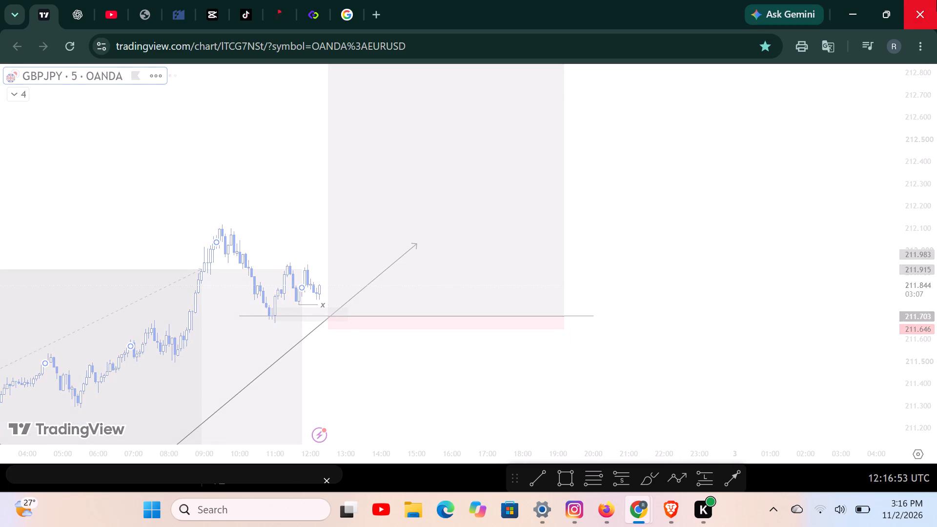
# Widen the long position's stop to about 211.620, below the 211.703 entry.
pyautogui.scroll(1, 921, 0)
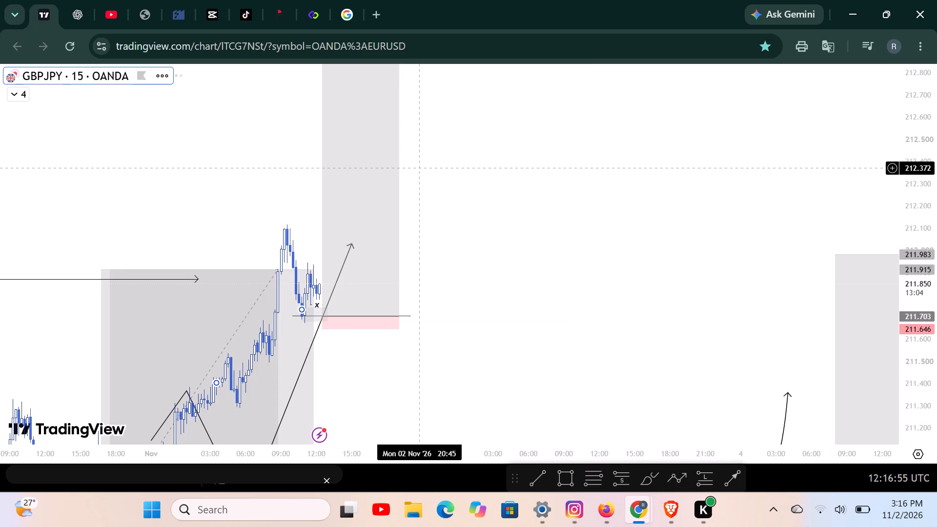
pyautogui.moveTo(517, 225); pyautogui.dragTo(713, 317)
pyautogui.moveTo(660, 266); pyautogui.dragTo(662, 266)
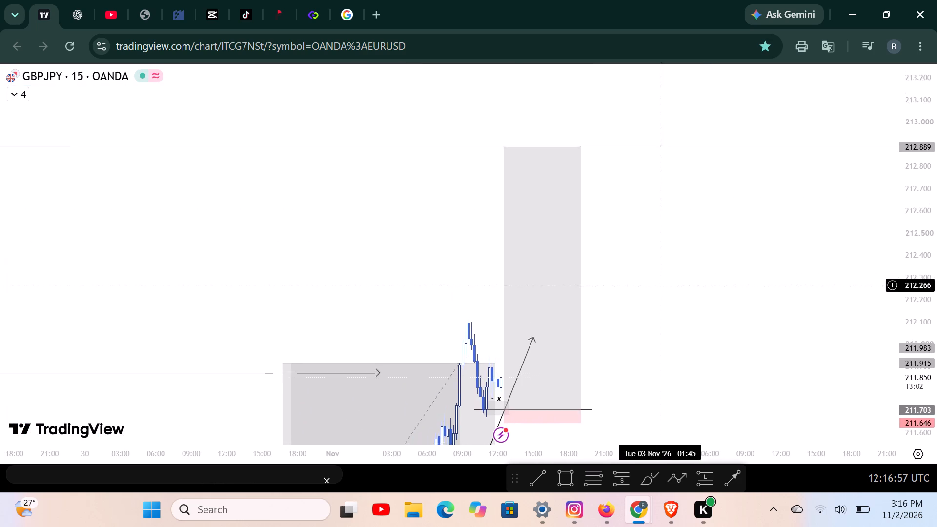
pyautogui.moveTo(662, 266); pyautogui.dragTo(663, 212)
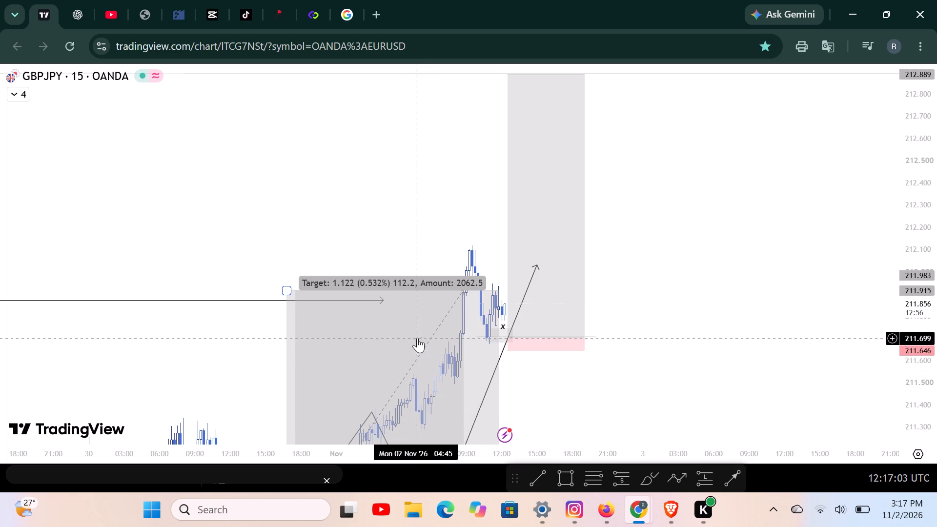
pyautogui.click(510, 355)
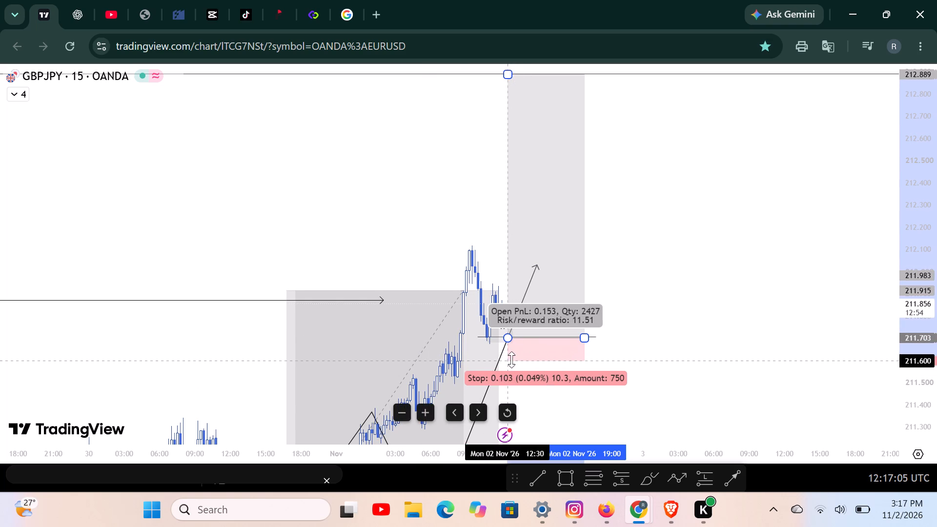
# Examine the adjusted long position and the recent candles around its entry on the 15-minute GBPJPY chart.
pyautogui.moveTo(655, 236); pyautogui.dragTo(657, 288)
pyautogui.scroll(2, 438, 209)
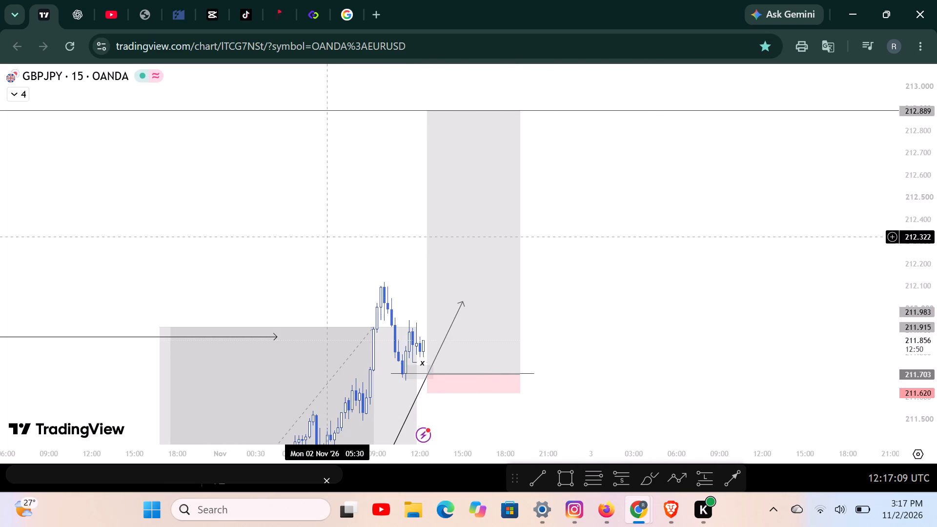
pyautogui.scroll(-3, 328, 237)
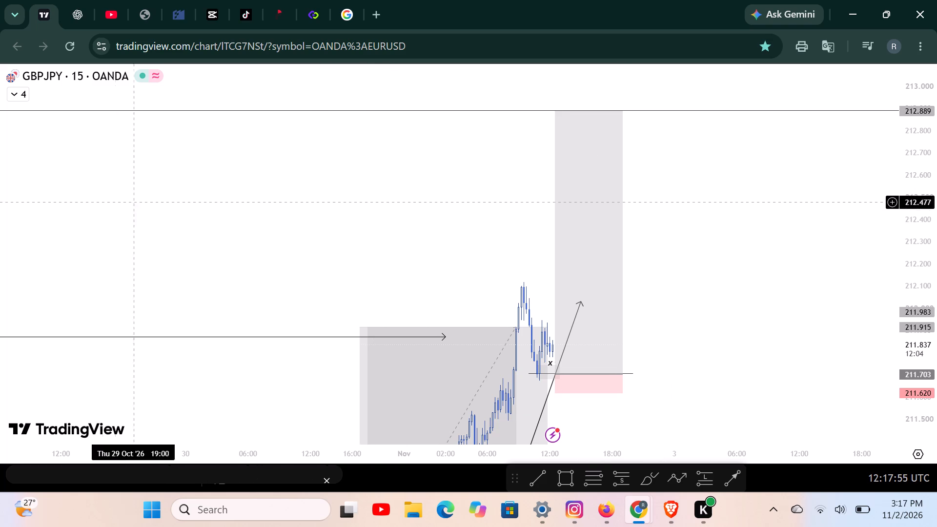
pyautogui.scroll(3, 305, 214)
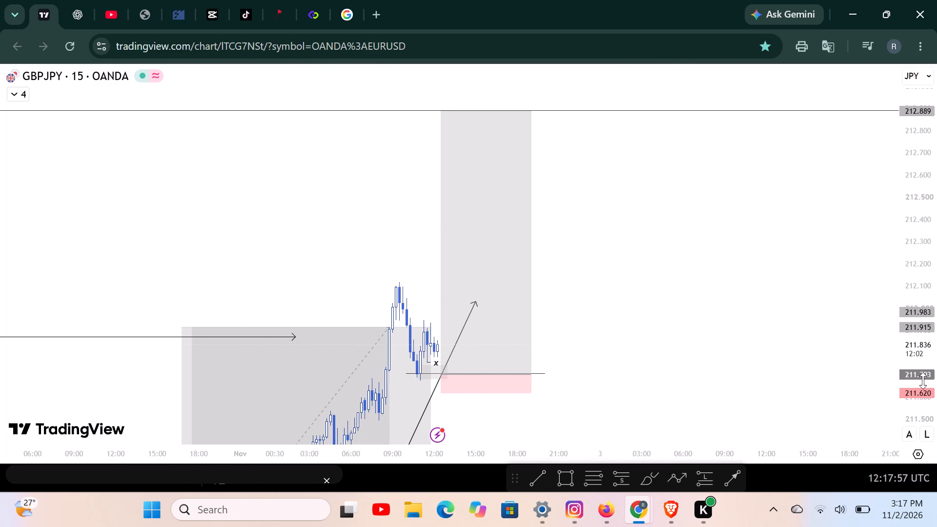
pyautogui.moveTo(924, 381); pyautogui.dragTo(923, 348)
pyautogui.moveTo(830, 346); pyautogui.dragTo(835, 337)
pyautogui.scroll(3, 624, 305)
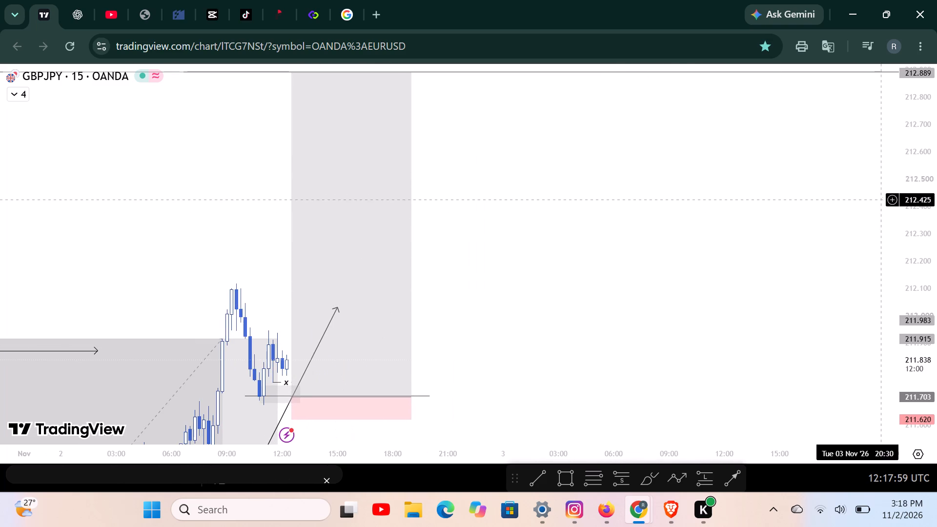
pyautogui.moveTo(926, 164); pyautogui.dragTo(927, 191)
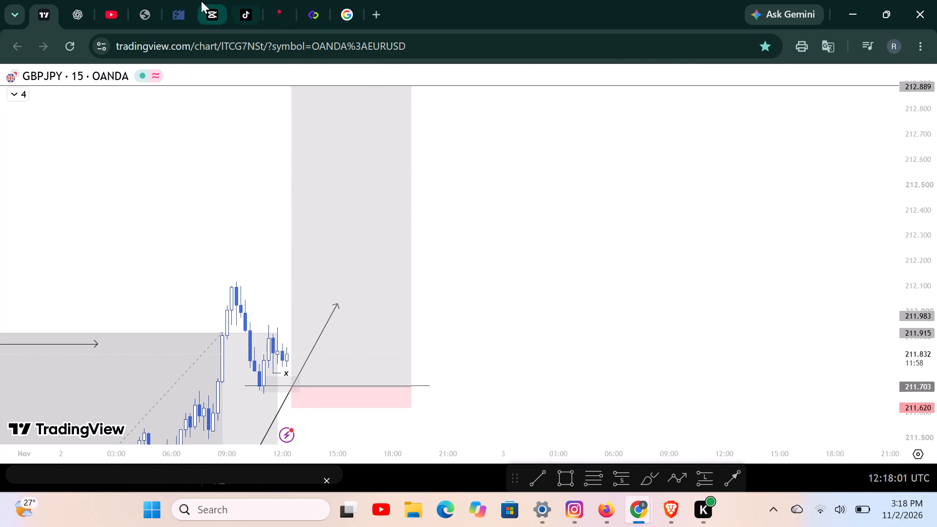
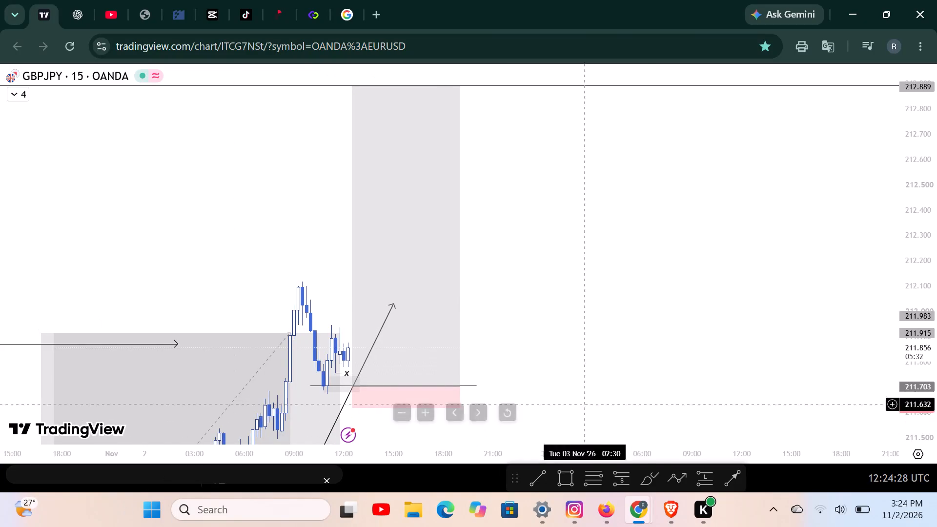
# Inspect the GBPJPY long position's stop distance and risk/reward ratio against the recent 15-minute candles.
pyautogui.moveTo(638, 274); pyautogui.dragTo(628, 276)
pyautogui.moveTo(638, 324); pyautogui.dragTo(620, 247)
pyautogui.click(401, 271)
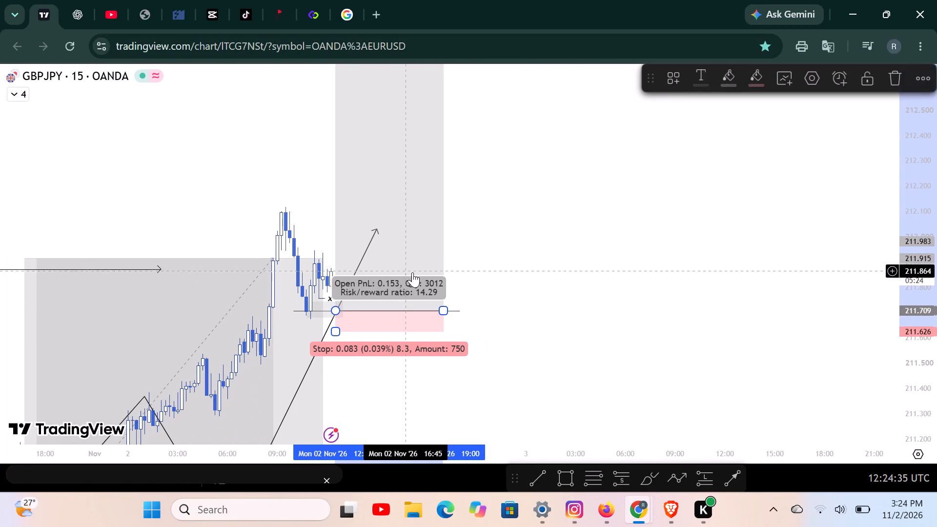
pyautogui.click(506, 245)
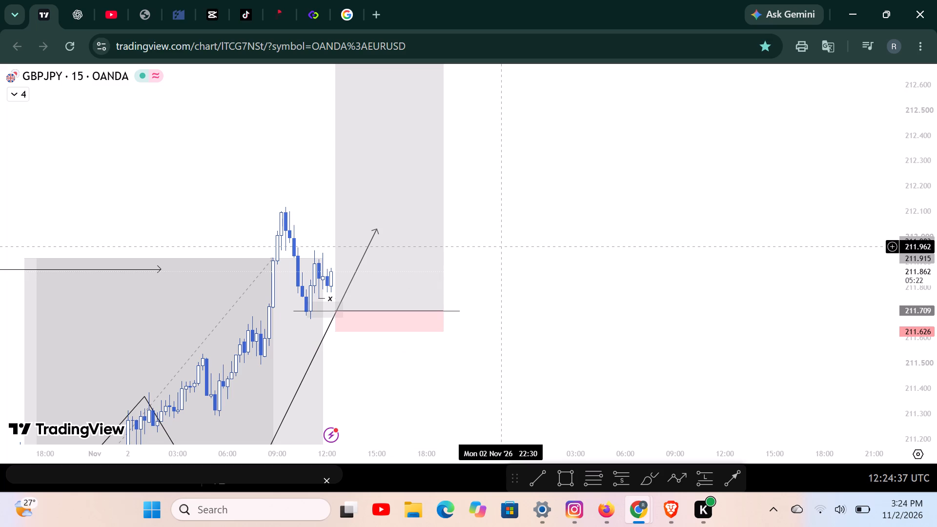
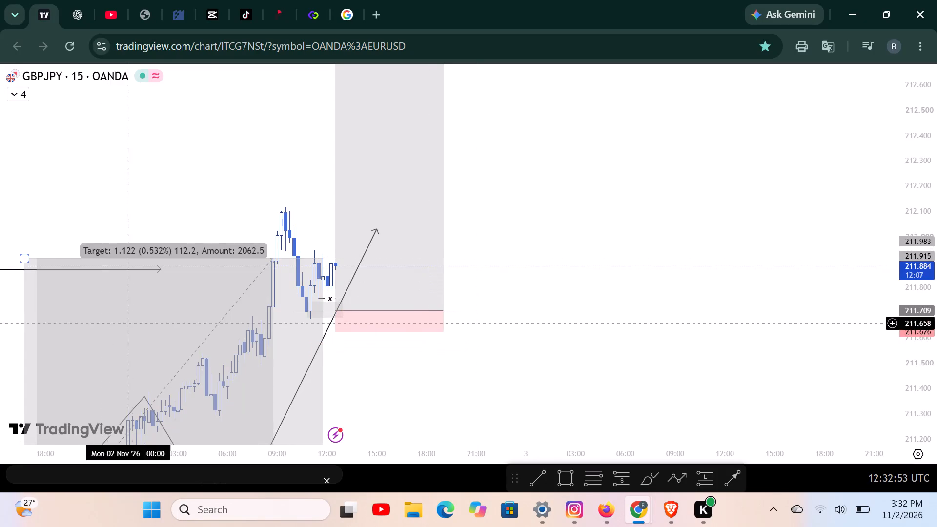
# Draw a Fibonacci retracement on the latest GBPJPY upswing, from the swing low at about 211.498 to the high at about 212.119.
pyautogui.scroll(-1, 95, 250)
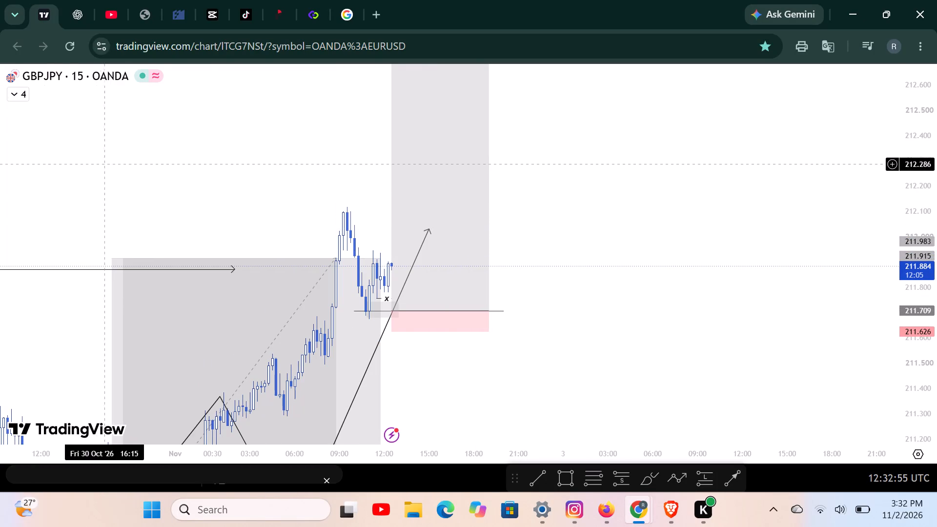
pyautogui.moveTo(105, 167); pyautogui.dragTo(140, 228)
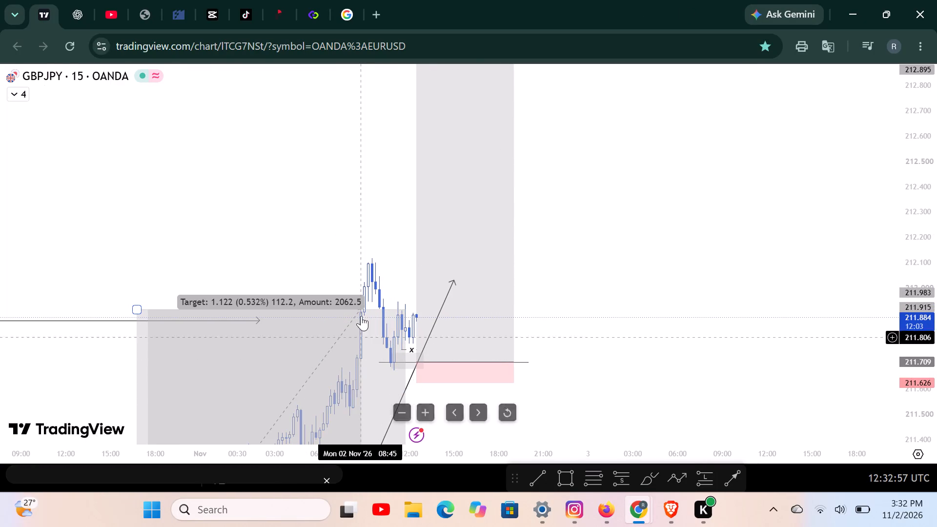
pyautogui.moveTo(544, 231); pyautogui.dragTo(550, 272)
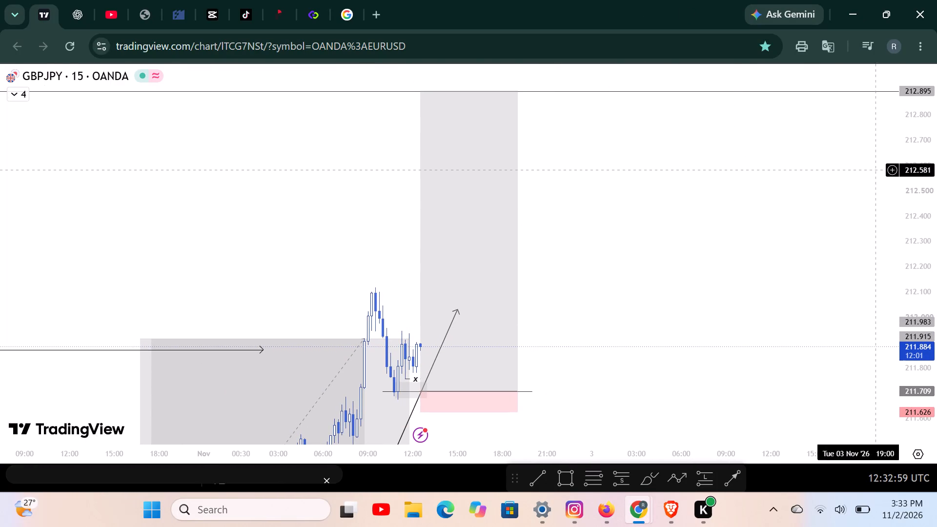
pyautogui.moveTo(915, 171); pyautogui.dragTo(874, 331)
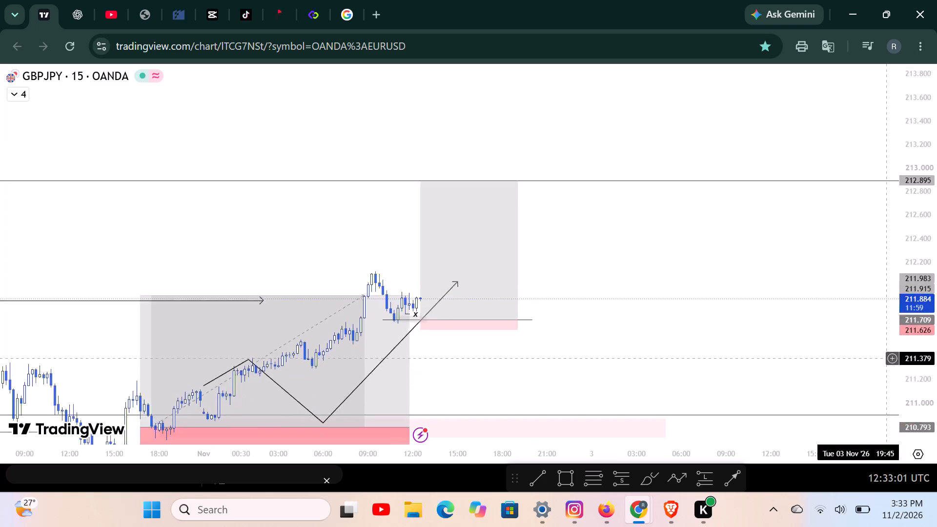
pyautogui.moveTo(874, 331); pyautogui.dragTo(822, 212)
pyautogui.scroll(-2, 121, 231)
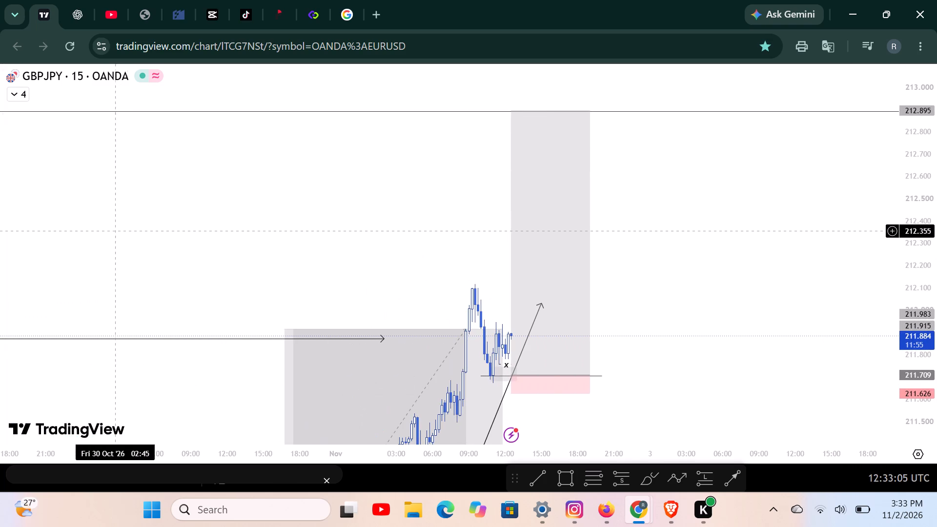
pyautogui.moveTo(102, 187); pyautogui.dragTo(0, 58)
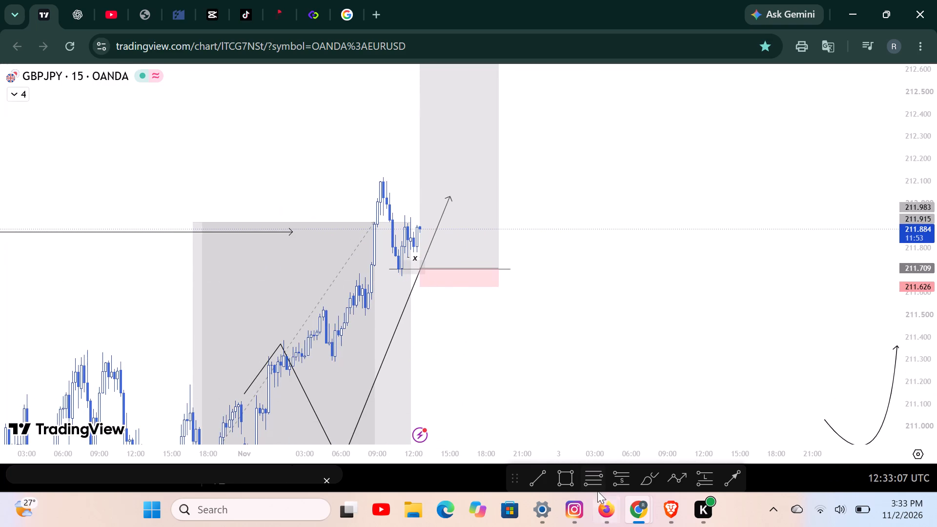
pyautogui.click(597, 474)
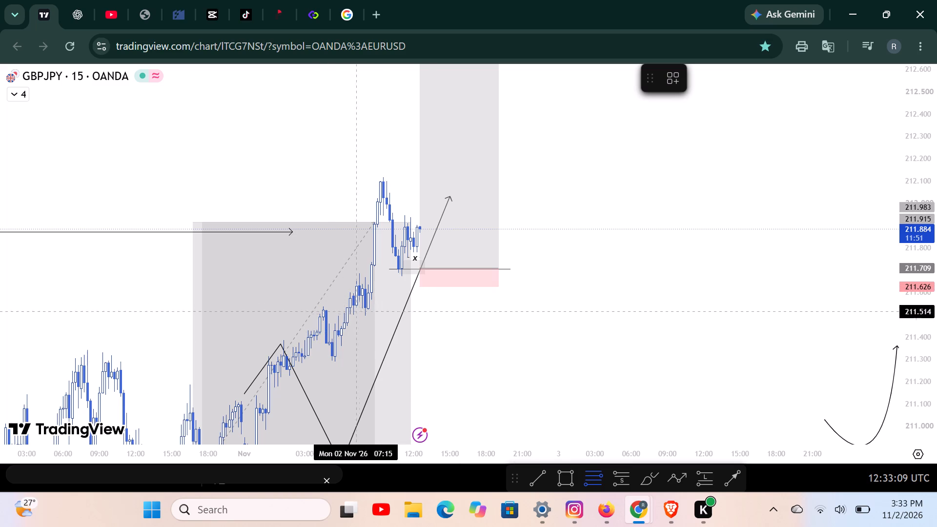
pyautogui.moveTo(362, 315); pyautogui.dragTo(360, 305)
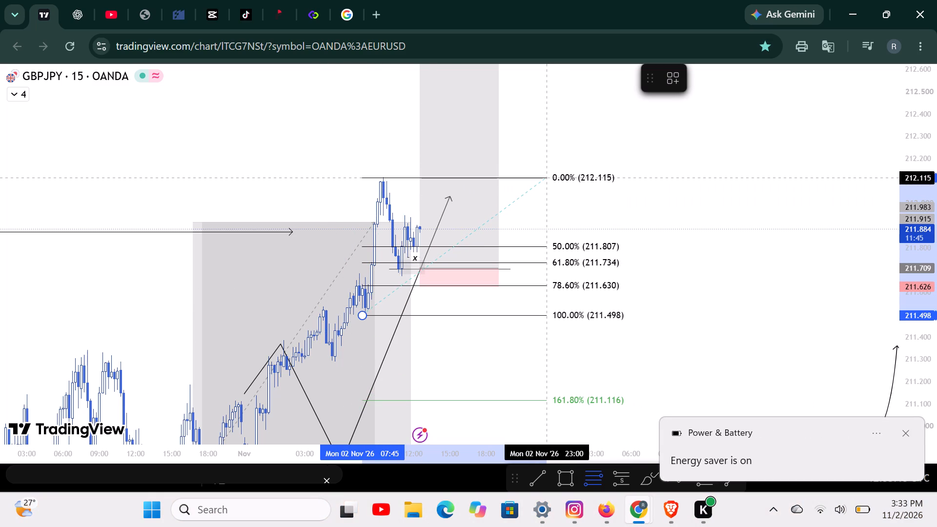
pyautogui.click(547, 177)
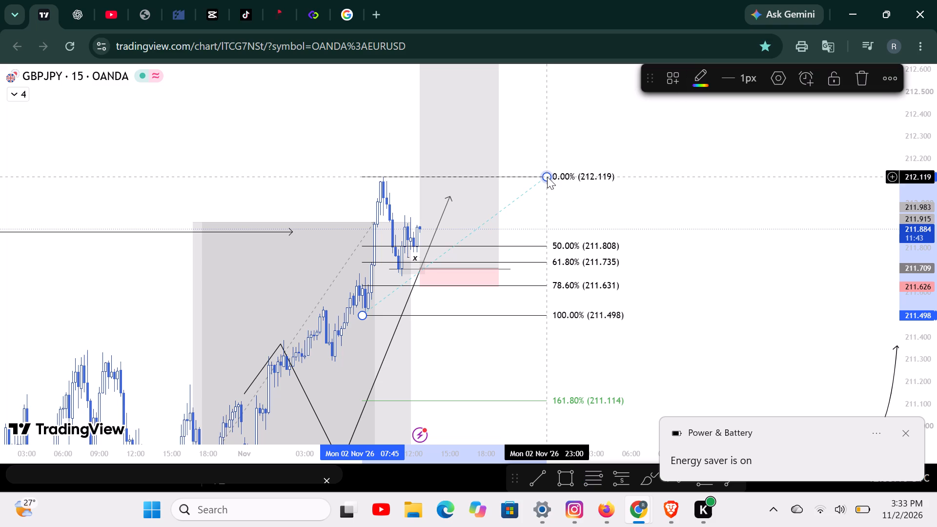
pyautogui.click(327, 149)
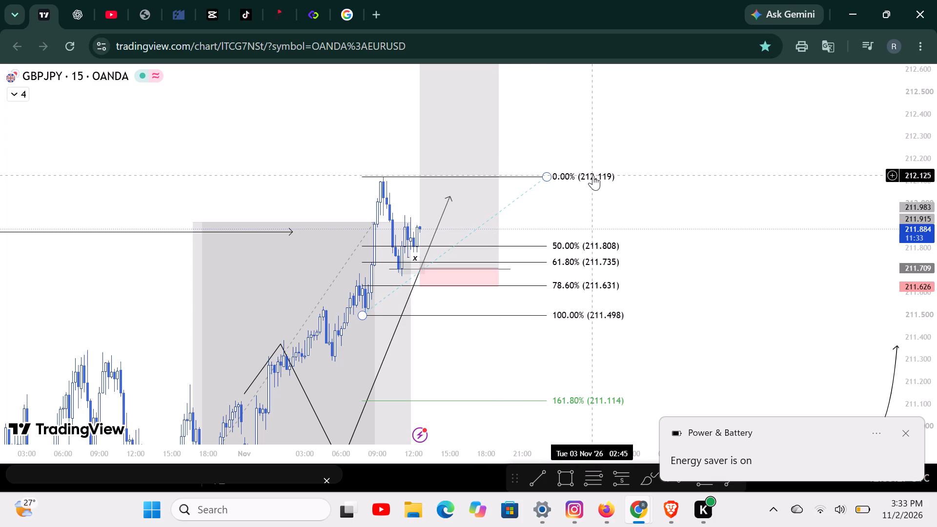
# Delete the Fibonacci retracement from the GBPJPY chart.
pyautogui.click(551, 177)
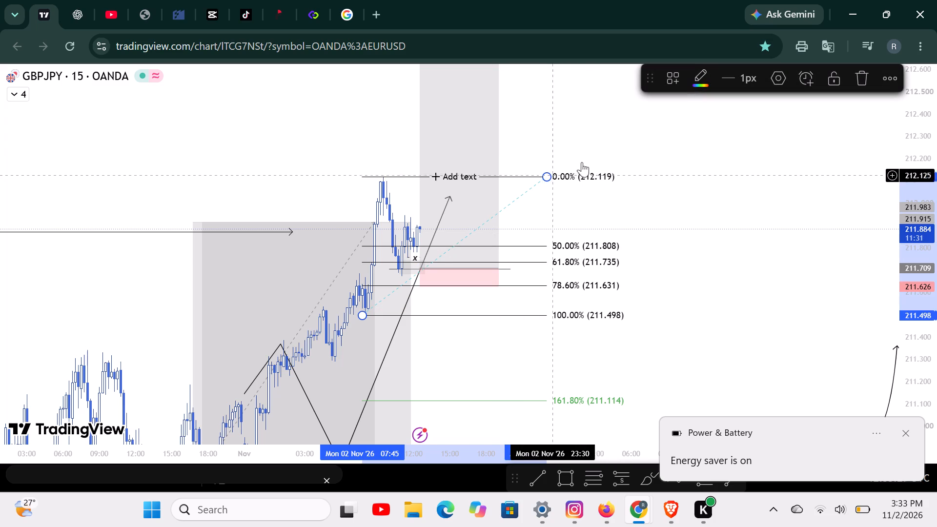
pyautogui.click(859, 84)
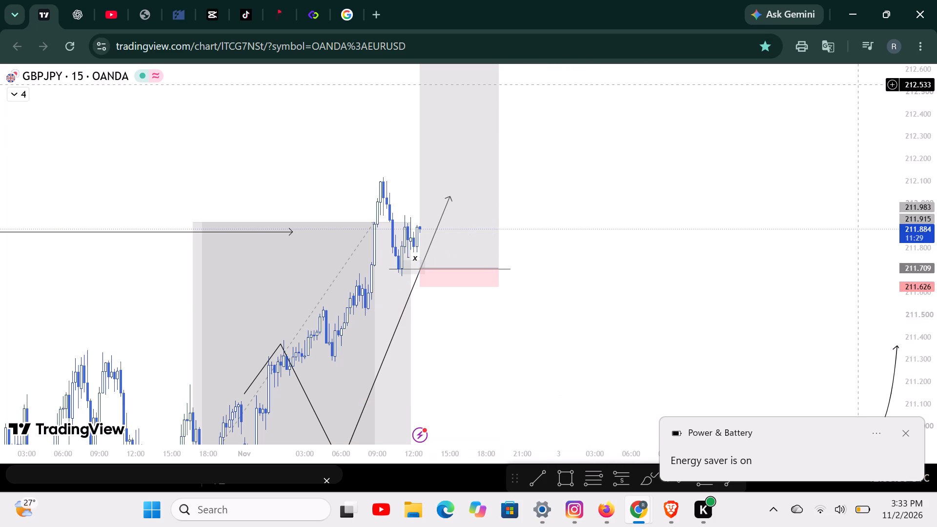
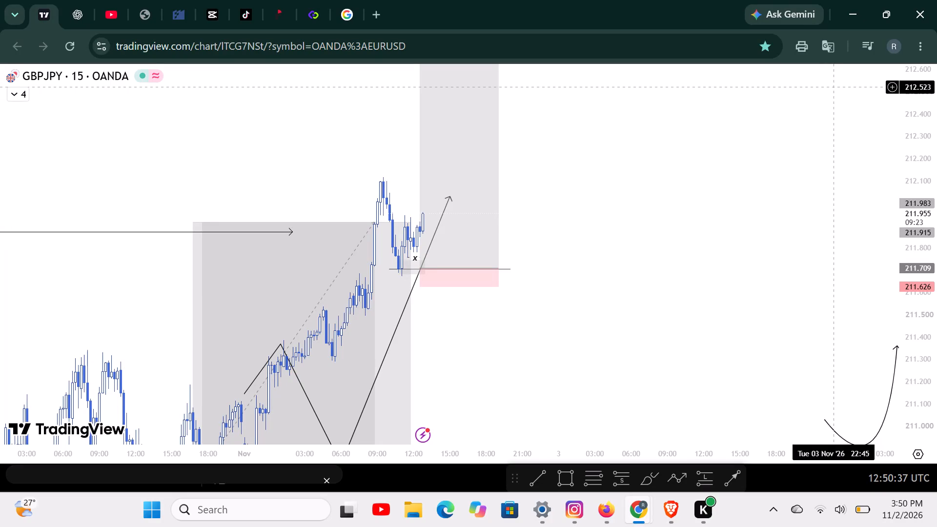
# Switch the 15-minute chart from GBPJPY to the OANDA EURUSD symbol.
pyautogui.scroll(2, 140, 412)
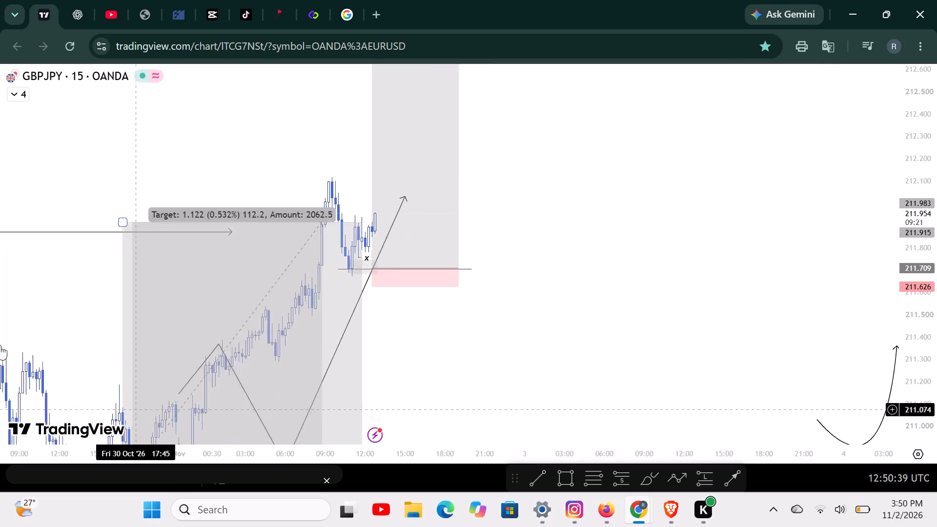
pyautogui.scroll(-5, 87, 239)
pyautogui.scroll(-2, 243, 250)
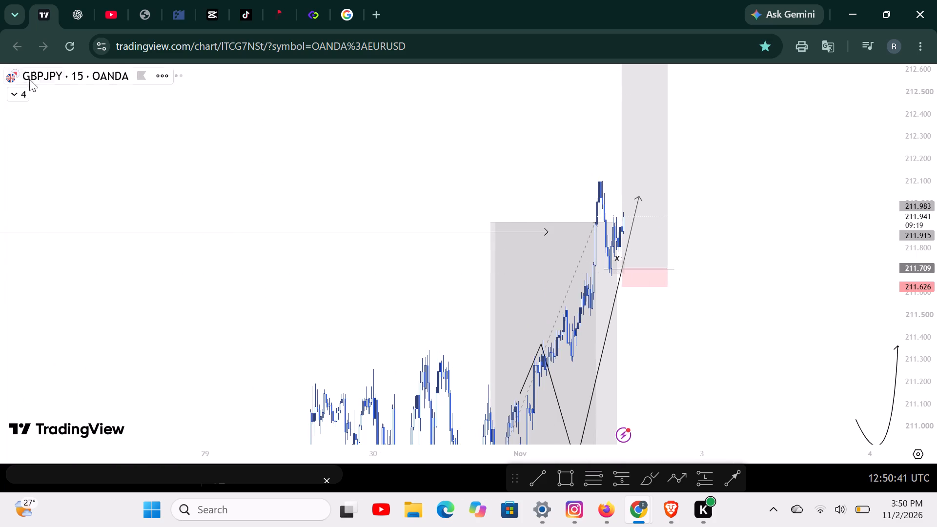
pyautogui.click(27, 73)
pyautogui.click(712, 103)
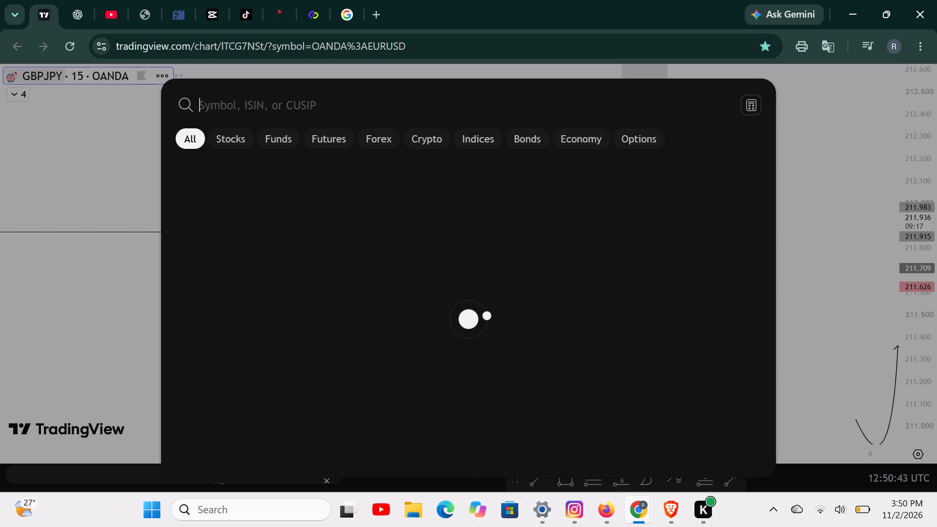
# Check the computer's Wi-Fi connection in the network settings, and return to the GBPJPY chart.
pyautogui.scroll(-1, 302, 140)
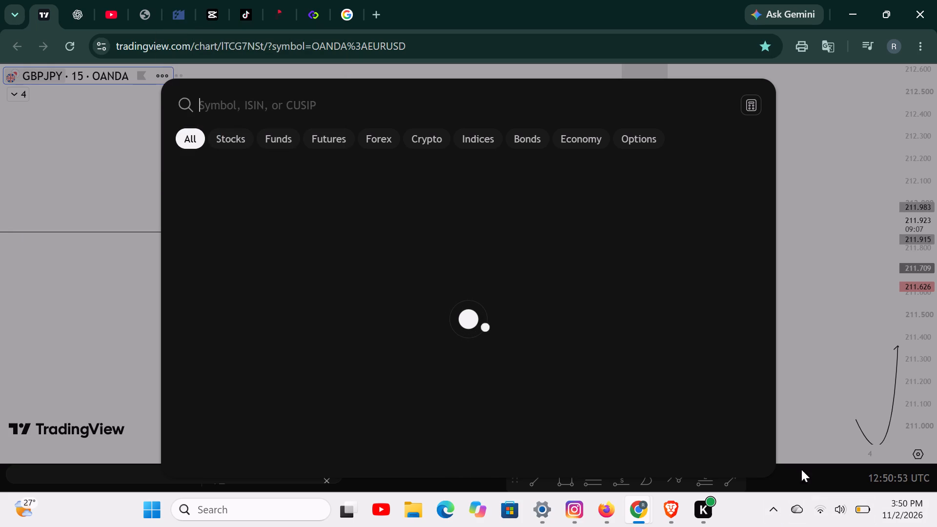
pyautogui.click(833, 515)
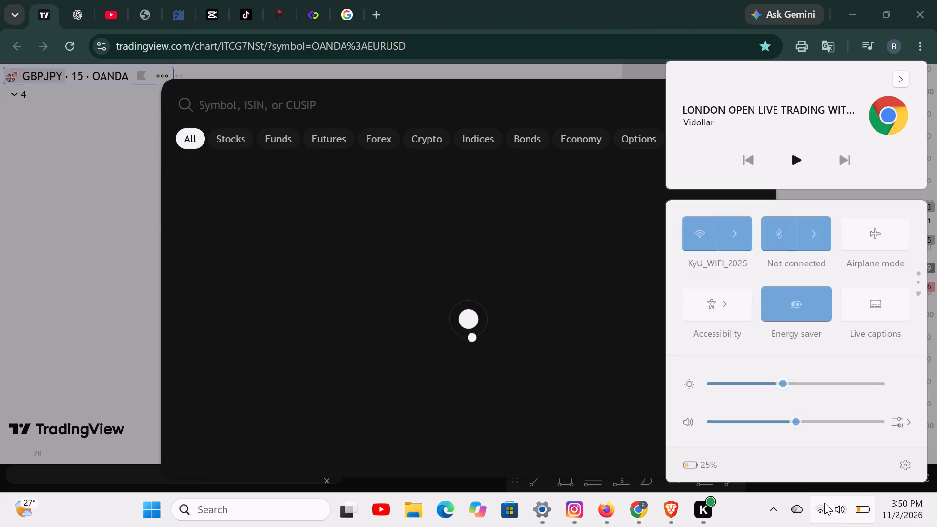
pyautogui.click(737, 229)
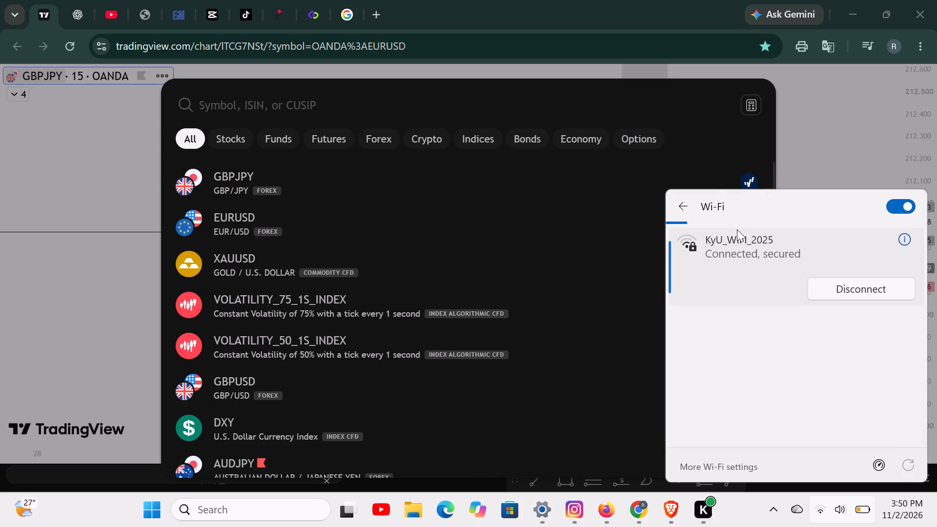
pyautogui.click(827, 117)
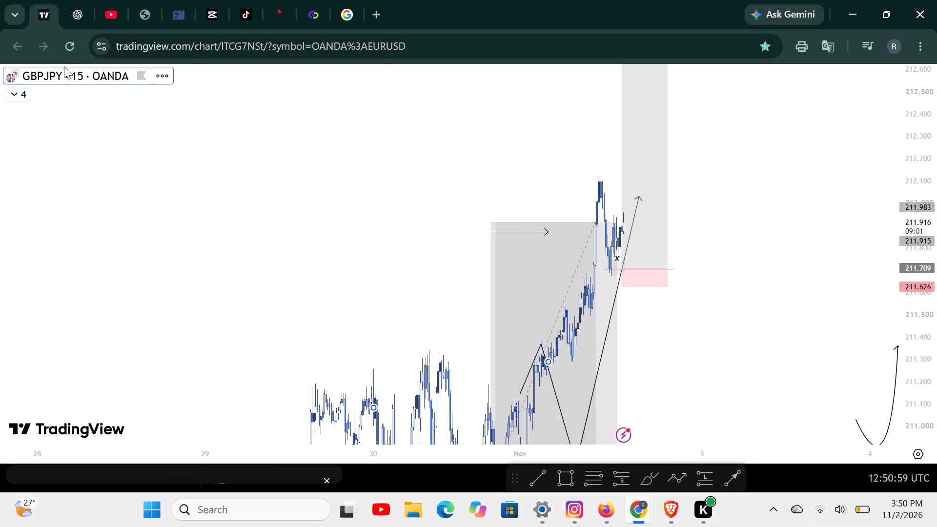
# Switch the chart from GBPJPY to the OANDA EURUSD symbol.
pyautogui.click(42, 70)
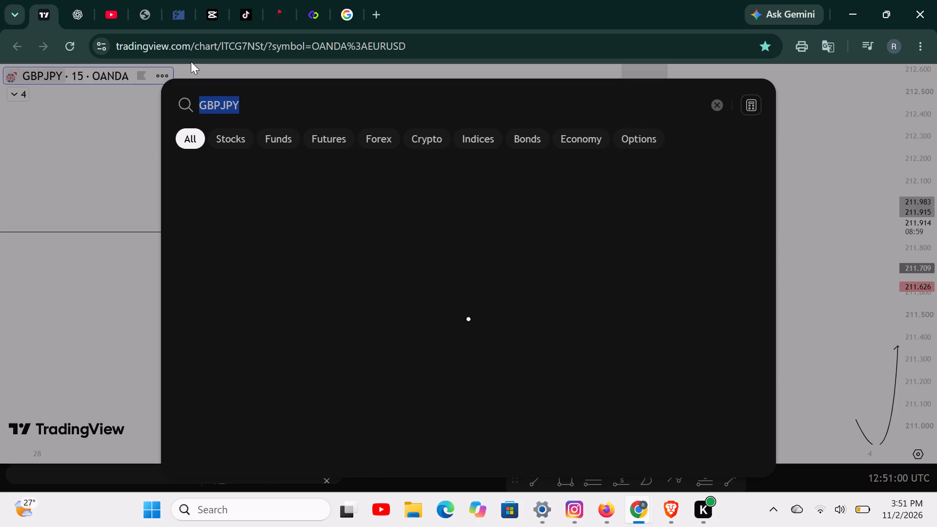
pyautogui.click(697, 97)
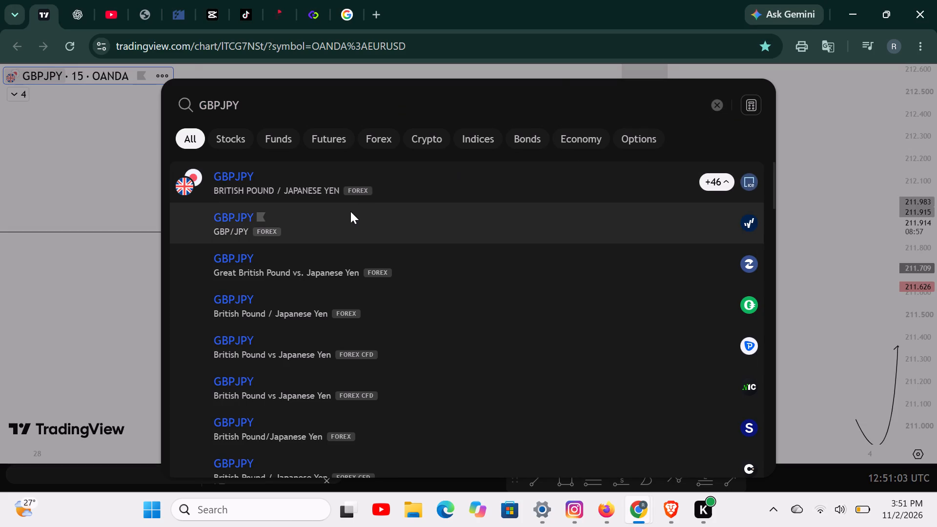
pyautogui.click(711, 103)
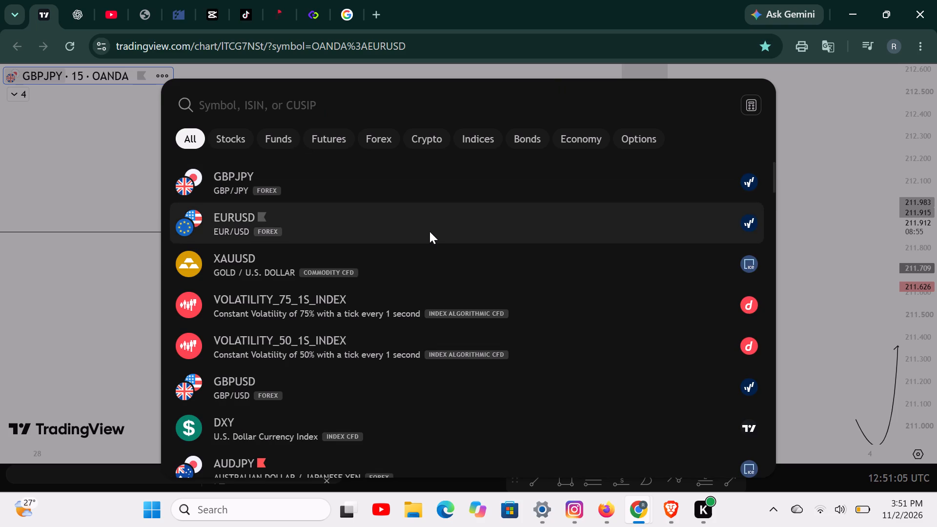
pyautogui.click(427, 234)
# Examine the latest EURUSD 15-minute candles against the short position, the two key levels and the pink zone.
pyautogui.scroll(-1, 442, 233)
pyautogui.scroll(-2, 685, 233)
pyautogui.scroll(6, 581, 258)
pyautogui.moveTo(625, 247); pyautogui.dragTo(647, 312)
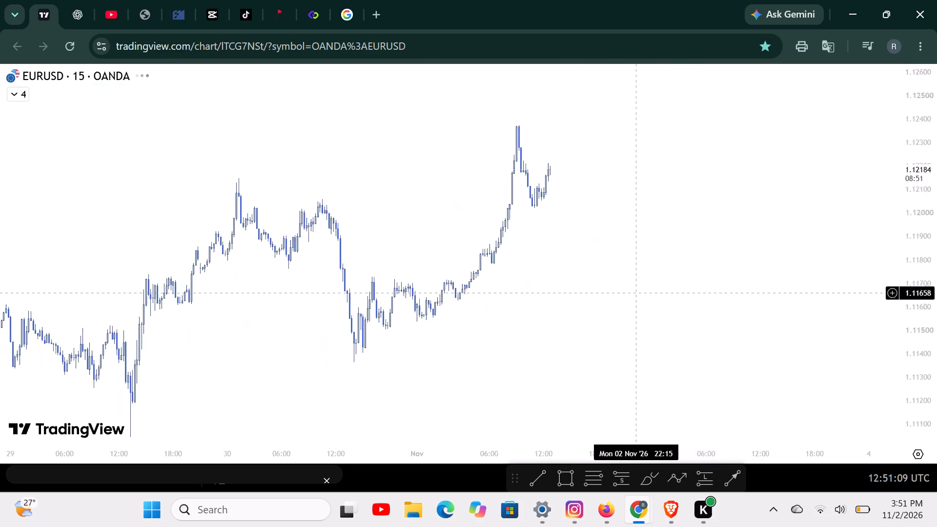
pyautogui.moveTo(925, 331); pyautogui.dragTo(875, 224)
pyautogui.moveTo(777, 237); pyautogui.dragTo(806, 362)
pyautogui.scroll(4, 606, 315)
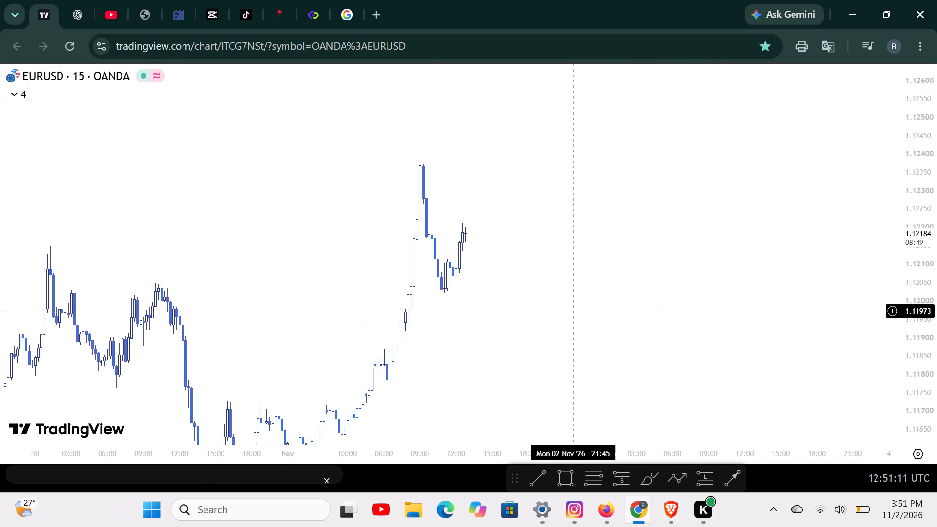
pyautogui.scroll(1, 572, 309)
pyautogui.moveTo(549, 298); pyautogui.dragTo(589, 249)
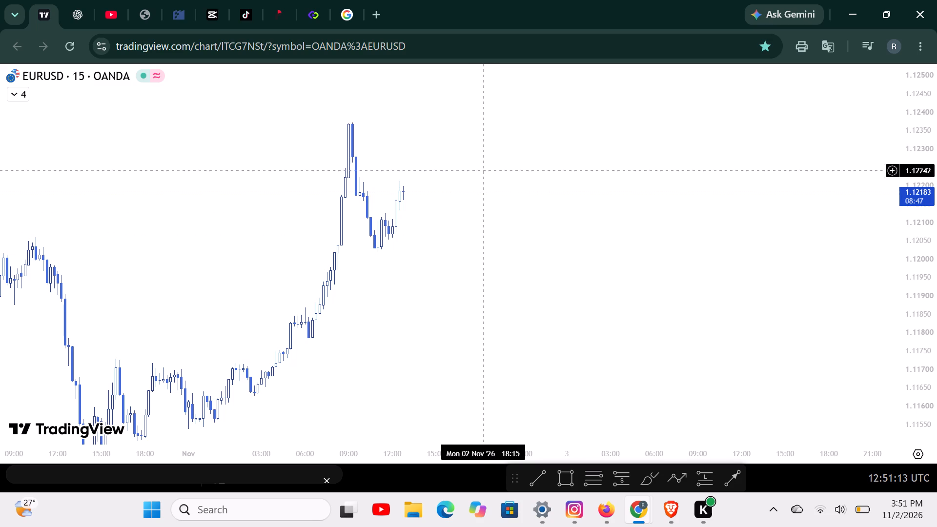
pyautogui.scroll(-2, 543, 163)
pyautogui.scroll(3, 543, 163)
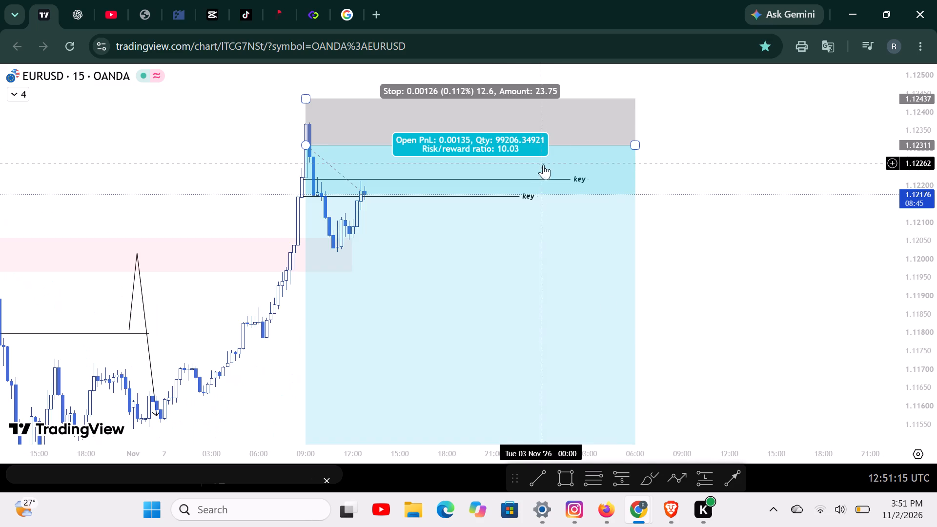
pyautogui.scroll(-4, 382, 291)
pyautogui.scroll(2, 402, 240)
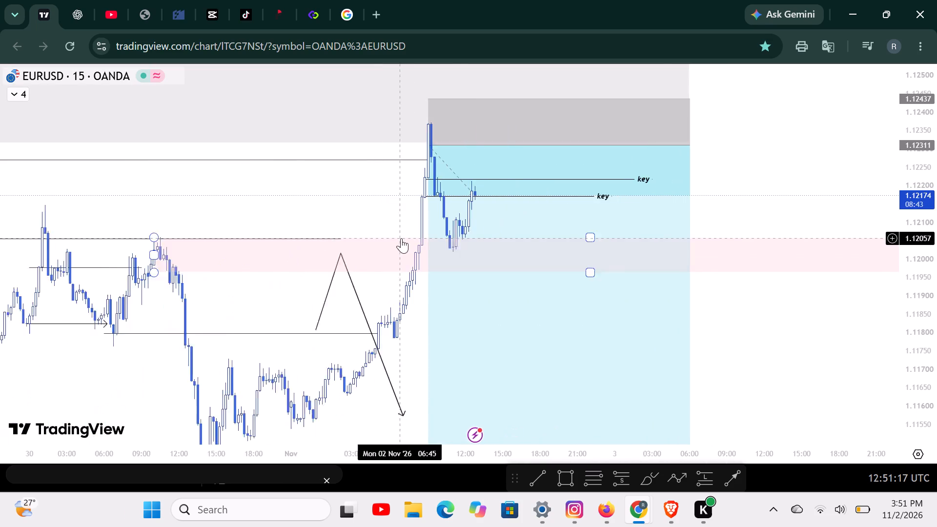
pyautogui.scroll(1, 401, 238)
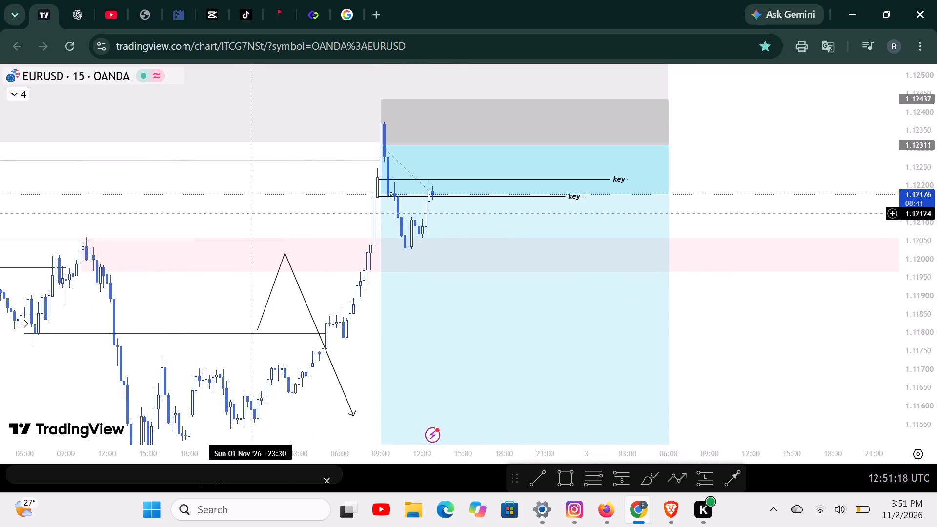
# Examine the EURUSD price swings from 29 October onward against the marked key levels, pink zone and short-position setup.
pyautogui.scroll(-4, 252, 213)
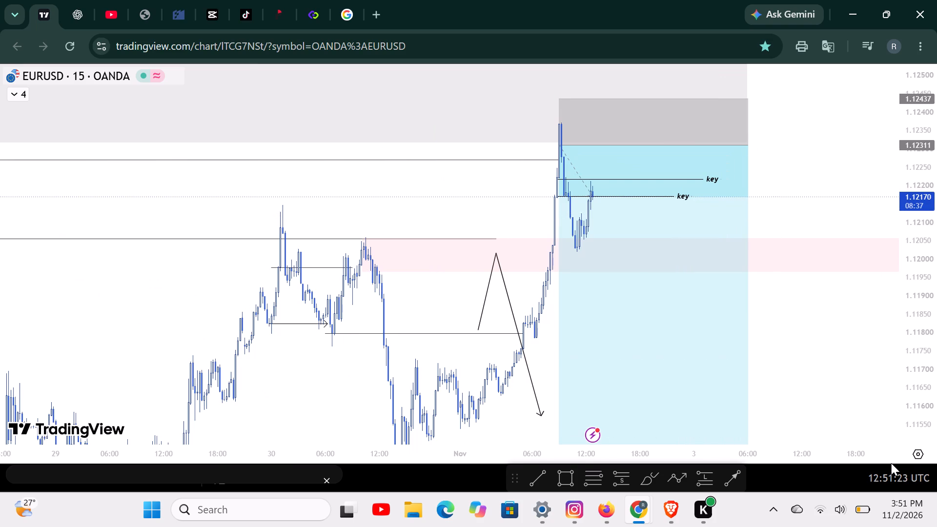
pyautogui.scroll(3, 819, 384)
pyautogui.scroll(-4, 791, 320)
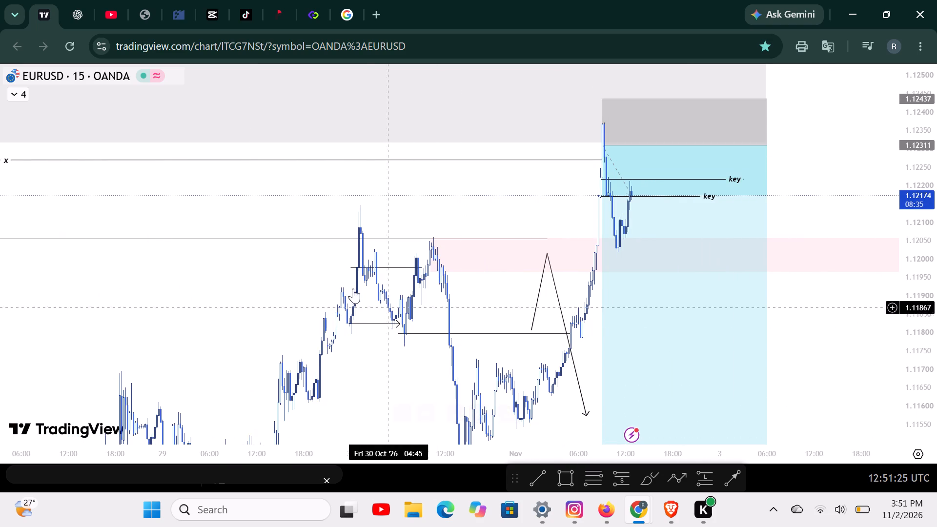
pyautogui.moveTo(266, 355); pyautogui.dragTo(264, 280)
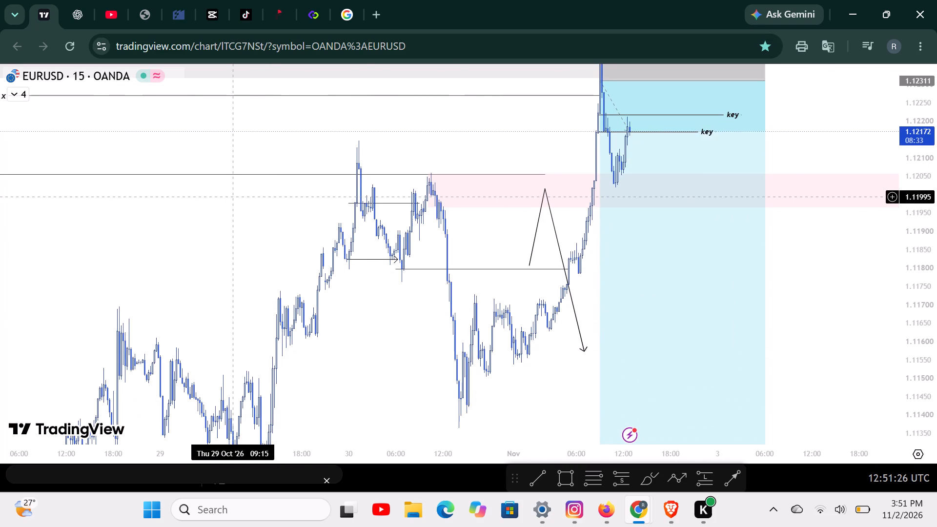
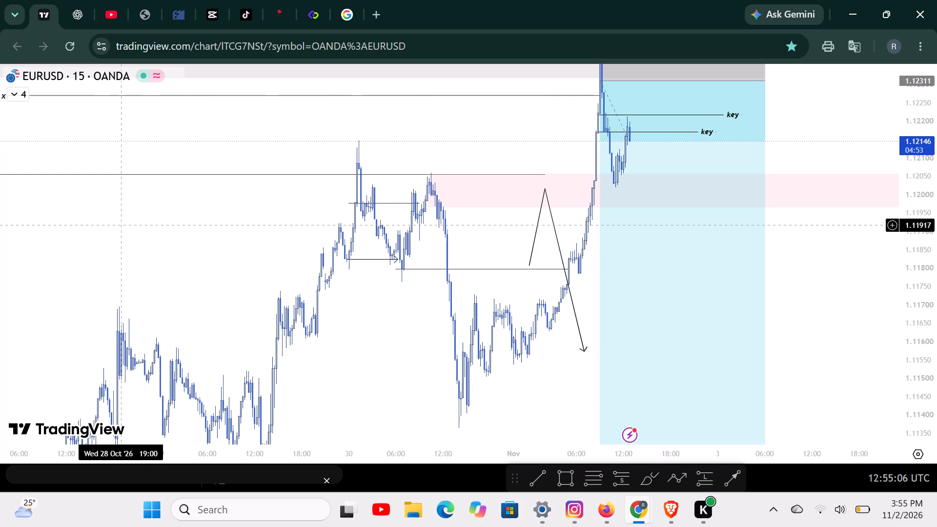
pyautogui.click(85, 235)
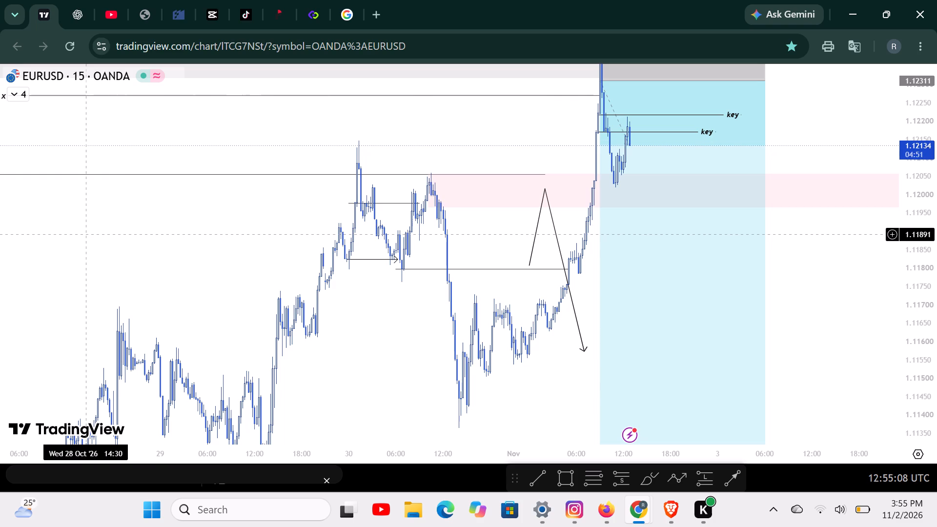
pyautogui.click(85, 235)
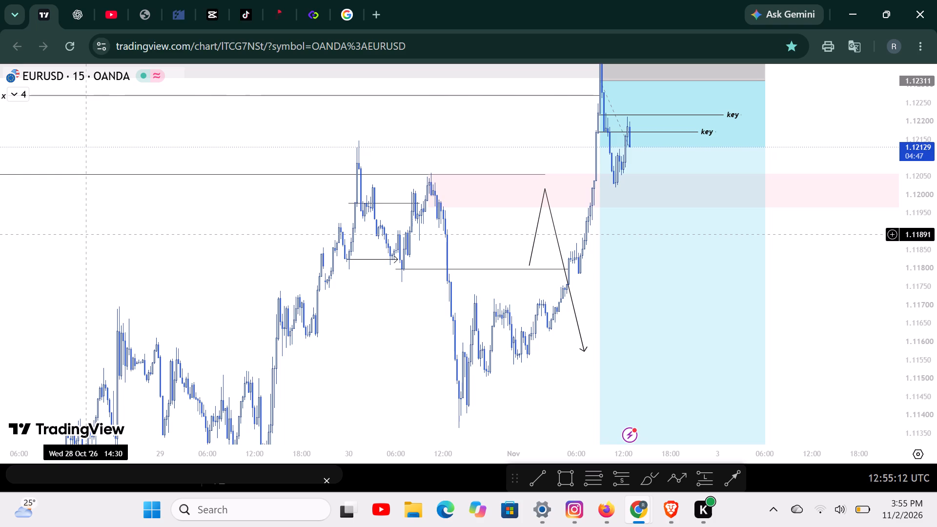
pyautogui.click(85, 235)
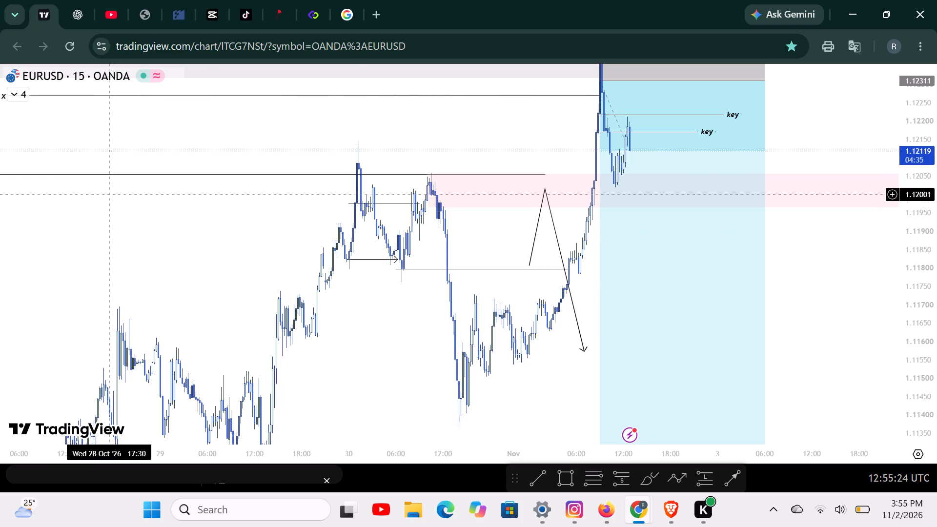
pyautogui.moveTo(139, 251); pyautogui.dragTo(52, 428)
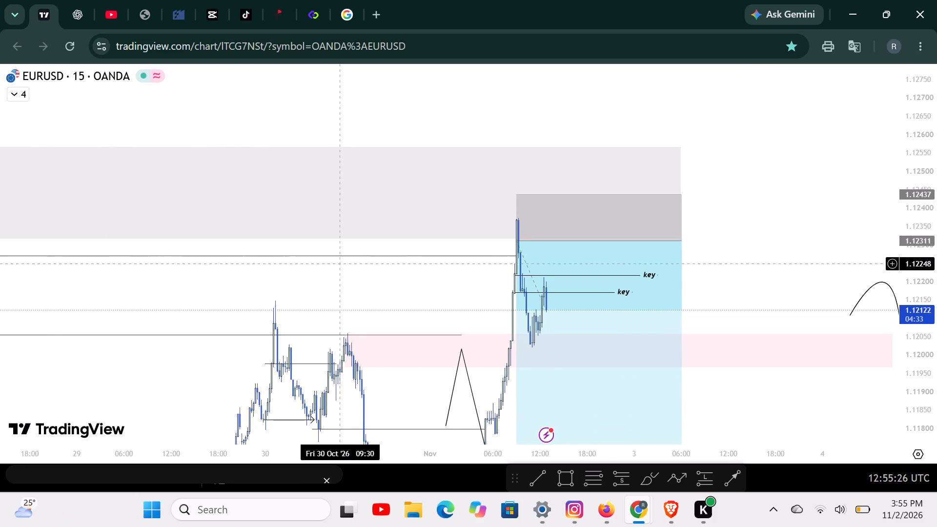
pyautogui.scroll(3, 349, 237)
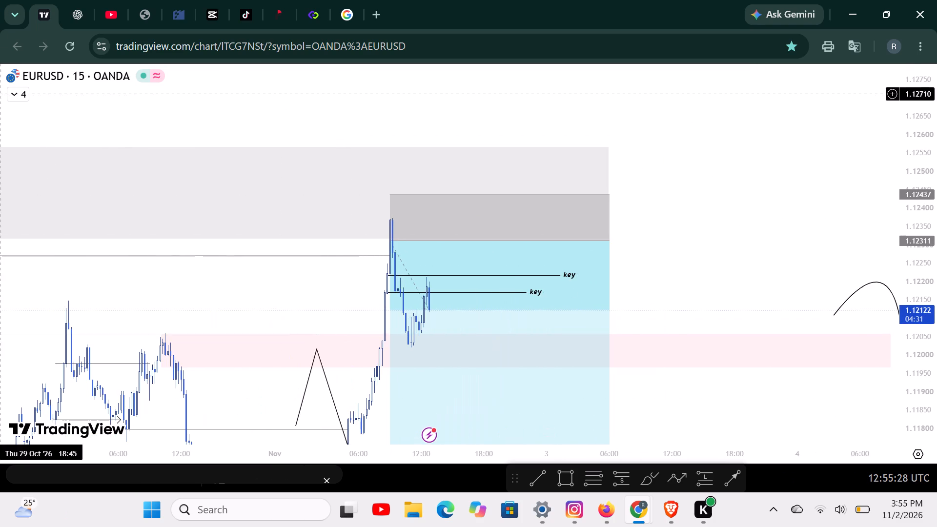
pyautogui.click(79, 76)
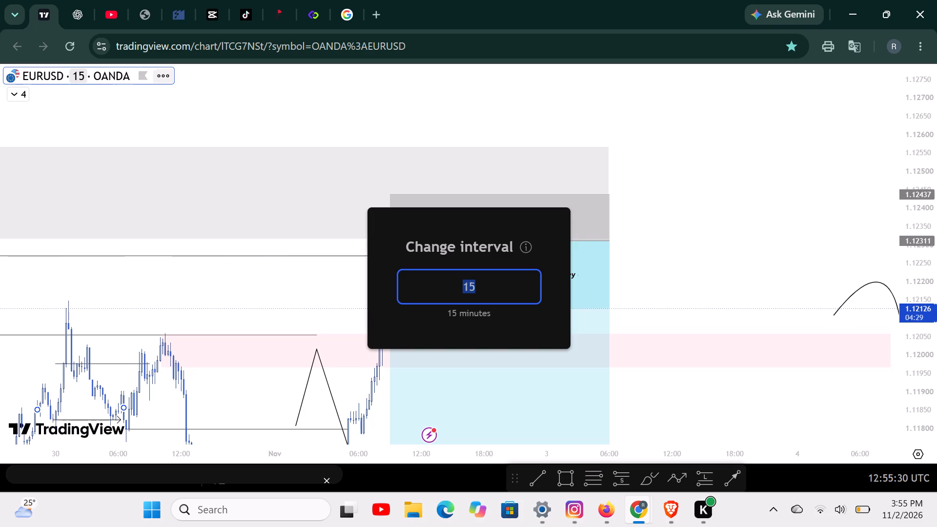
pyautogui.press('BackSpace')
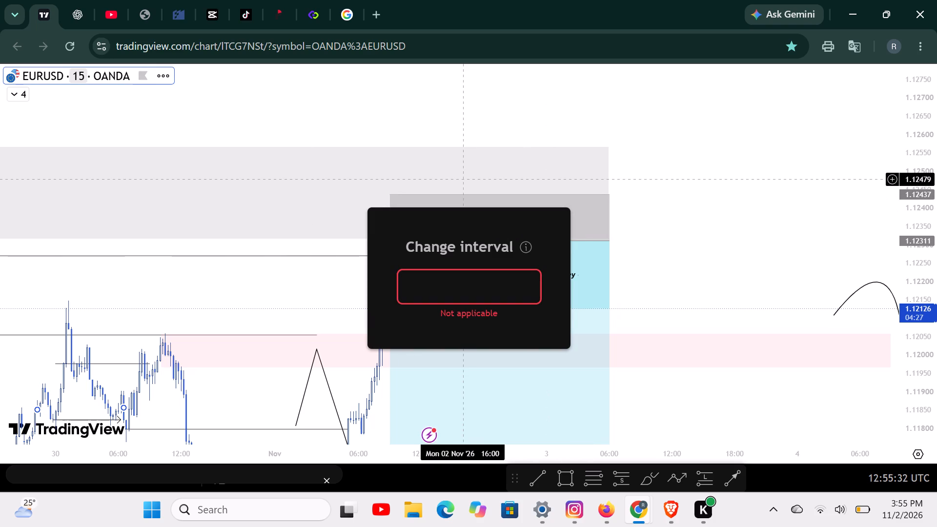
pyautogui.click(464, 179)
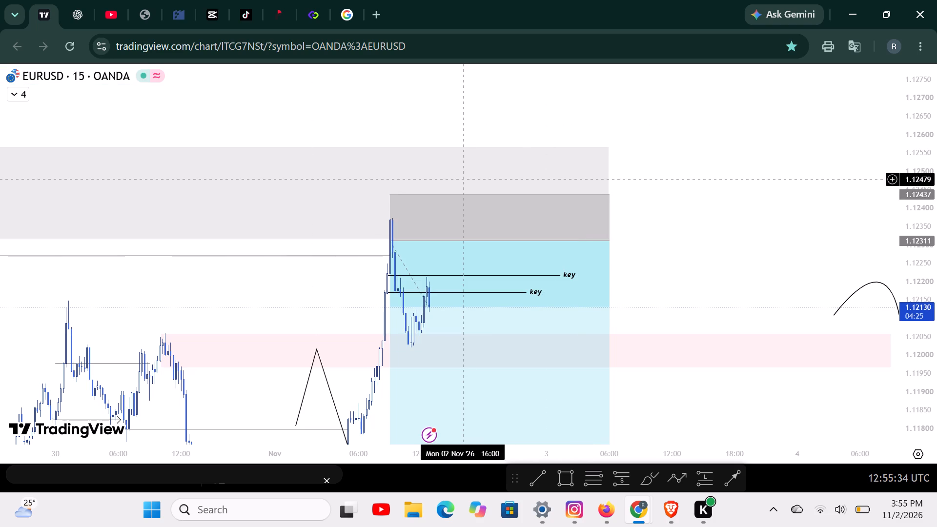
# Change the EURUSD chart interval to 1 hour.
pyautogui.write('1h')
pyautogui.press('Return')
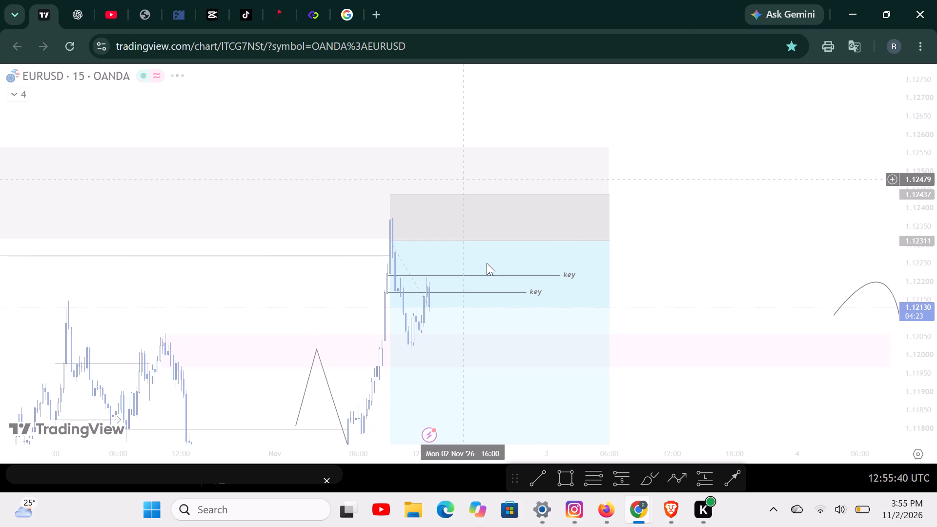
# Reposition the upper "key" line inside the short-position setup to about 1.12221, ending at 3 Nov 02:00.
pyautogui.scroll(2, 497, 257)
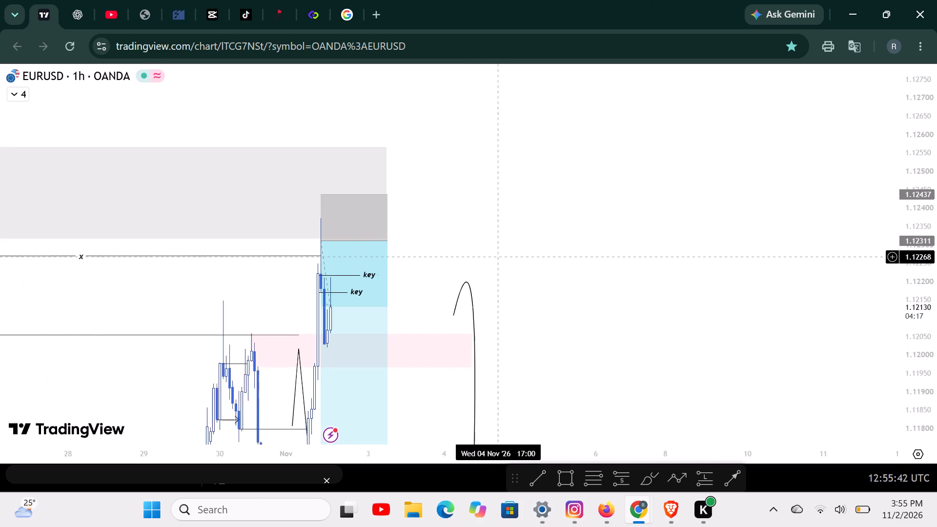
pyautogui.scroll(1, 498, 256)
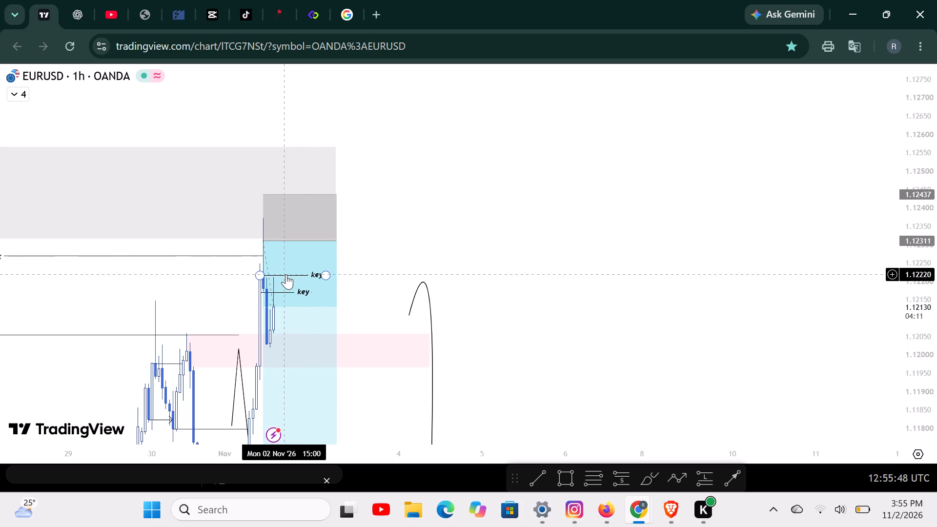
pyautogui.moveTo(286, 274); pyautogui.dragTo(288, 270)
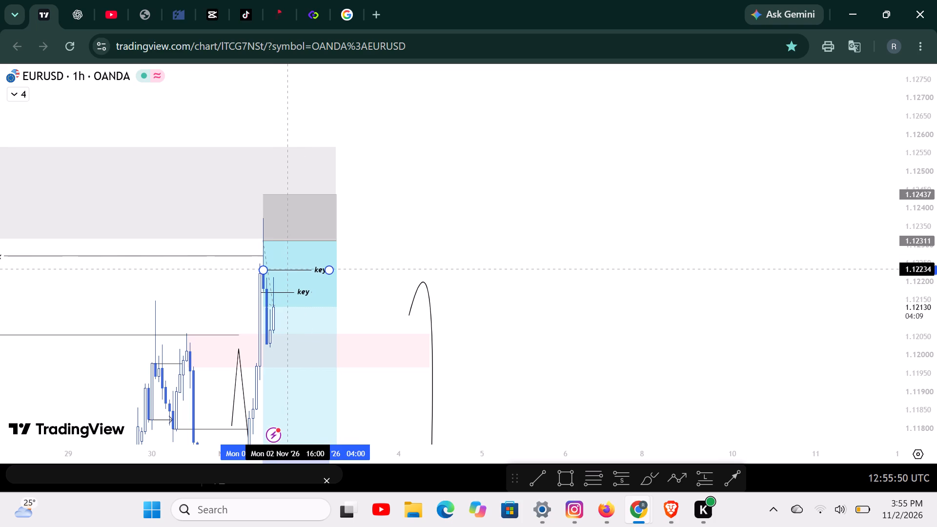
pyautogui.moveTo(288, 270); pyautogui.dragTo(281, 272)
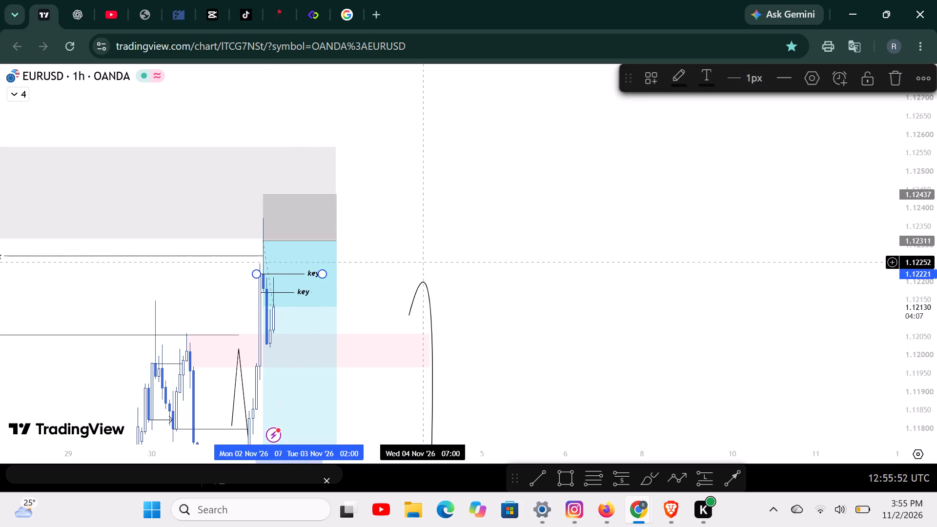
pyautogui.click(428, 261)
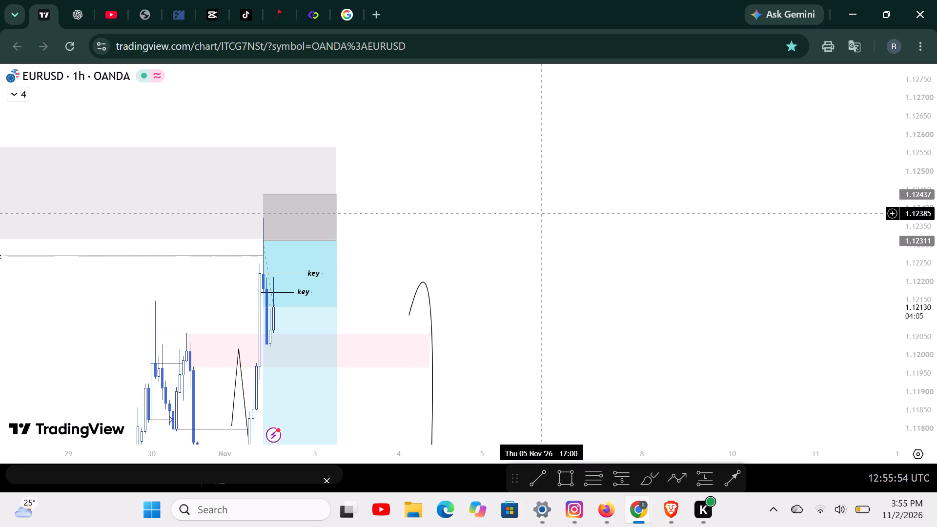
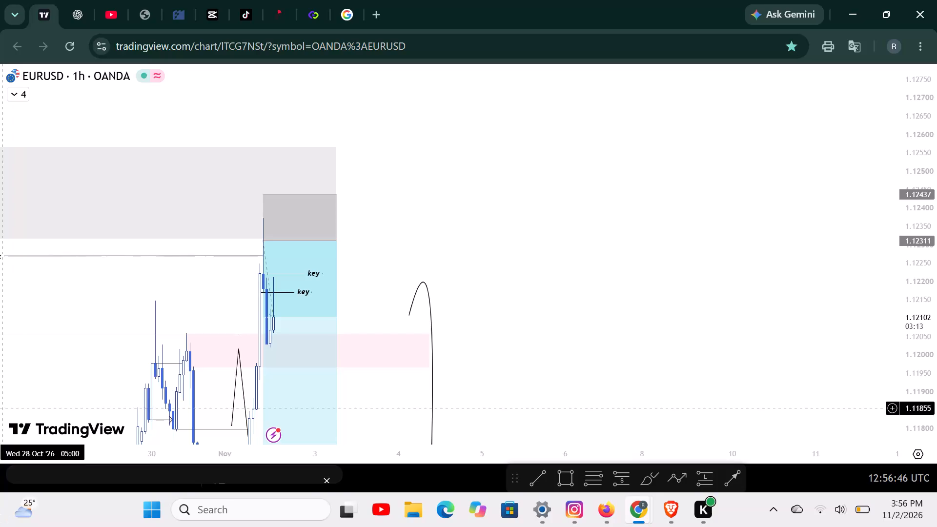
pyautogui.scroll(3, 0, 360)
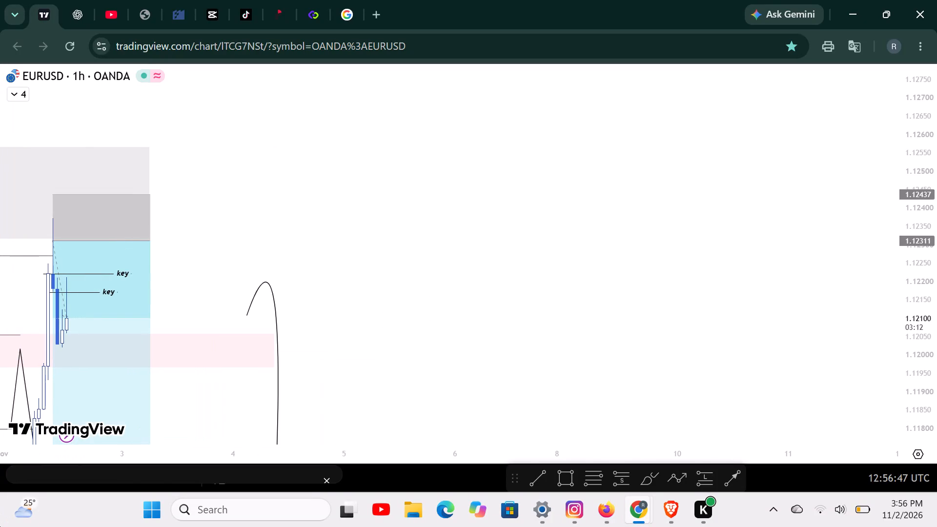
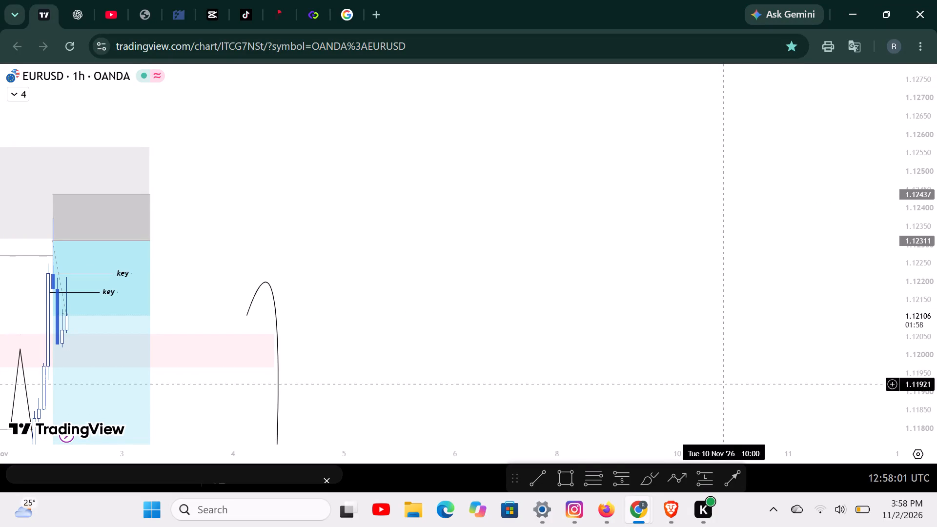
# Switch the chart to VOLATILITY_50_1S_INDEX and examine its 1h price action, short position setups and projected path.
pyautogui.moveTo(612, 185); pyautogui.dragTo(779, 187)
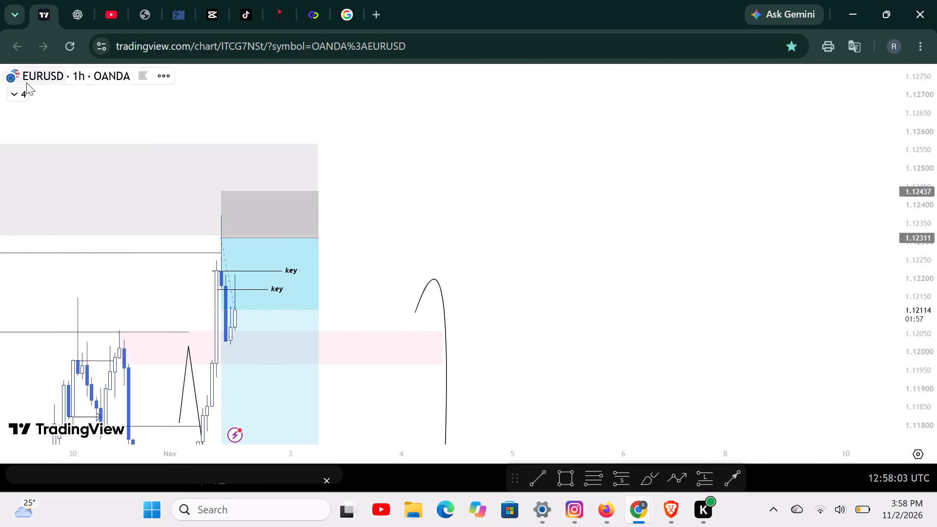
pyautogui.click(35, 75)
pyautogui.click(51, 75)
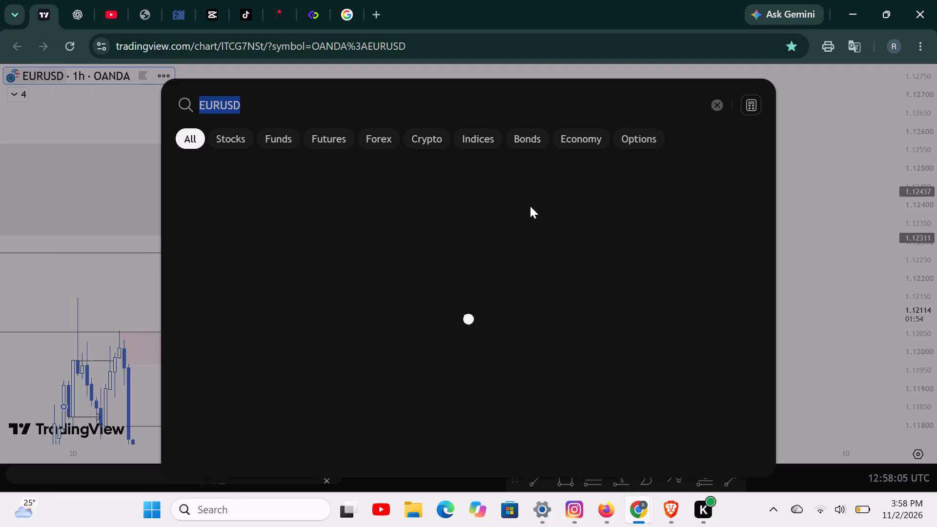
pyautogui.click(715, 106)
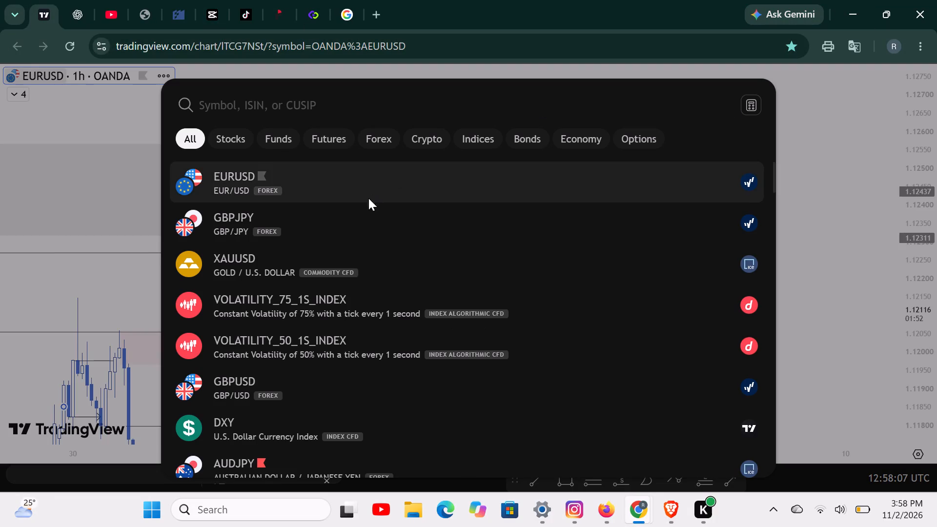
pyautogui.click(332, 340)
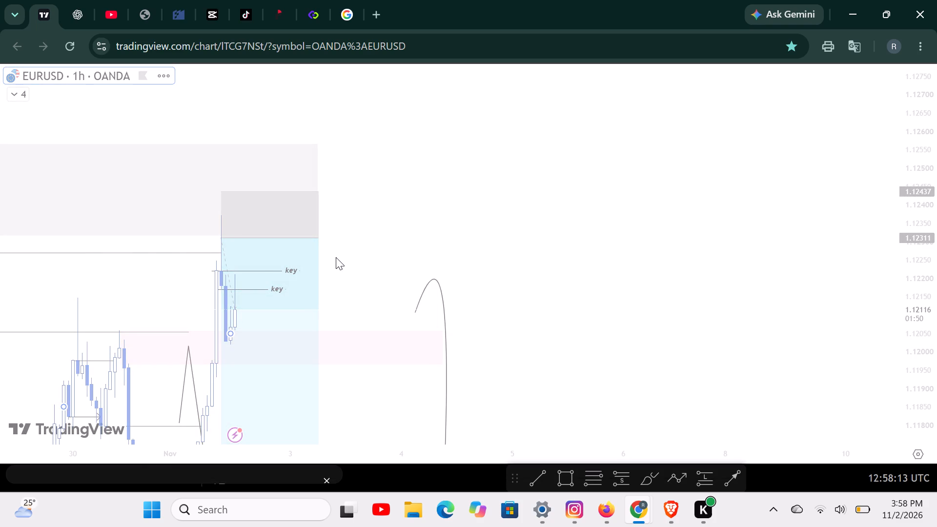
pyautogui.scroll(-2, 348, 234)
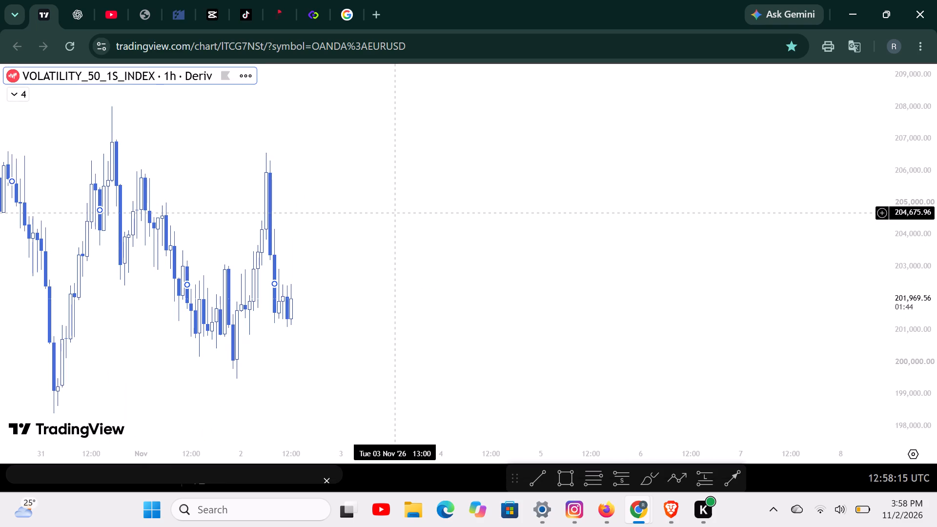
pyautogui.moveTo(388, 249); pyautogui.dragTo(539, 170)
pyautogui.scroll(1, 188, 180)
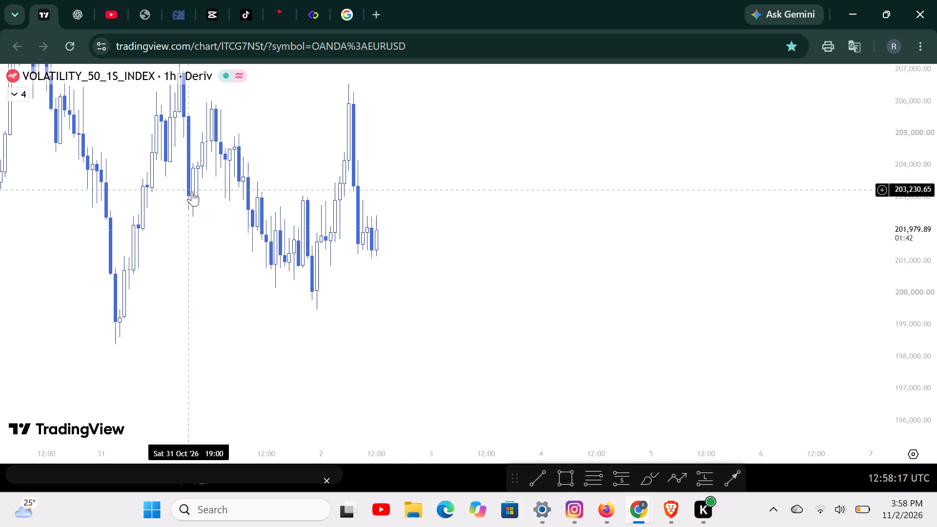
pyautogui.moveTo(204, 211); pyautogui.dragTo(453, 281)
pyautogui.scroll(2, 377, 252)
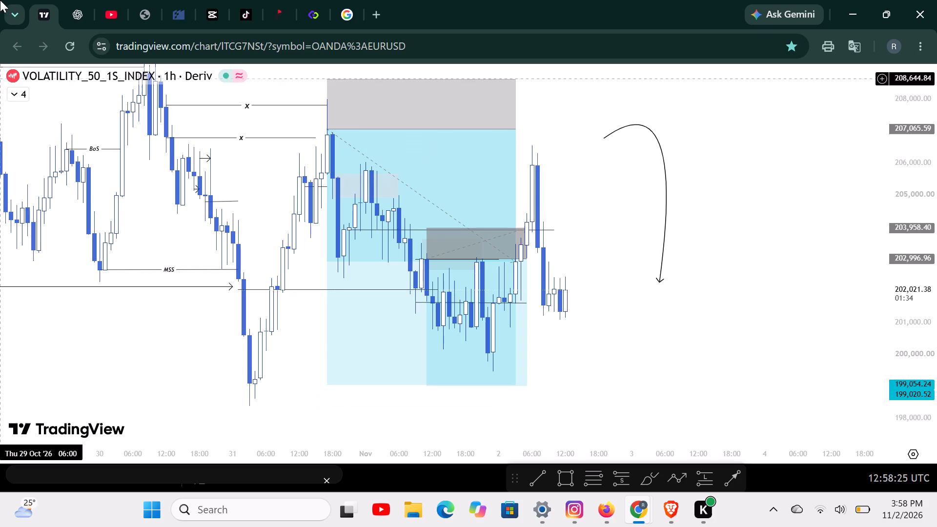
# Switch the chart to GBPUSD and examine the 1h levels, zones and short position setup around the recent highs.
pyautogui.click(43, 82)
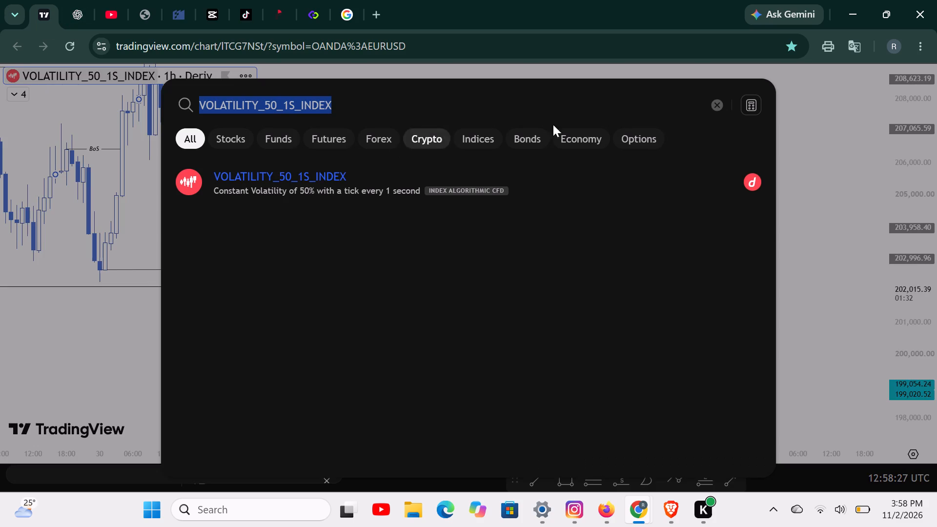
pyautogui.click(717, 108)
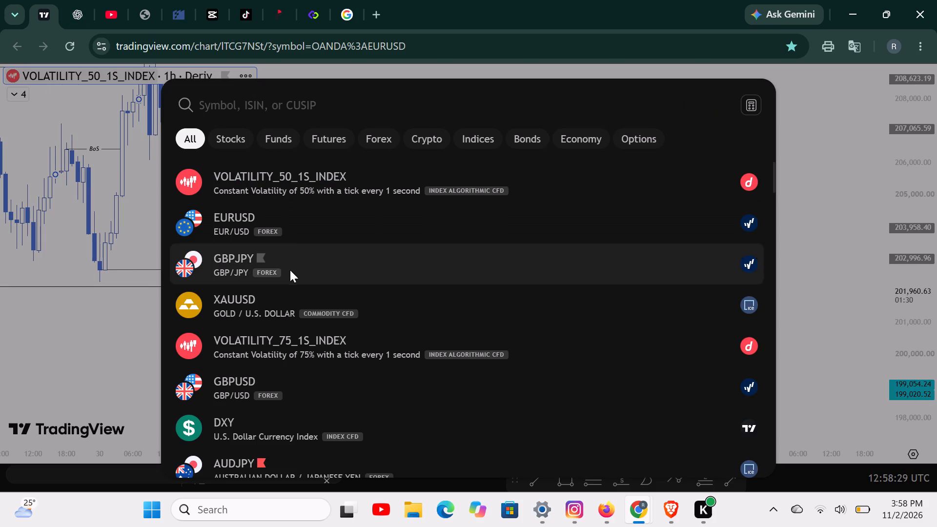
pyautogui.click(262, 377)
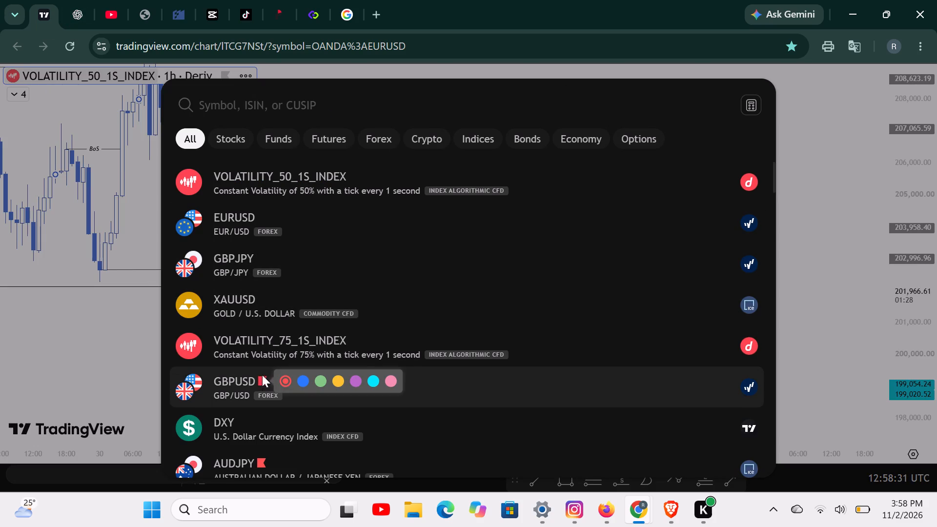
pyautogui.click(208, 384)
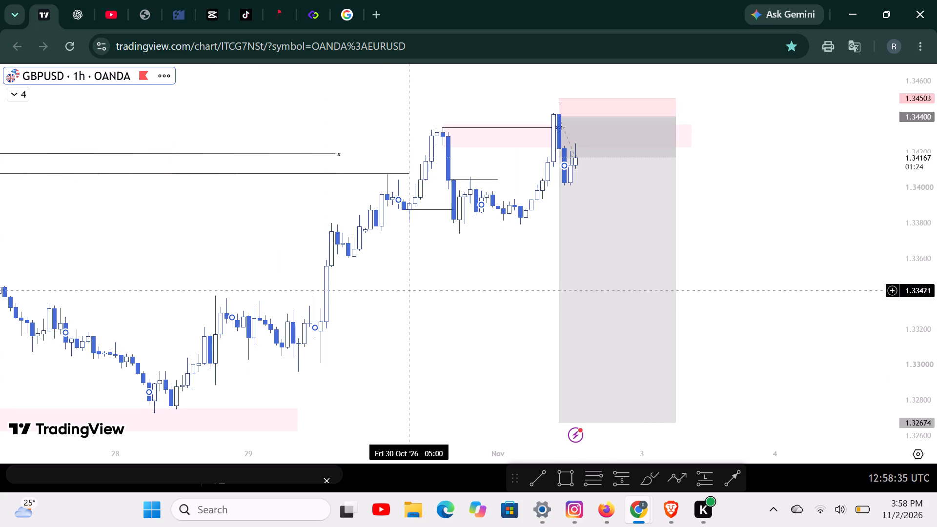
pyautogui.scroll(1, 432, 285)
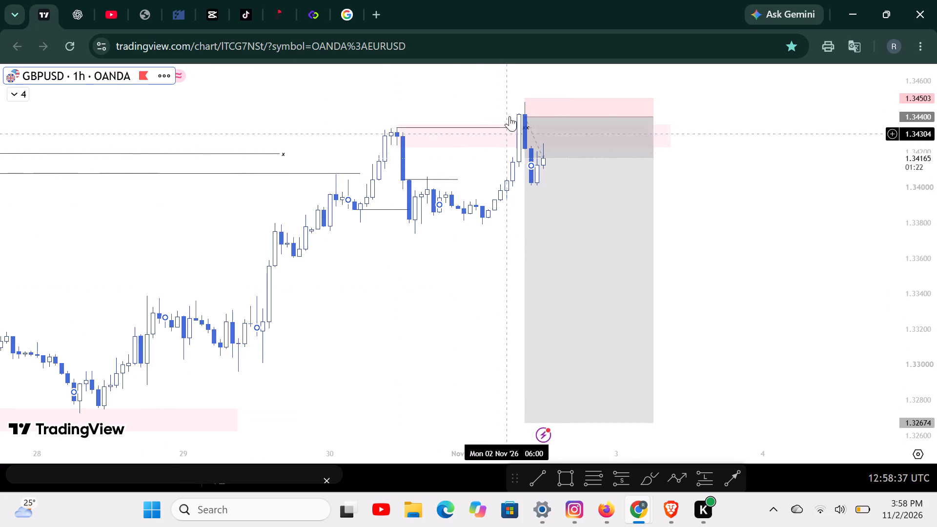
pyautogui.moveTo(461, 102); pyautogui.dragTo(400, 100)
pyautogui.scroll(1, 355, 112)
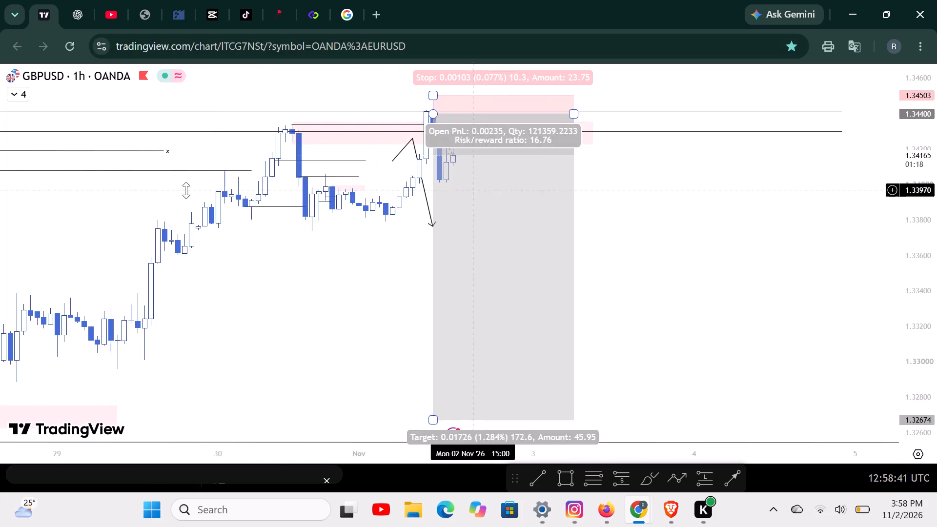
pyautogui.scroll(-4, 108, 203)
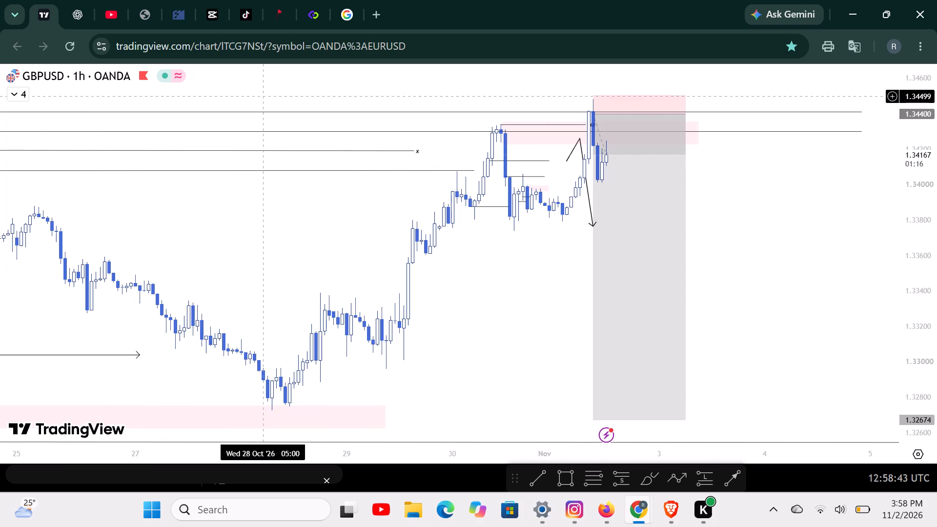